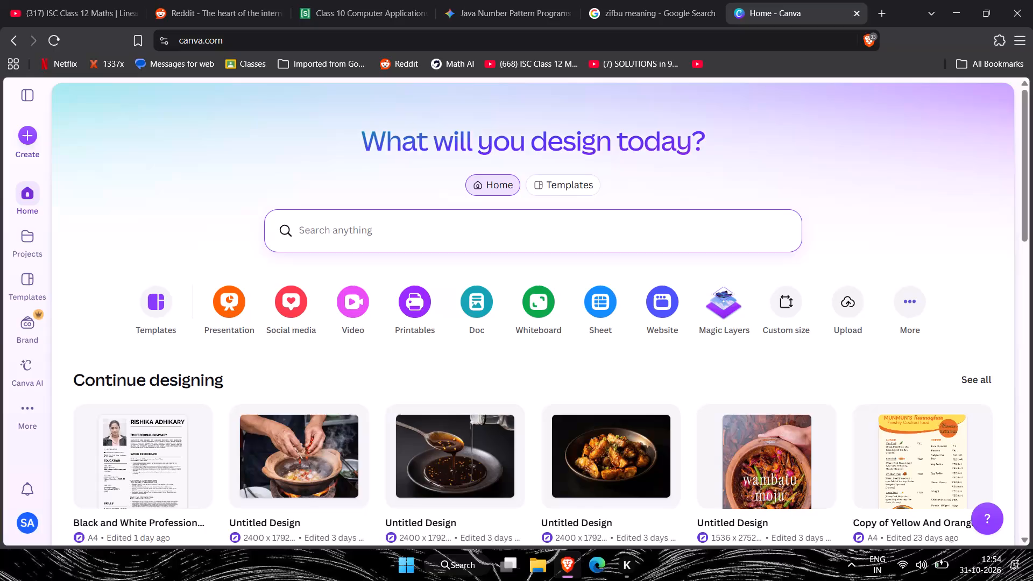
Create a new blank design using the Document (A4, Portrait) format.
{"action": "left_click", "coordinate": [31, 125]}
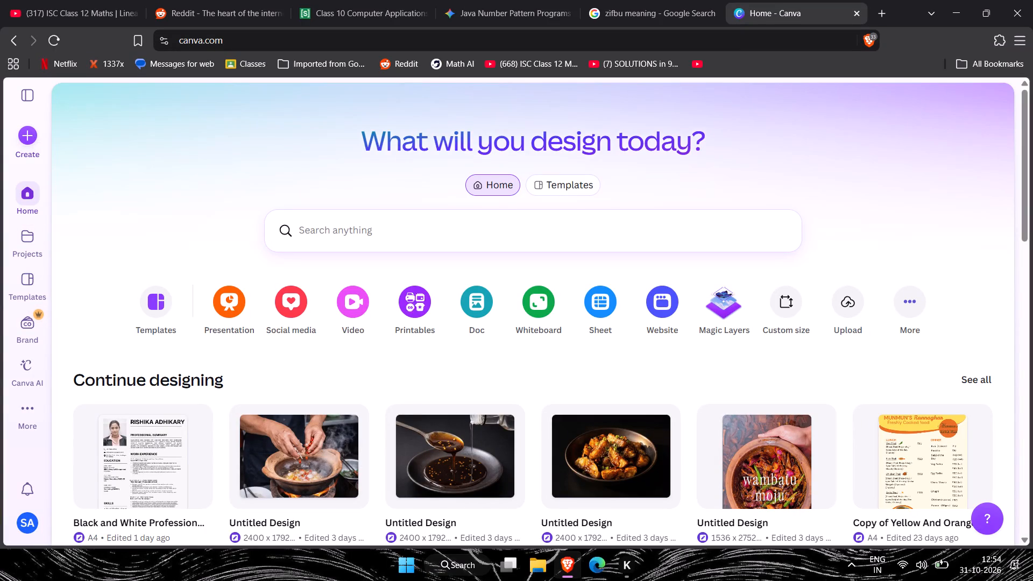
{"action": "scroll", "coordinate": [1032, 580], "scroll_direction": "down", "scroll_amount": 2}
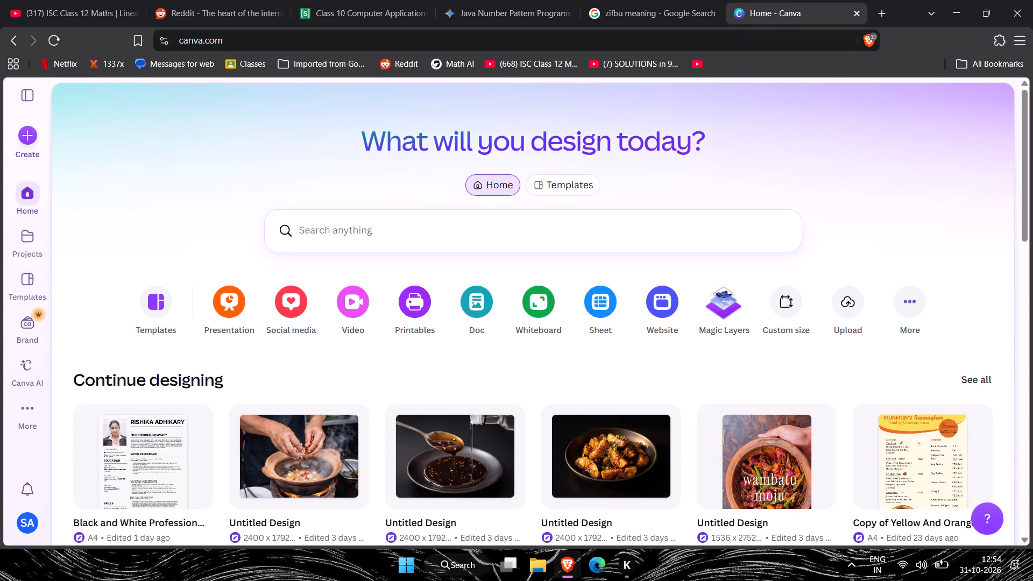
{"action": "left_click", "coordinate": [20, 134]}
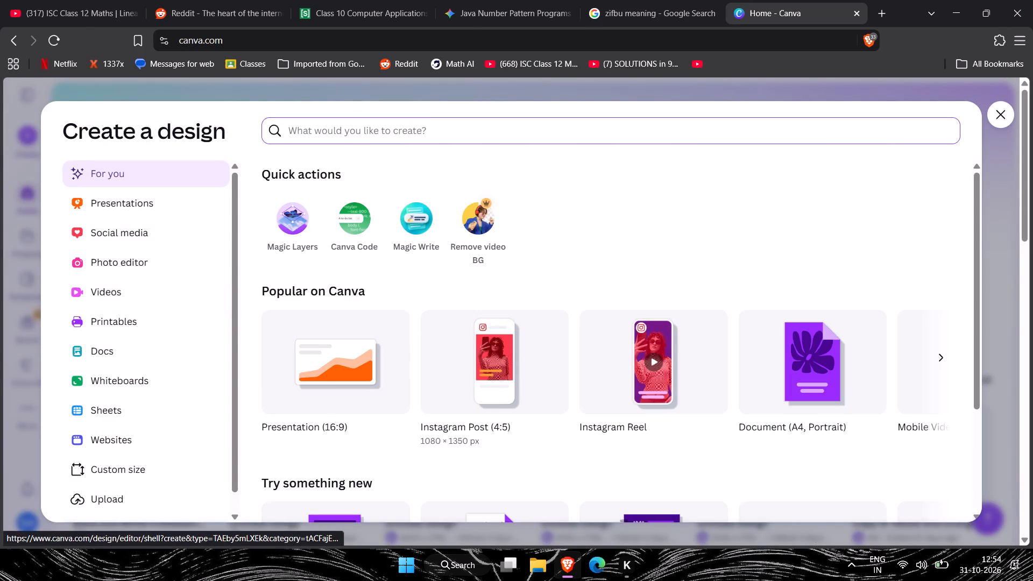
{"action": "left_click", "coordinate": [774, 400]}
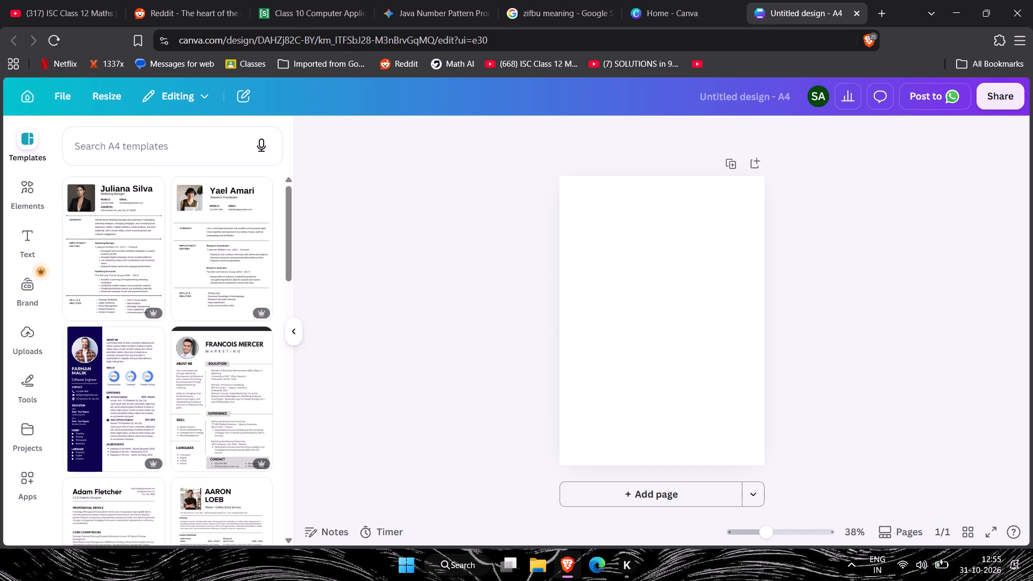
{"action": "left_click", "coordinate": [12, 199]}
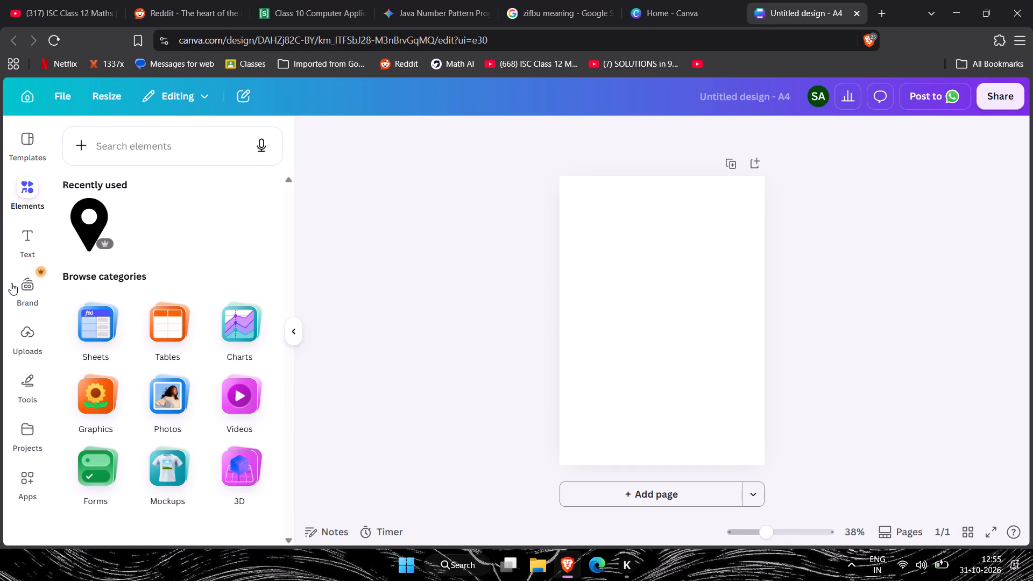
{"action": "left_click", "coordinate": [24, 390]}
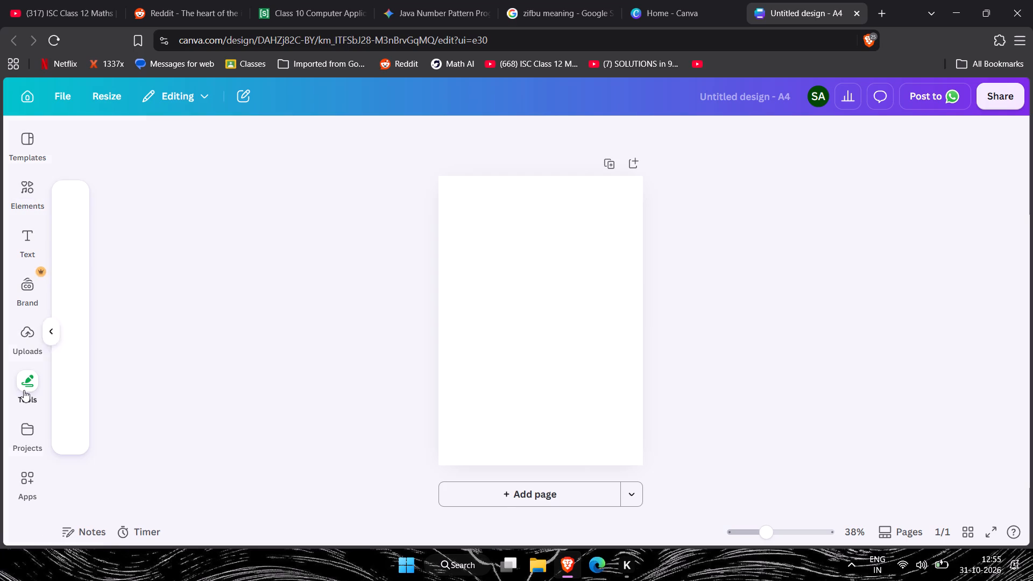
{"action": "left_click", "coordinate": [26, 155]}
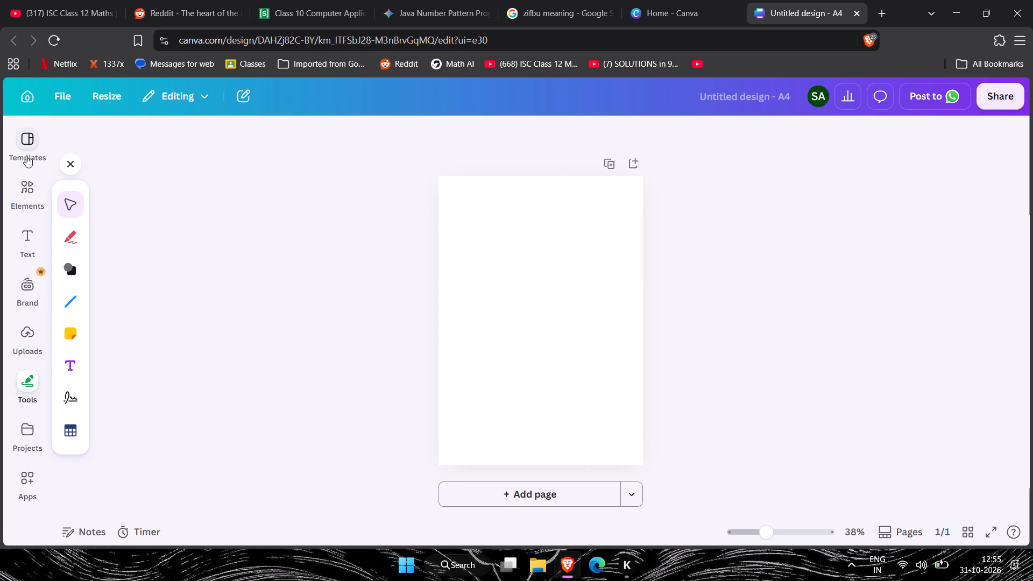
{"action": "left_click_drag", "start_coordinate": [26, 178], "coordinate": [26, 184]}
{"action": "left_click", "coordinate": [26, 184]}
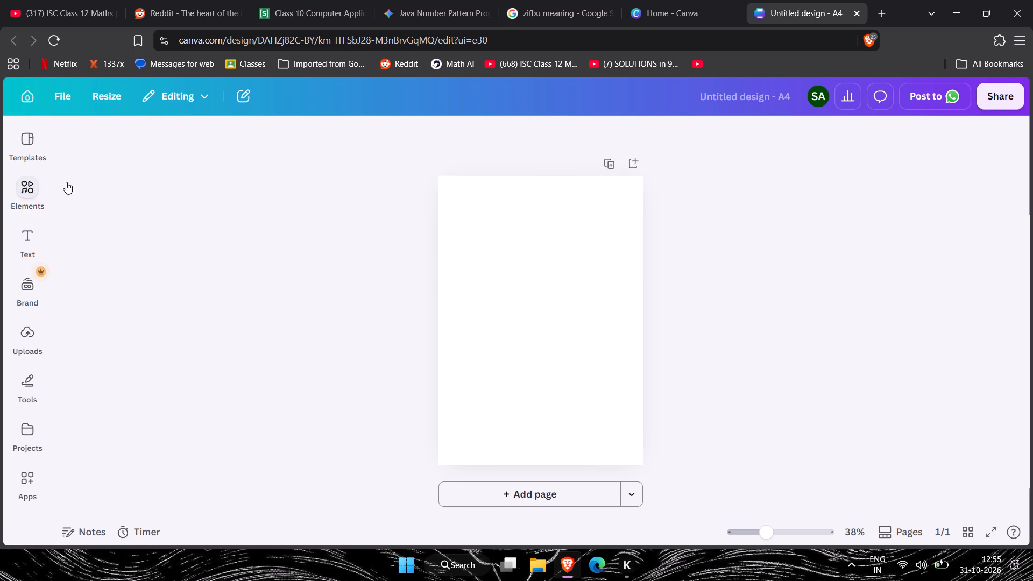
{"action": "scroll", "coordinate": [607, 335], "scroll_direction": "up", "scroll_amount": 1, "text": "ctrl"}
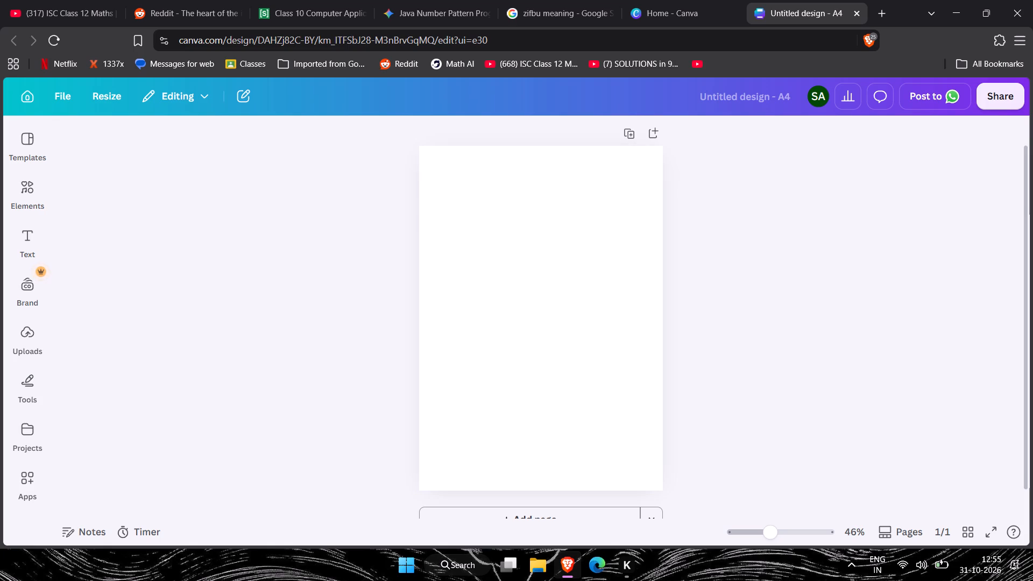
Search the photos for "protein bowl" and place the top-down bowl with eggs and purple cabbage on the page.
{"action": "left_click", "coordinate": [36, 199]}
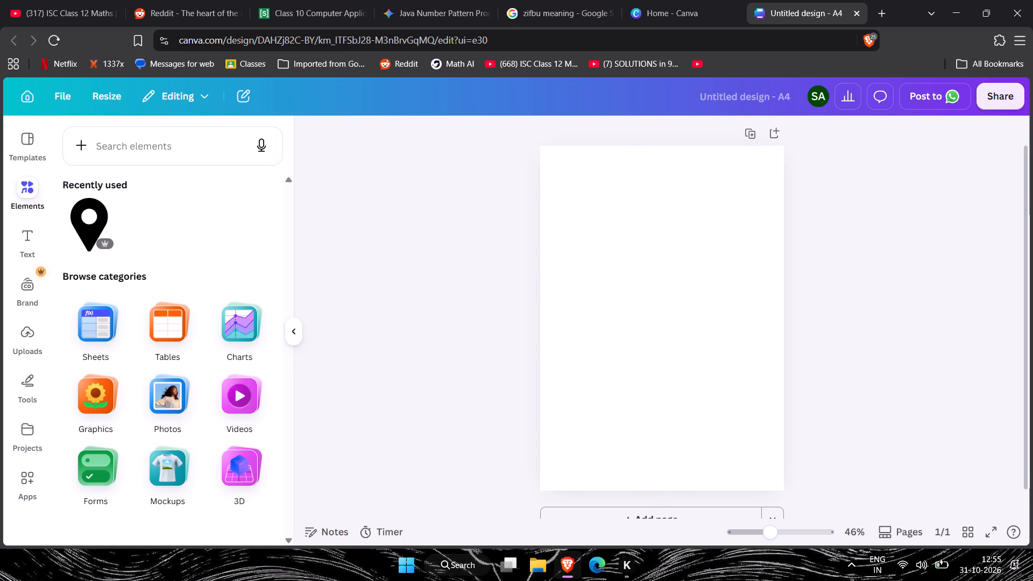
{"action": "scroll", "coordinate": [161, 247], "scroll_direction": "down", "scroll_amount": 1}
{"action": "left_click", "coordinate": [148, 398]}
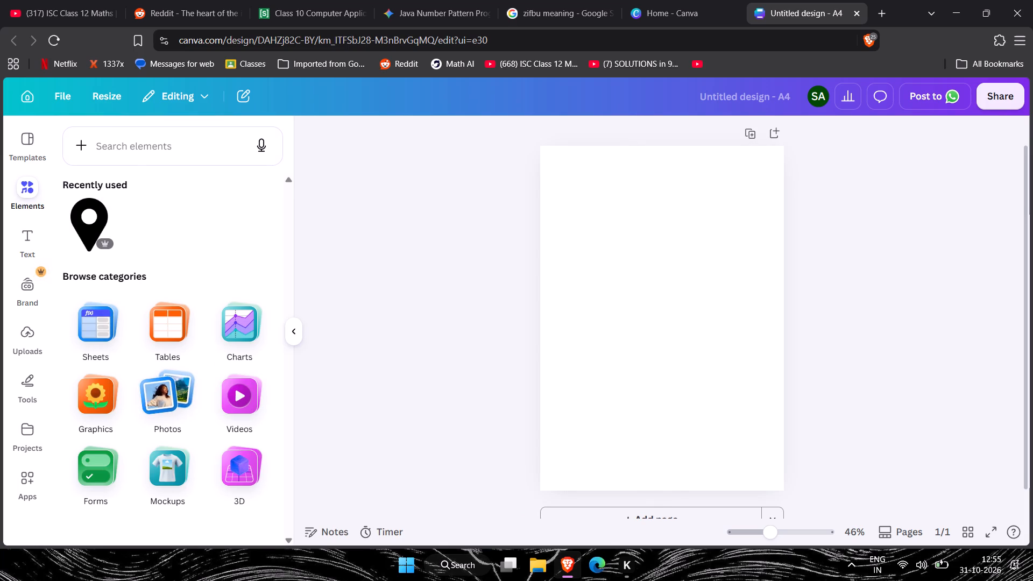
{"action": "left_click", "coordinate": [175, 163]}
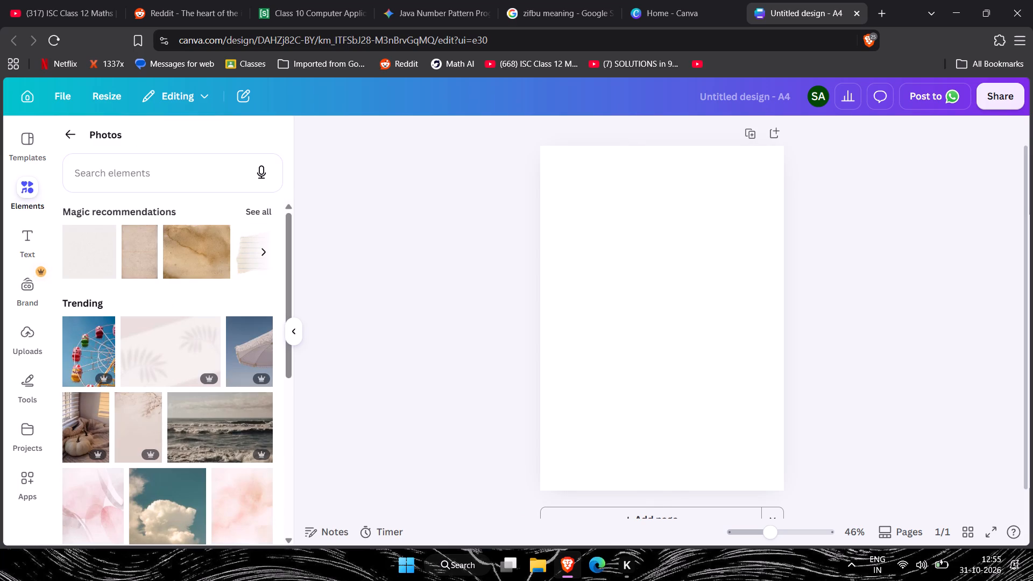
{"action": "double_click", "coordinate": [126, 175]}
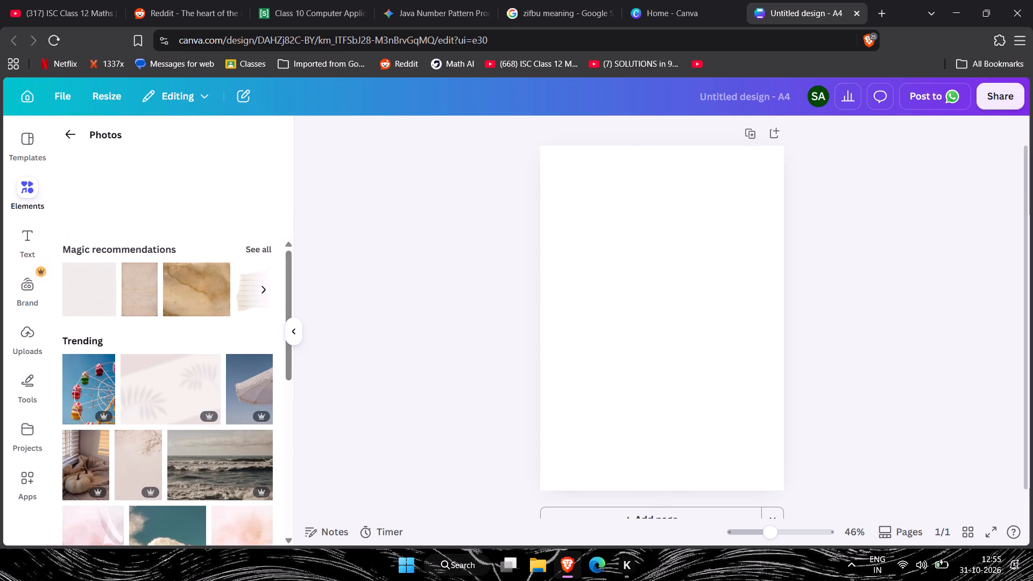
{"action": "left_click", "coordinate": [126, 173]}
{"action": "type", "text": "protein"}
{"action": "key", "text": "space"}
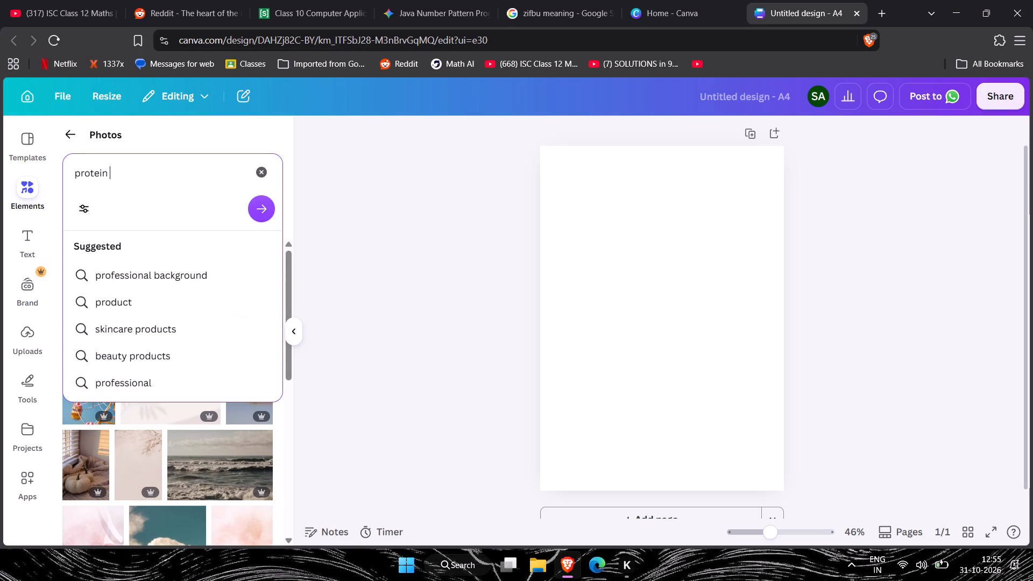
{"action": "type", "text": "bowl"}
{"action": "key", "text": "Return"}
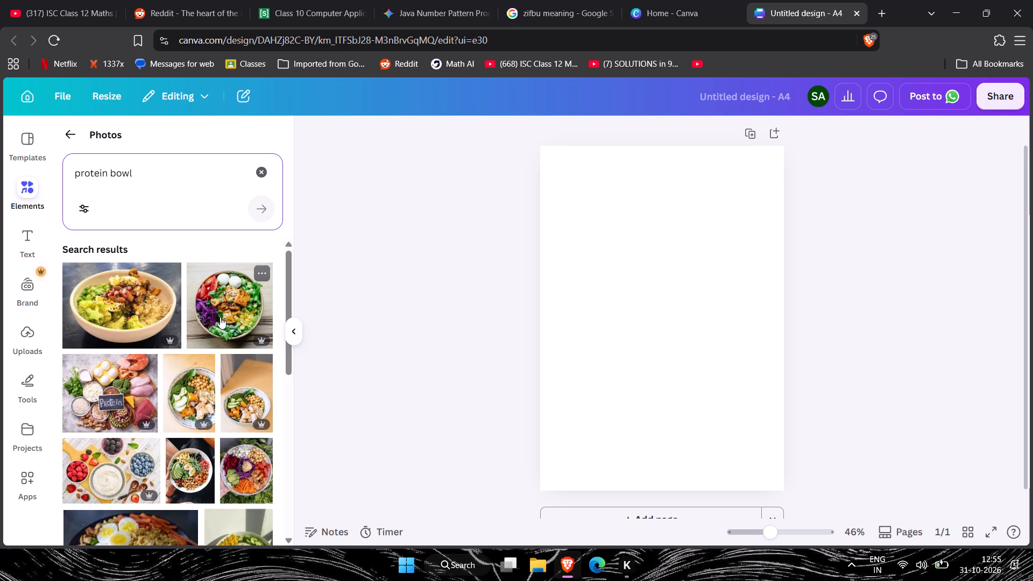
{"action": "left_click_drag", "start_coordinate": [220, 317], "coordinate": [617, 291]}
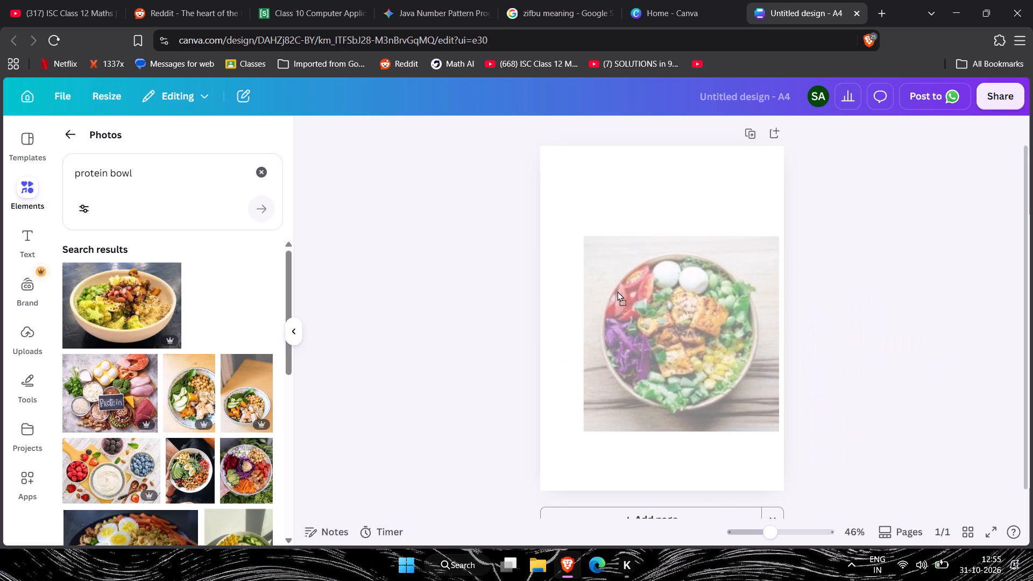
{"action": "left_click_drag", "start_coordinate": [617, 291], "coordinate": [592, 282]}
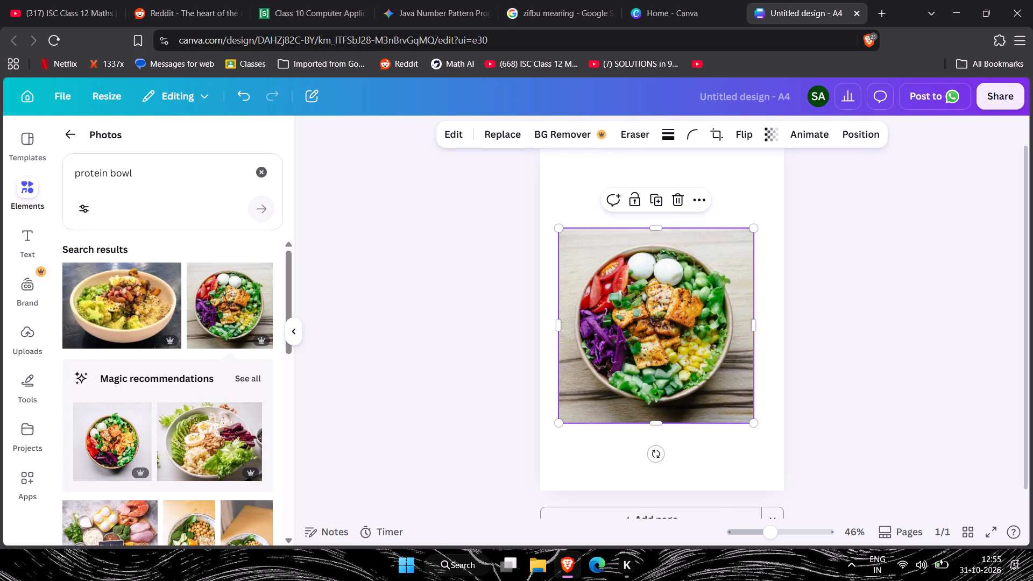
{"action": "left_click", "coordinate": [666, 319]}
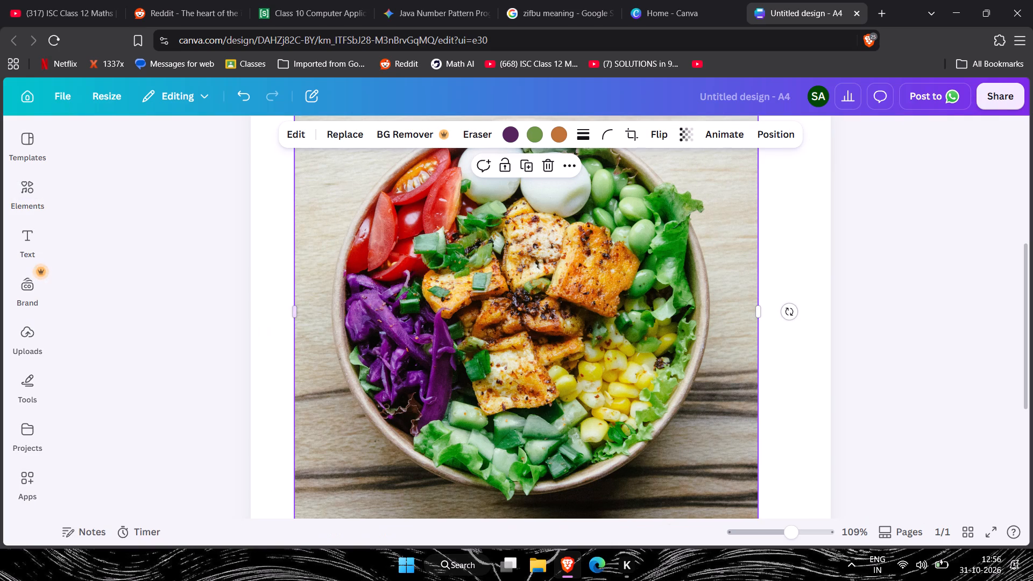
{"action": "scroll", "coordinate": [583, 312], "scroll_direction": "down", "scroll_amount": 6, "text": "ctrl"}
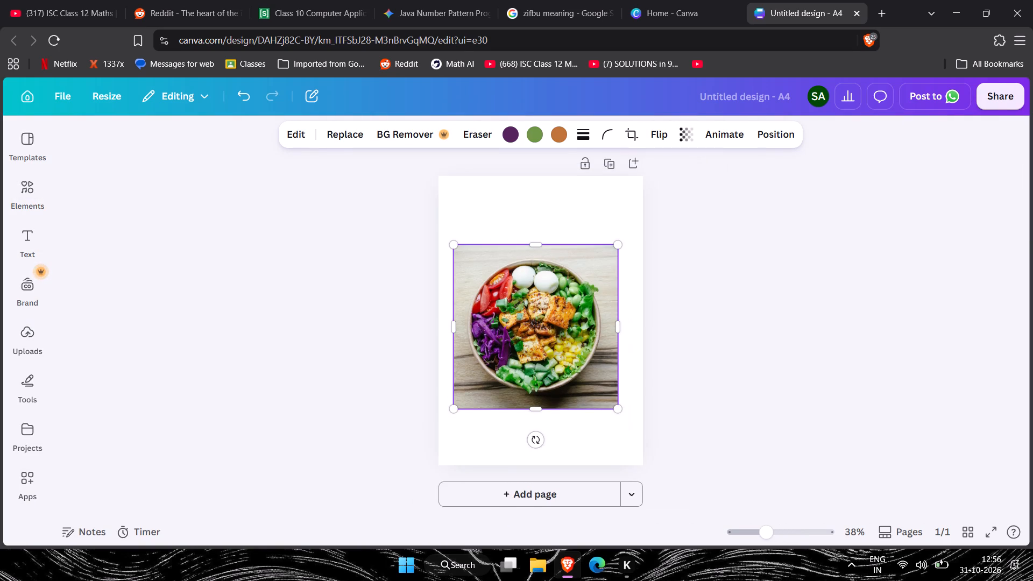
{"action": "scroll", "coordinate": [542, 297], "scroll_direction": "up", "scroll_amount": 8, "text": "ctrl"}
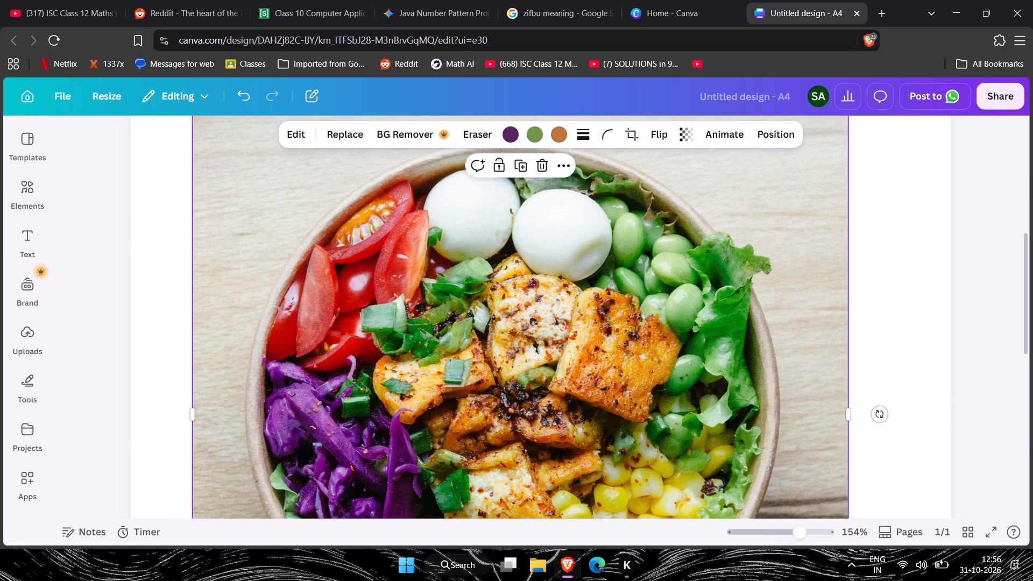
{"action": "scroll", "coordinate": [542, 297], "scroll_direction": "down", "scroll_amount": 3, "text": "ctrl"}
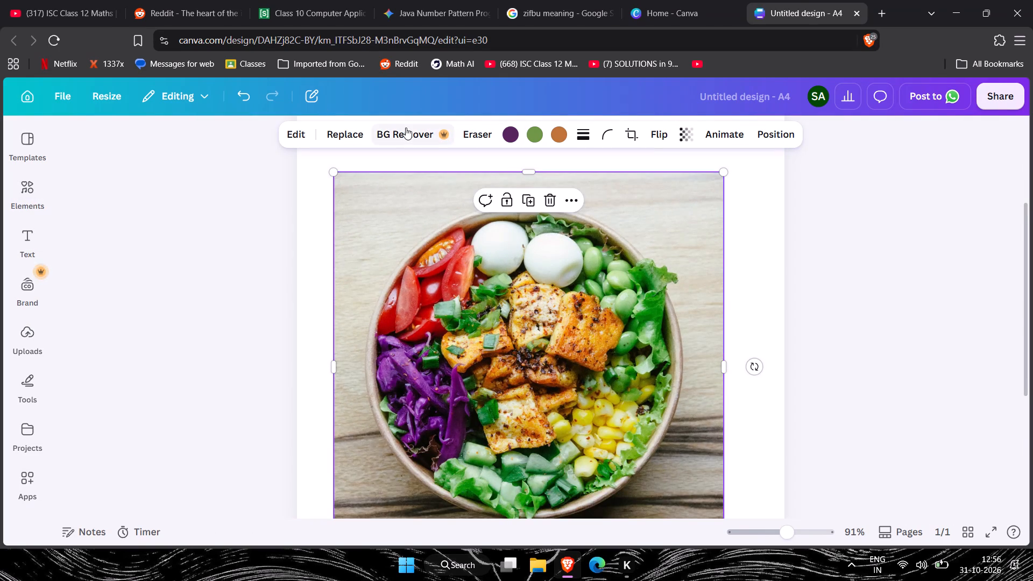
{"action": "left_click", "coordinate": [406, 127]}
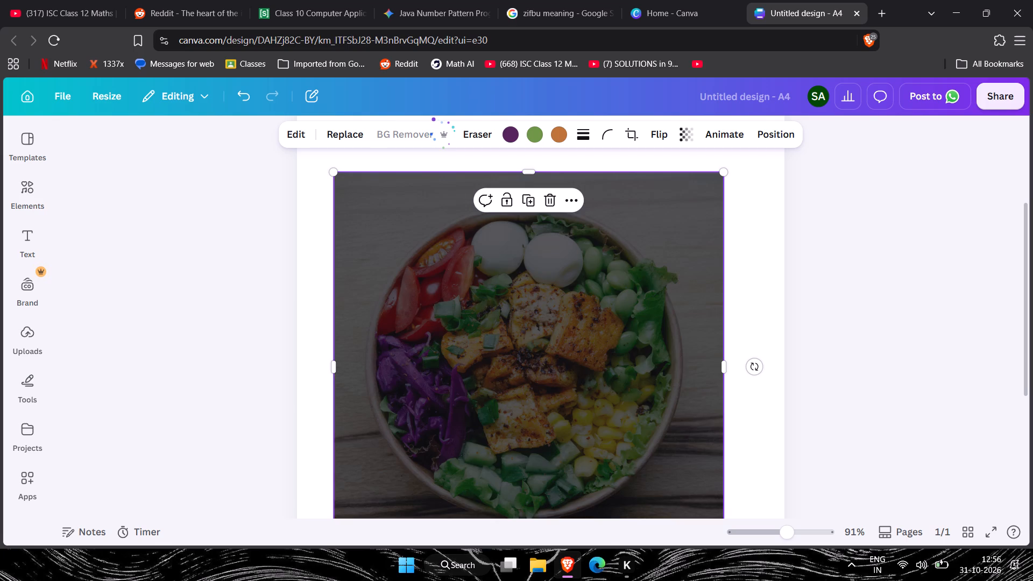
{"action": "scroll", "coordinate": [533, 310], "scroll_direction": "down", "scroll_amount": 2}
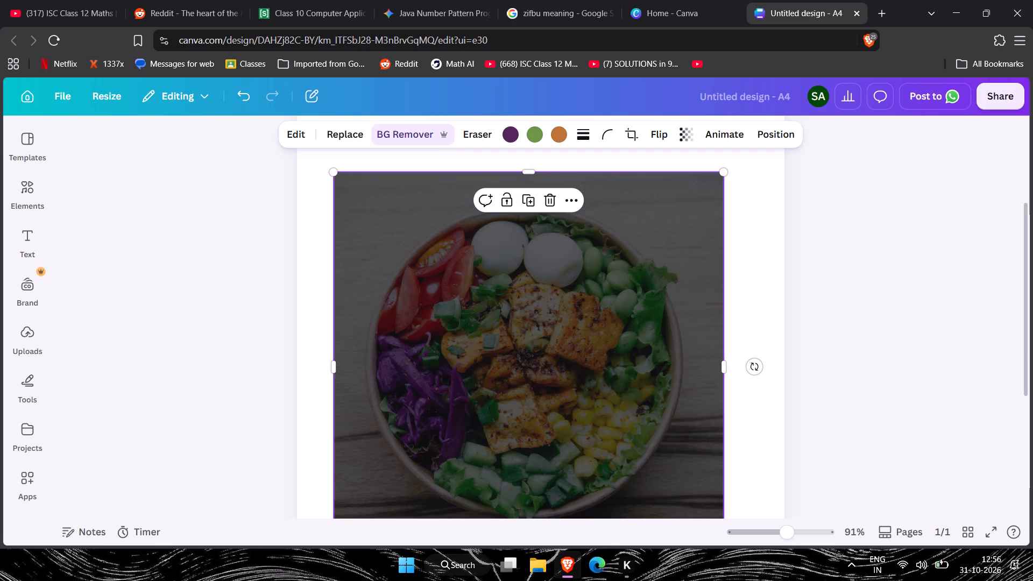
{"action": "scroll", "coordinate": [641, 308], "scroll_direction": "up", "scroll_amount": 2}
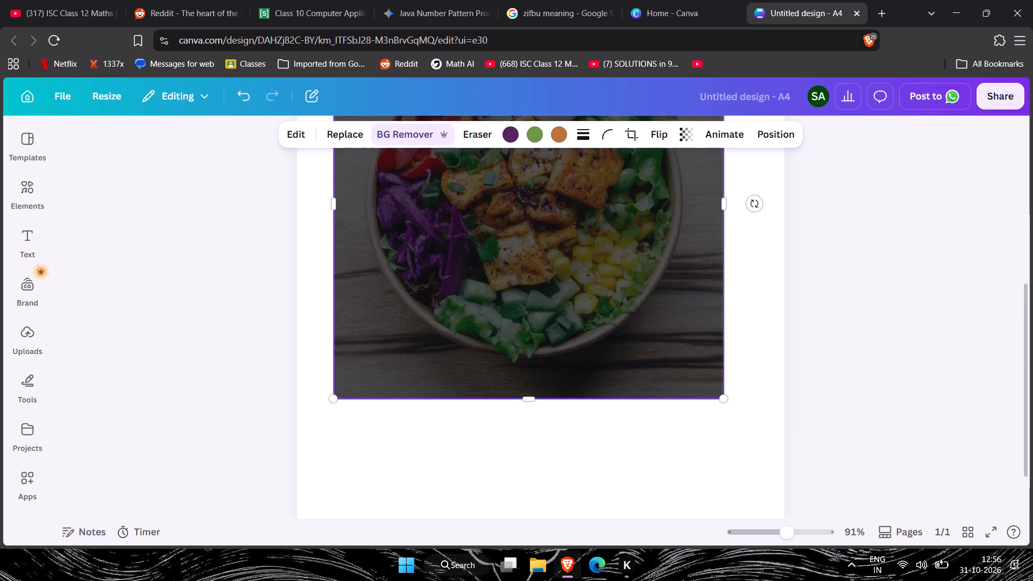
{"action": "scroll", "coordinate": [641, 308], "scroll_direction": "down", "scroll_amount": 2, "text": "ctrl"}
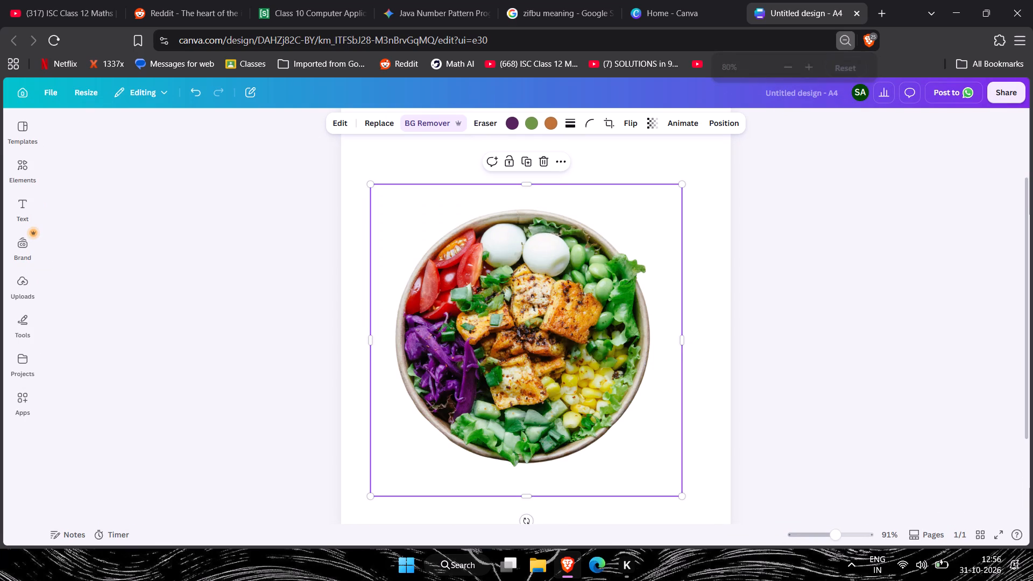
Move the cut-out bowl slightly so it is centred horizontally on the page.
{"action": "left_click", "coordinate": [860, 277]}
{"action": "left_click", "coordinate": [541, 303]}
{"action": "left_click_drag", "start_coordinate": [538, 309], "coordinate": [548, 308]}
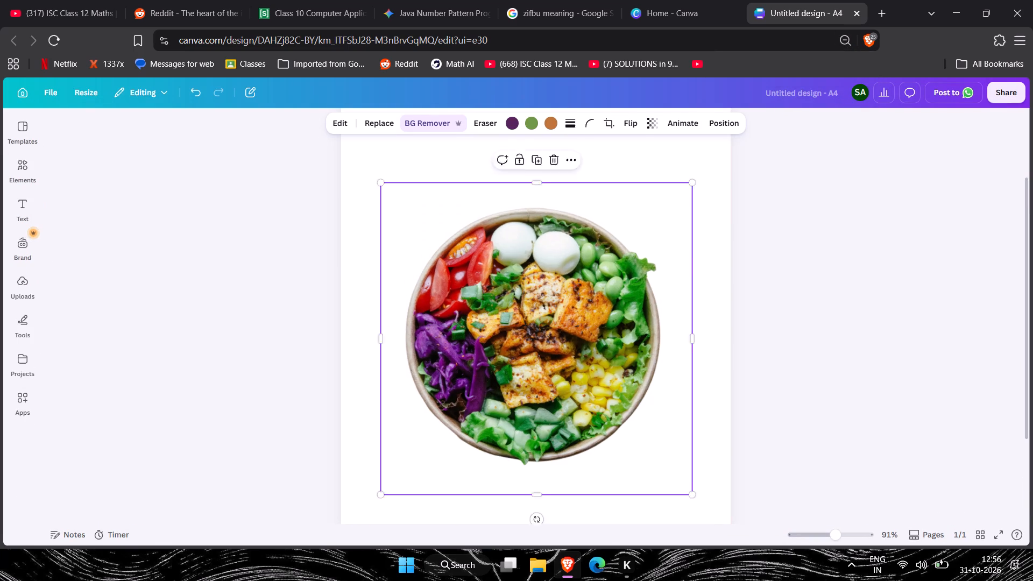
Shrink the cut-out bowl photo proportionally to about three quarters of its size and place it just below the page's middle.
{"action": "scroll", "coordinate": [549, 308], "scroll_direction": "down", "scroll_amount": 2}
{"action": "scroll", "coordinate": [587, 296], "scroll_direction": "up", "scroll_amount": 2}
{"action": "scroll", "coordinate": [587, 296], "scroll_direction": "down", "scroll_amount": 1, "text": "ctrl"}
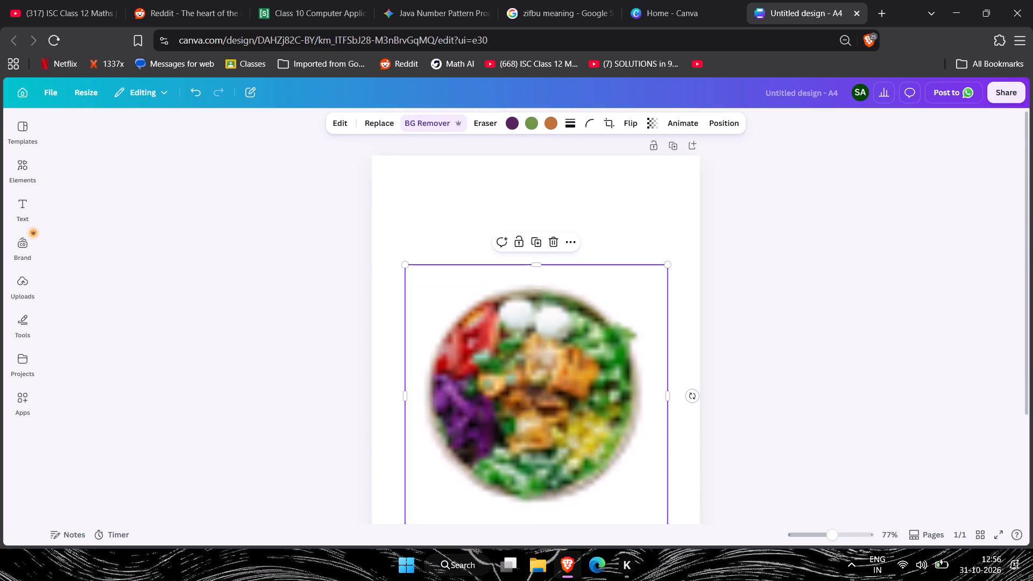
{"action": "left_click", "coordinate": [799, 273]}
{"action": "scroll", "coordinate": [458, 278], "scroll_direction": "down", "scroll_amount": 2}
{"action": "left_click", "coordinate": [801, 290]}
{"action": "left_click", "coordinate": [755, 254]}
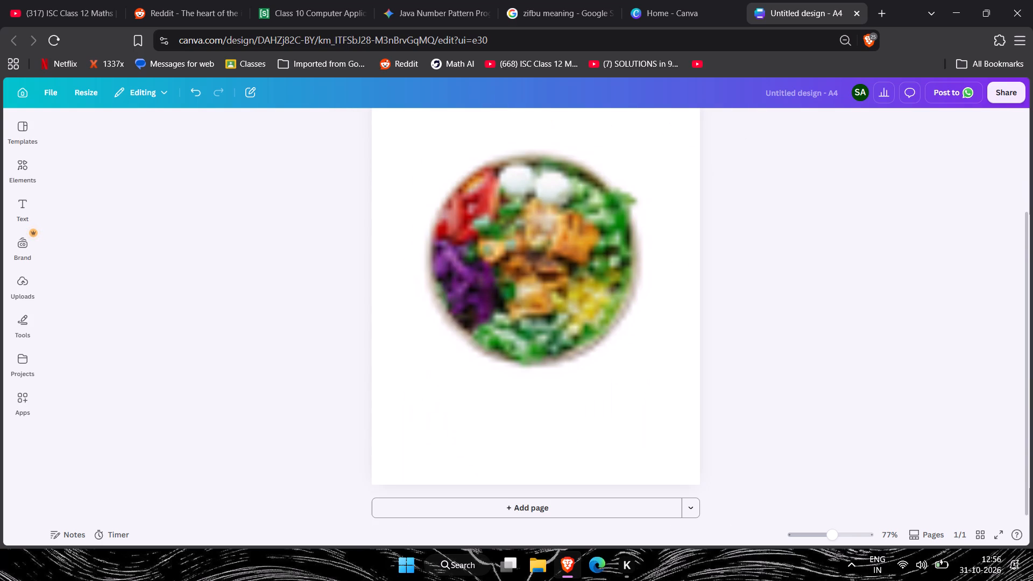
{"action": "left_click", "coordinate": [497, 254]}
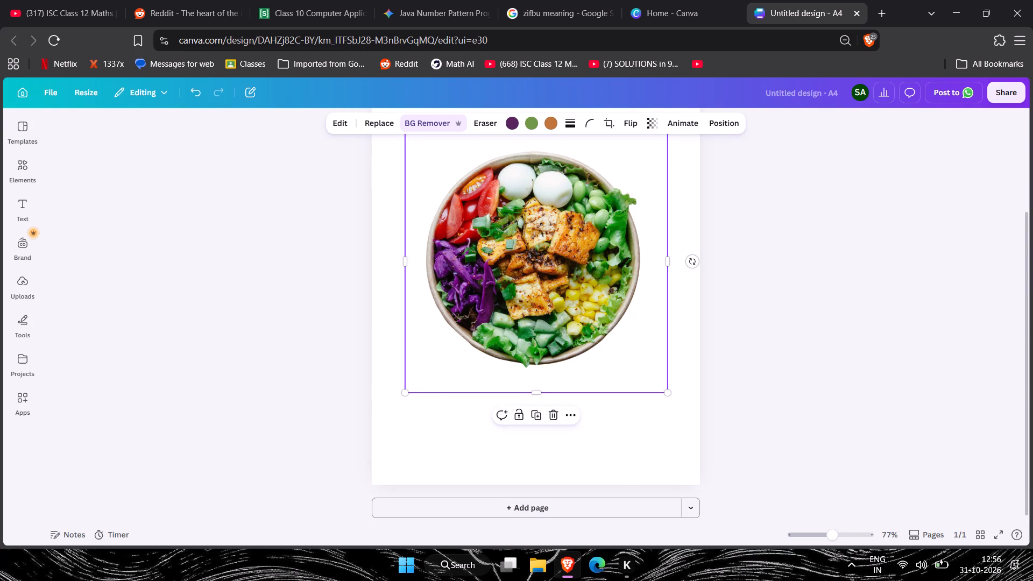
{"action": "left_click_drag", "start_coordinate": [667, 394], "coordinate": [660, 386]}
{"action": "left_click_drag", "start_coordinate": [660, 386], "coordinate": [601, 342]}
{"action": "left_click_drag", "start_coordinate": [524, 251], "coordinate": [555, 290]}
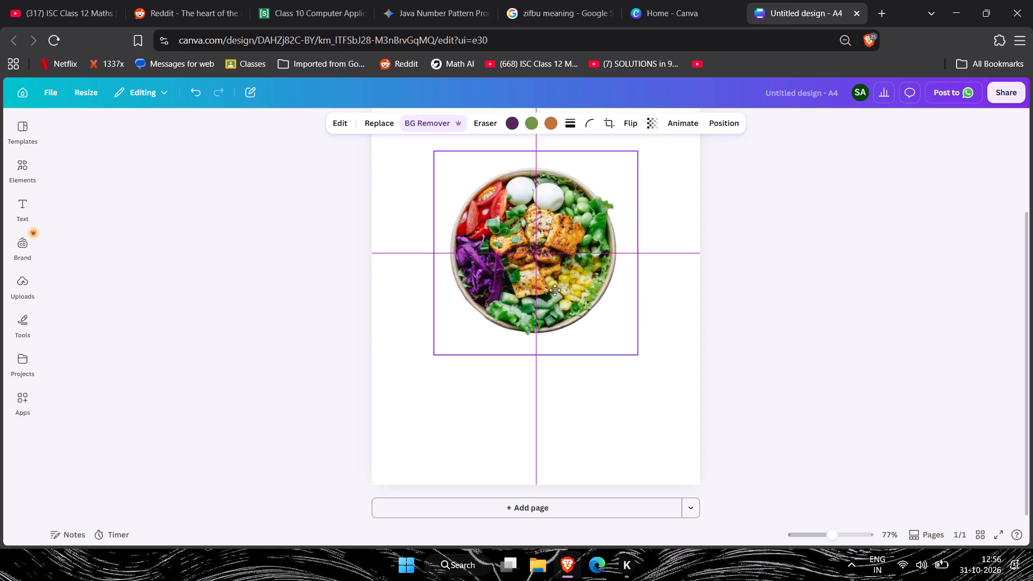
{"action": "left_click_drag", "start_coordinate": [555, 290], "coordinate": [558, 298]}
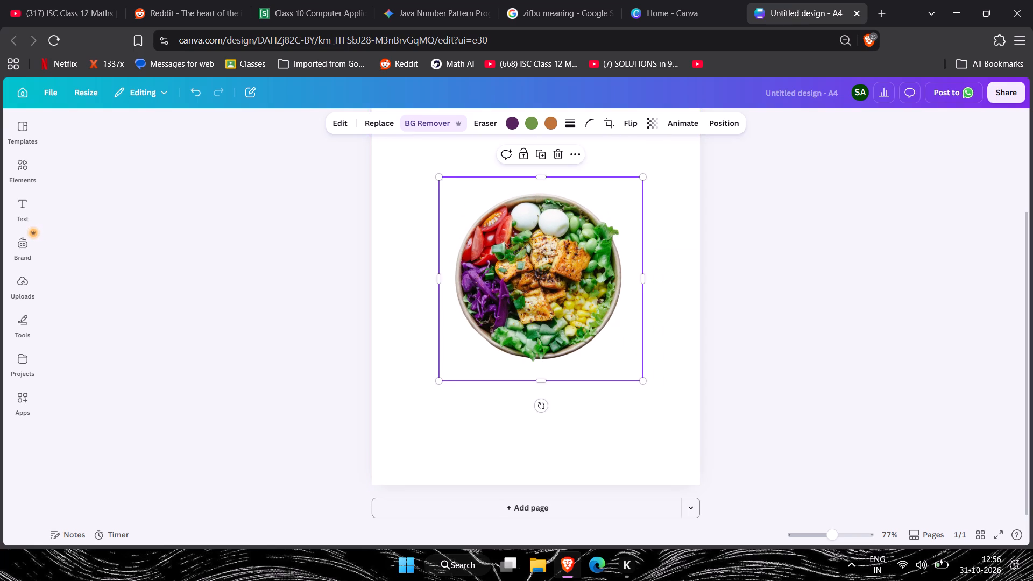
{"action": "left_click", "coordinate": [771, 250]}
Move the bowl further down into the lower half of the page, centred horizontally.
{"action": "scroll", "coordinate": [632, 311], "scroll_direction": "up", "scroll_amount": 2}
{"action": "scroll", "coordinate": [615, 310], "scroll_direction": "down", "scroll_amount": 2}
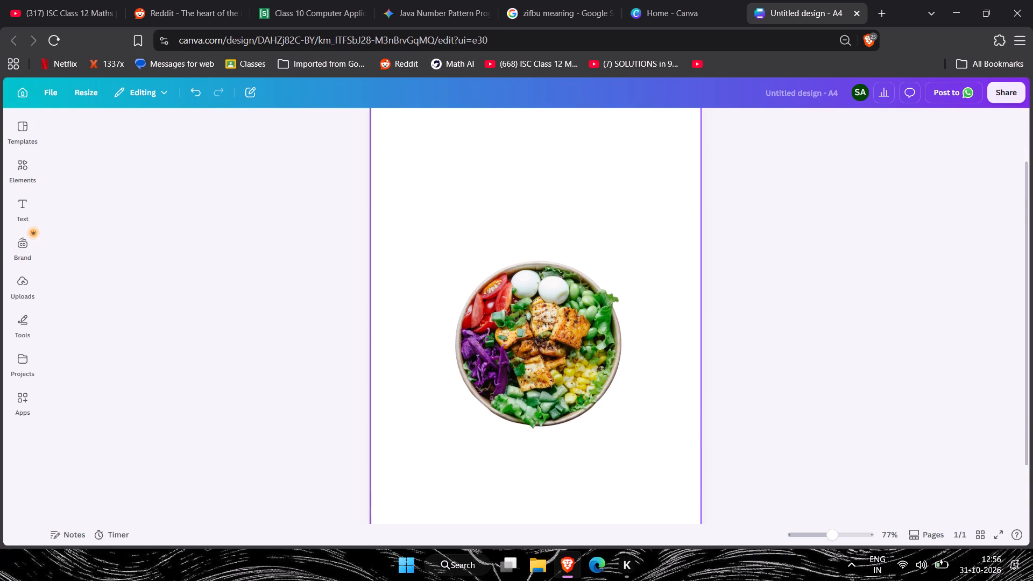
{"action": "scroll", "coordinate": [766, 299], "scroll_direction": "down", "scroll_amount": 4}
{"action": "scroll", "coordinate": [762, 305], "scroll_direction": "up", "scroll_amount": 2, "text": "ctrl"}
{"action": "scroll", "coordinate": [762, 305], "scroll_direction": "down", "scroll_amount": 2, "text": "ctrl"}
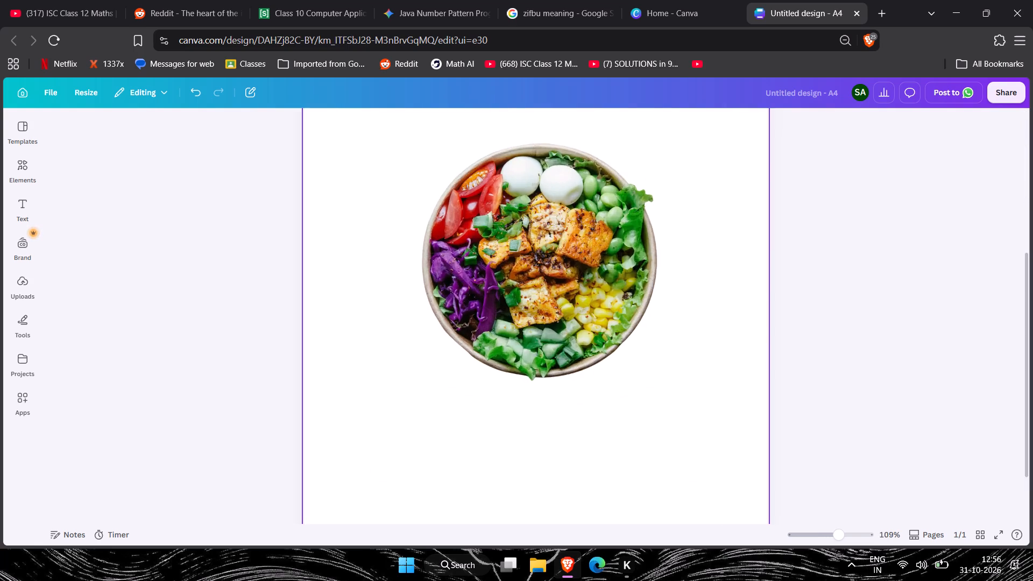
{"action": "scroll", "coordinate": [762, 305], "scroll_direction": "down", "scroll_amount": 3, "text": "ctrl"}
{"action": "scroll", "coordinate": [762, 305], "scroll_direction": "up", "scroll_amount": 2, "text": "ctrl"}
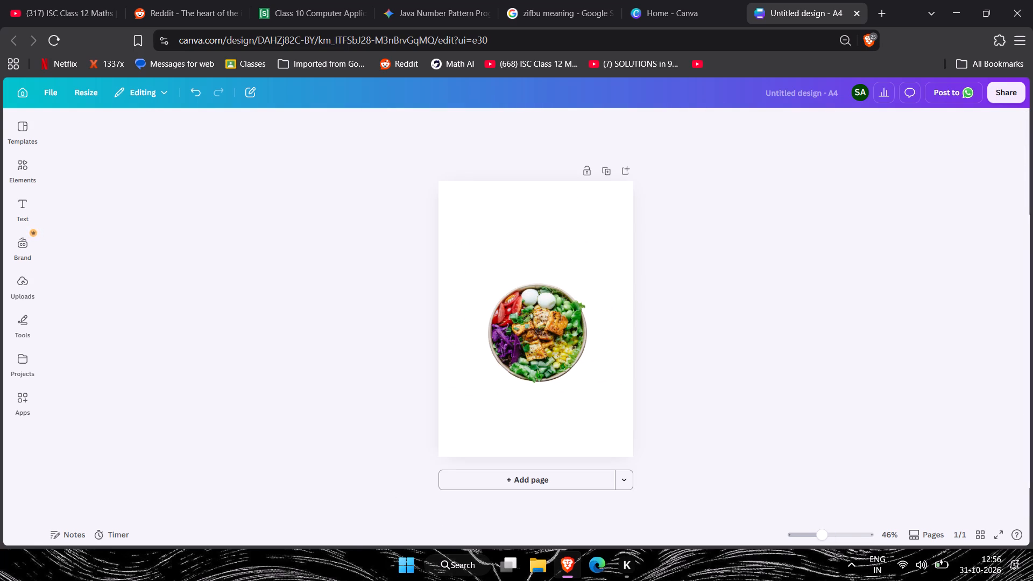
{"action": "scroll", "coordinate": [762, 305], "scroll_direction": "up", "scroll_amount": 1, "text": "ctrl"}
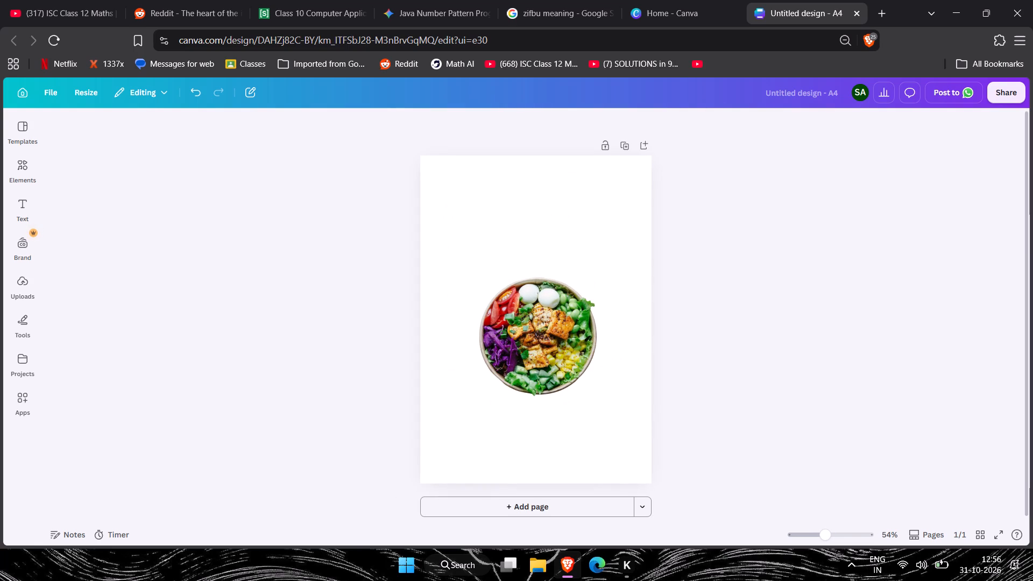
{"action": "left_click", "coordinate": [490, 351]}
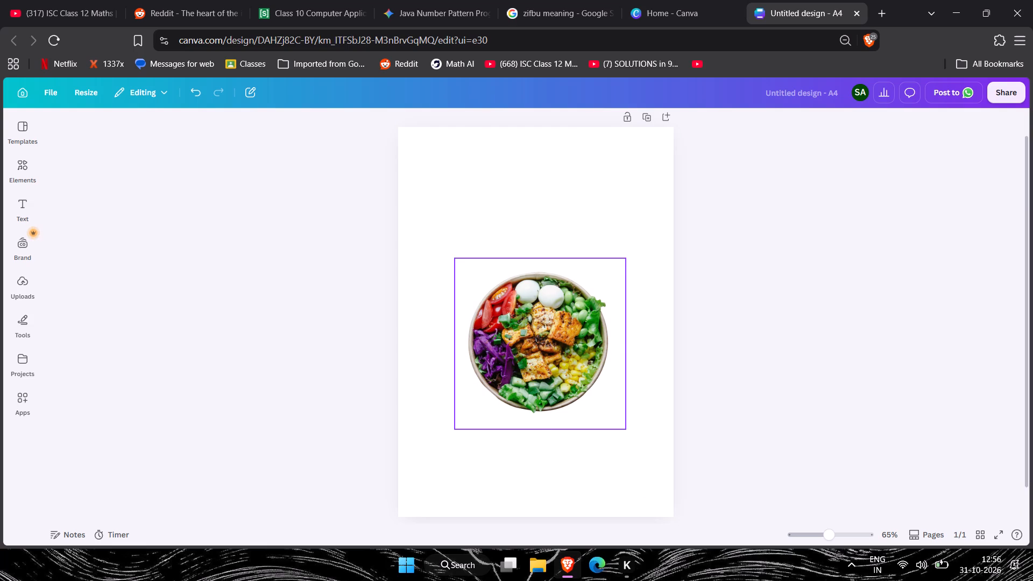
{"action": "left_click_drag", "start_coordinate": [547, 362], "coordinate": [551, 392]}
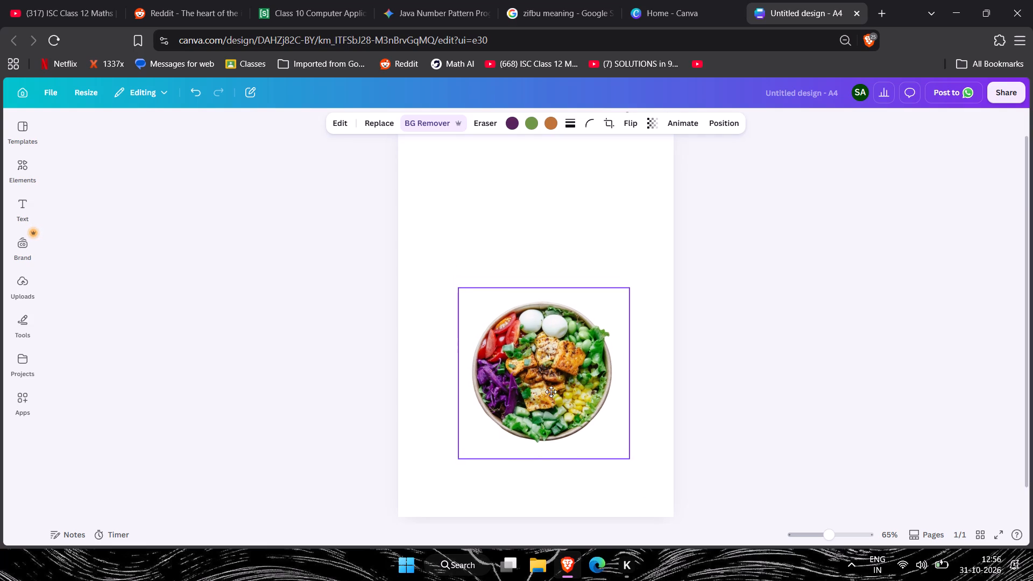
{"action": "left_click_drag", "start_coordinate": [551, 392], "coordinate": [549, 382]}
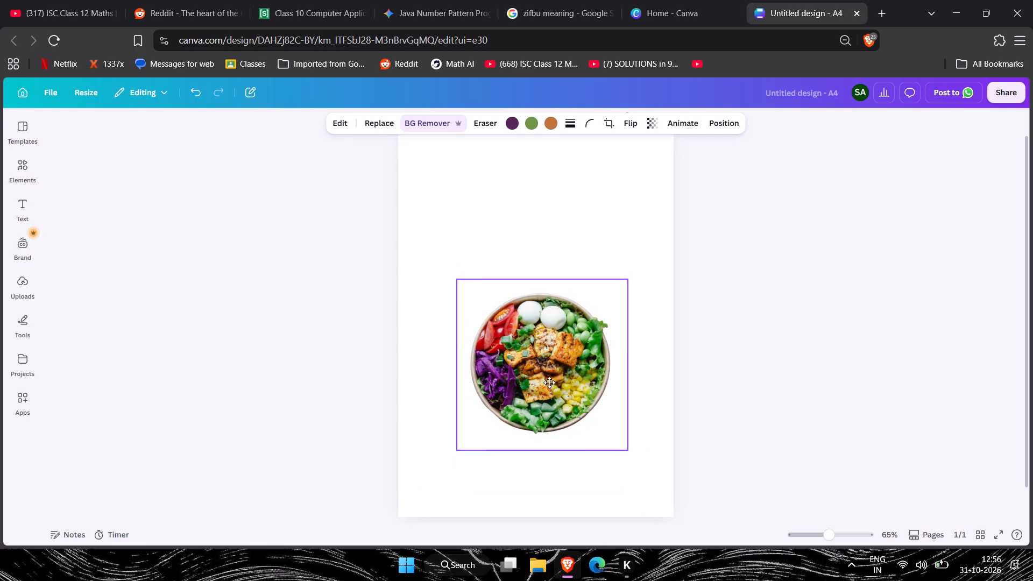
{"action": "left_click_drag", "start_coordinate": [549, 382], "coordinate": [549, 384]}
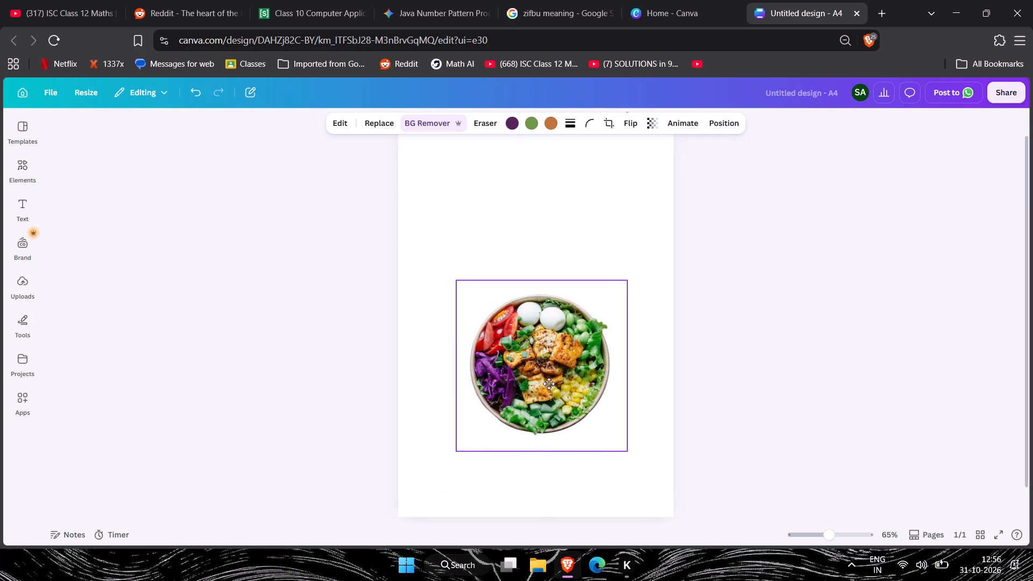
{"action": "left_click_drag", "start_coordinate": [549, 384], "coordinate": [542, 387]}
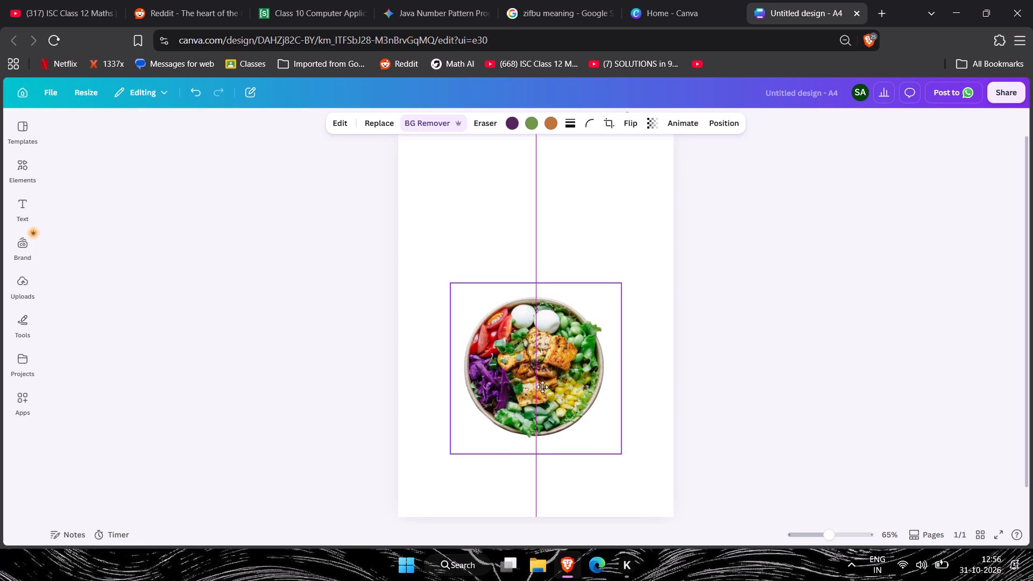
{"action": "left_click_drag", "start_coordinate": [542, 387], "coordinate": [542, 389]}
{"action": "left_click", "coordinate": [829, 353]}
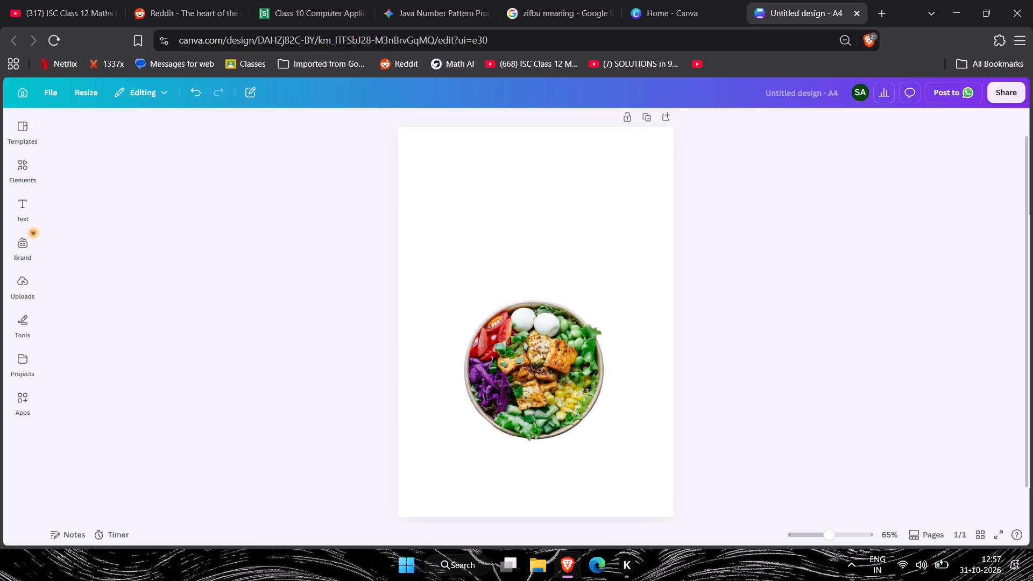
Browse the suggested A4 templates for a layout that could suit the bowl design.
{"action": "left_click", "coordinate": [19, 140]}
{"action": "scroll", "coordinate": [135, 256], "scroll_direction": "down", "scroll_amount": 4}
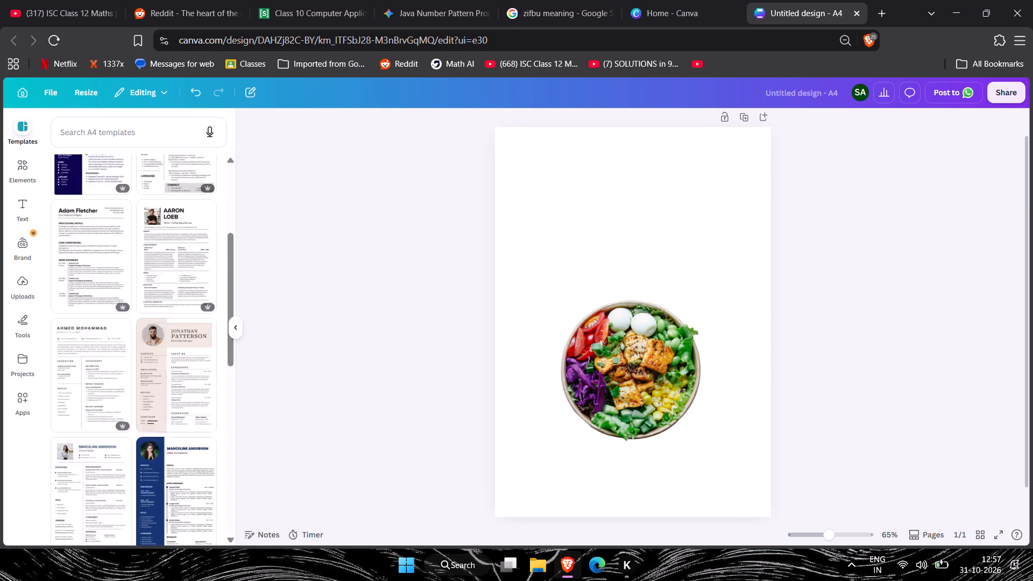
{"action": "scroll", "coordinate": [132, 267], "scroll_direction": "down", "scroll_amount": 6}
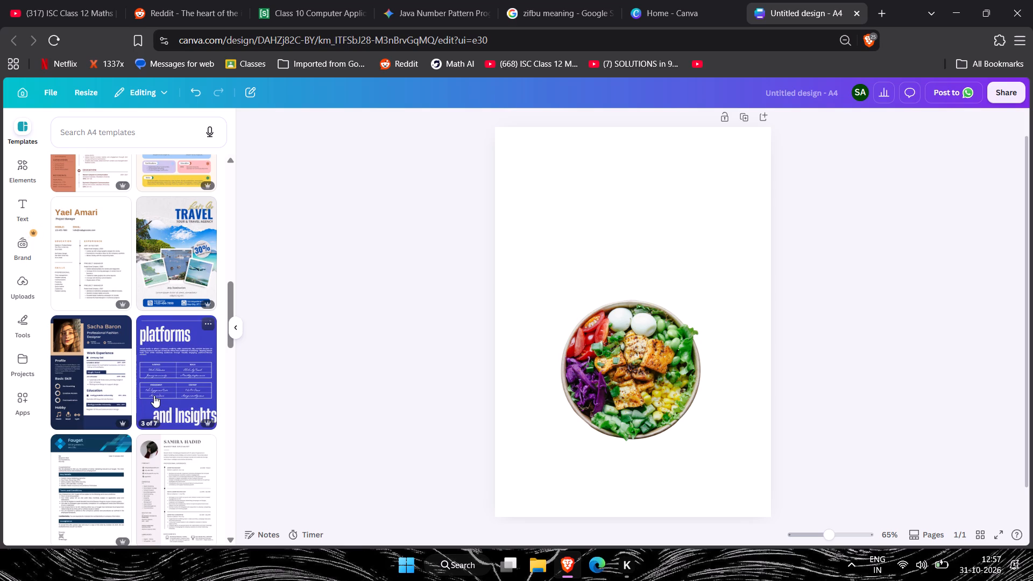
{"action": "scroll", "coordinate": [154, 395], "scroll_direction": "down", "scroll_amount": 4}
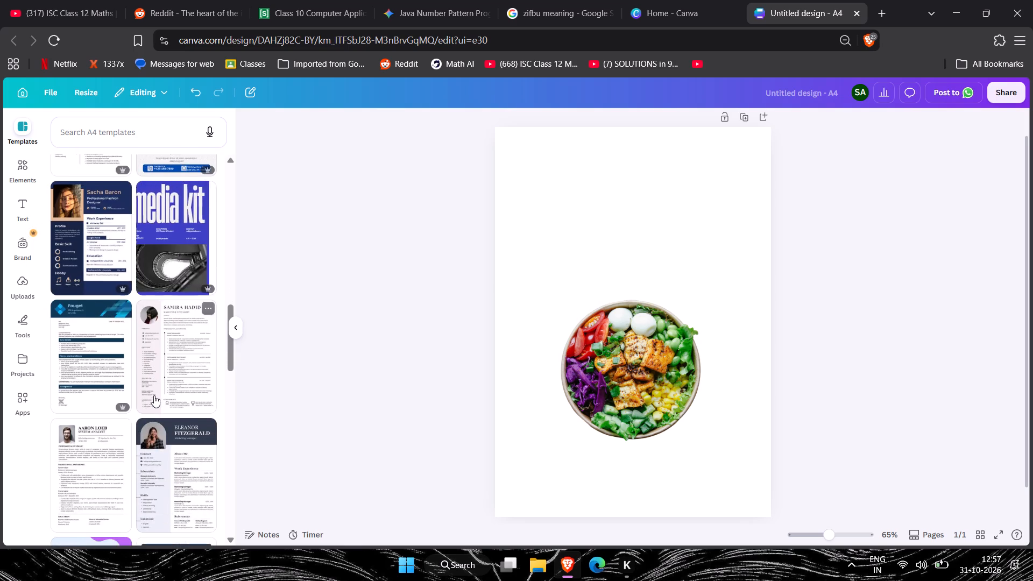
{"action": "scroll", "coordinate": [154, 395], "scroll_direction": "down", "scroll_amount": 11}
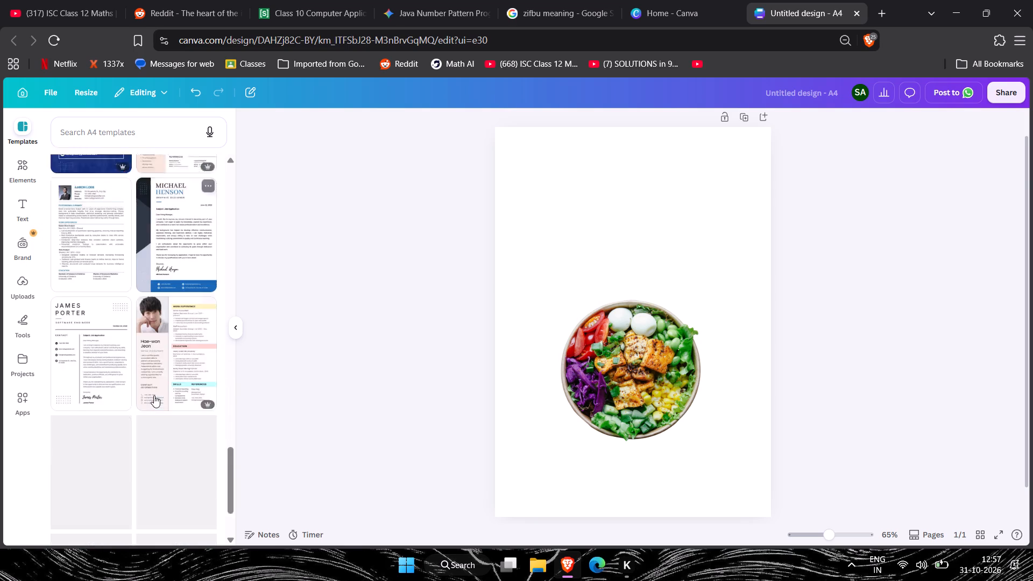
{"action": "scroll", "coordinate": [154, 395], "scroll_direction": "up", "scroll_amount": 20}
{"action": "scroll", "coordinate": [154, 395], "scroll_direction": "up", "scroll_amount": 8}
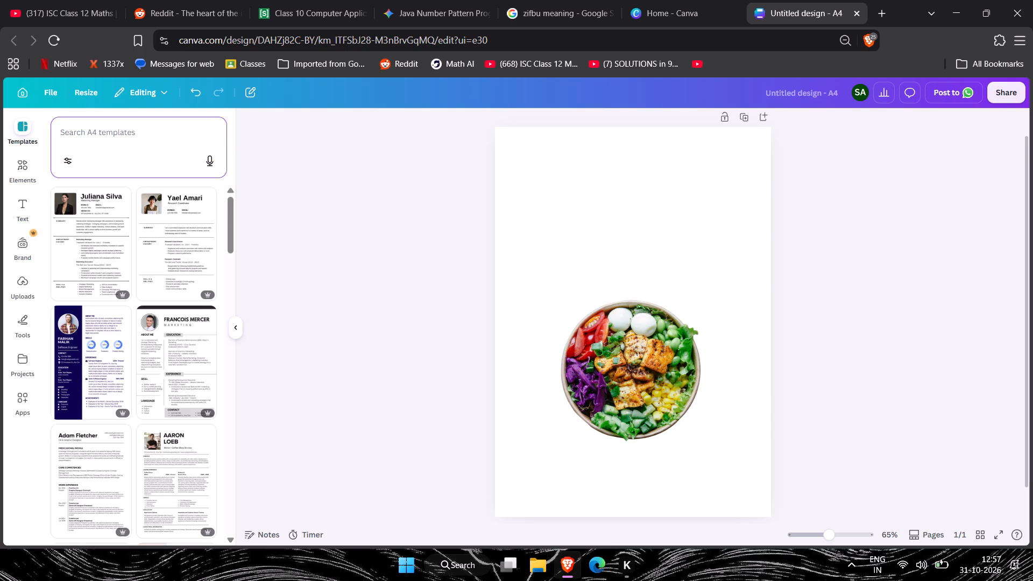
{"action": "type", "text": "menu"}
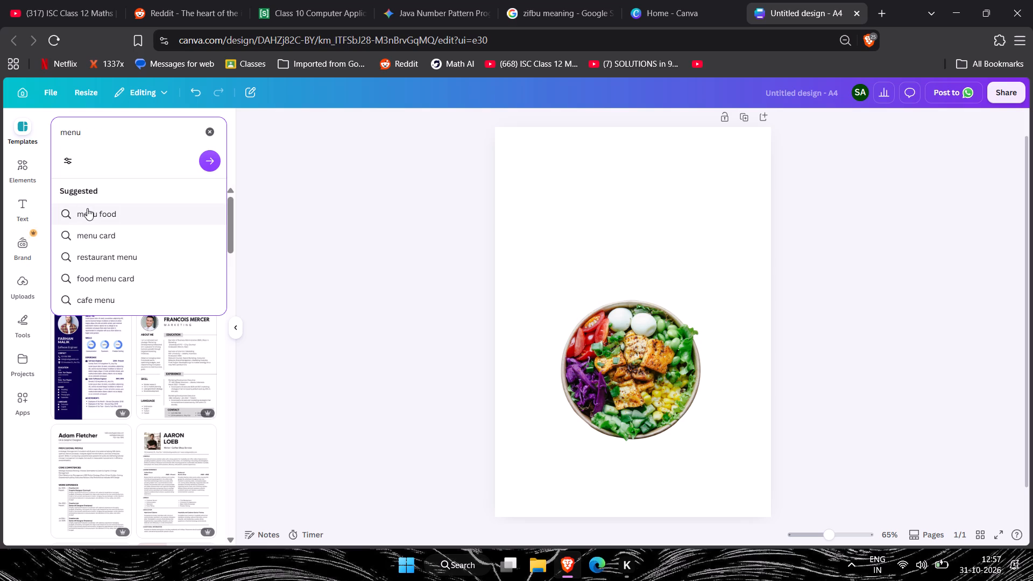
{"action": "key", "text": "Return"}
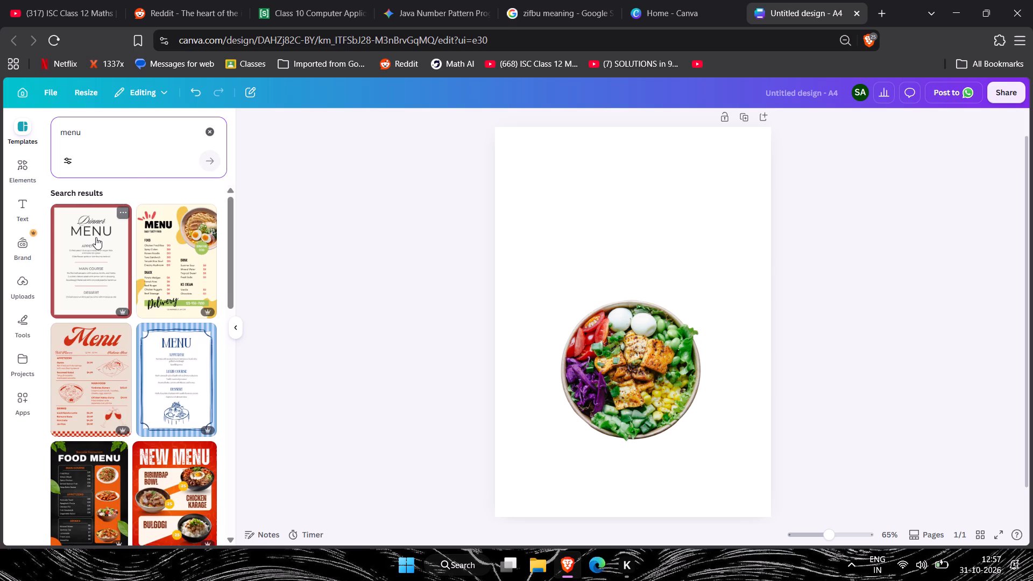
Look through the menu template results for a suitable food layout.
{"action": "scroll", "coordinate": [132, 368], "scroll_direction": "down", "scroll_amount": 1}
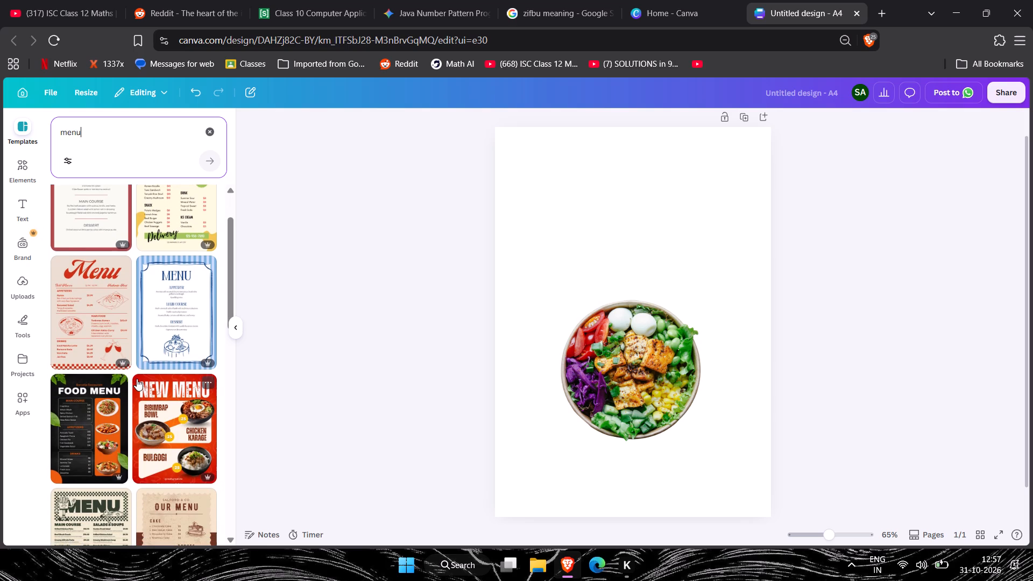
{"action": "scroll", "coordinate": [137, 379], "scroll_direction": "up", "scroll_amount": 1}
{"action": "scroll", "coordinate": [137, 379], "scroll_direction": "down", "scroll_amount": 3}
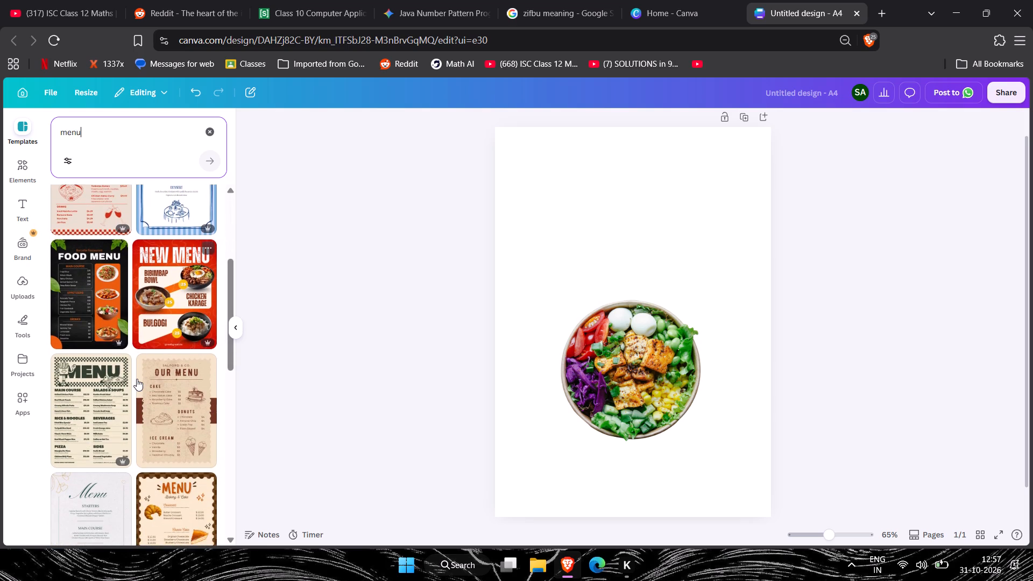
{"action": "scroll", "coordinate": [137, 379], "scroll_direction": "down", "scroll_amount": 6}
{"action": "scroll", "coordinate": [137, 379], "scroll_direction": "up", "scroll_amount": 1}
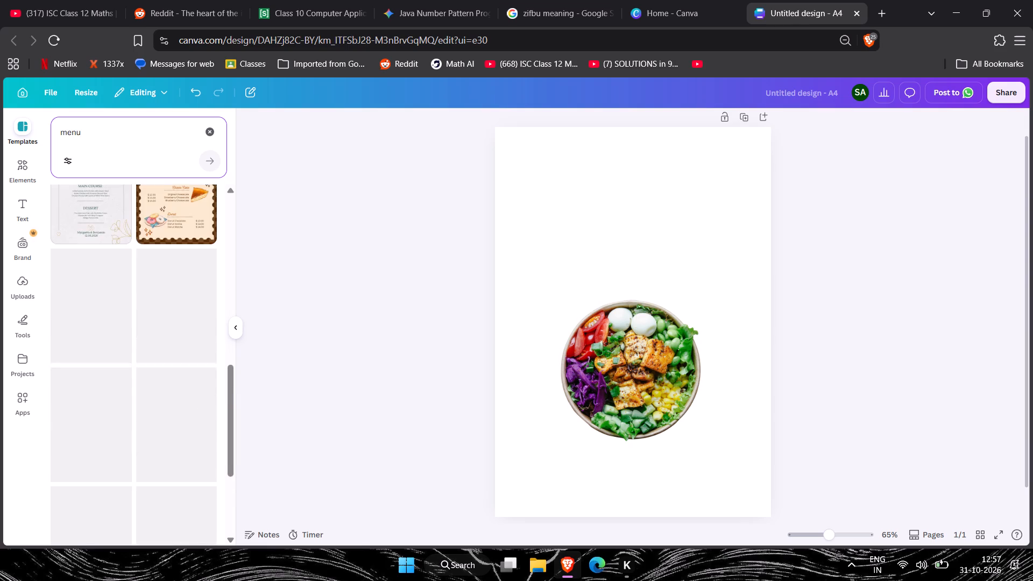
{"action": "scroll", "coordinate": [137, 379], "scroll_direction": "up", "scroll_amount": 3}
{"action": "scroll", "coordinate": [137, 379], "scroll_direction": "down", "scroll_amount": 5}
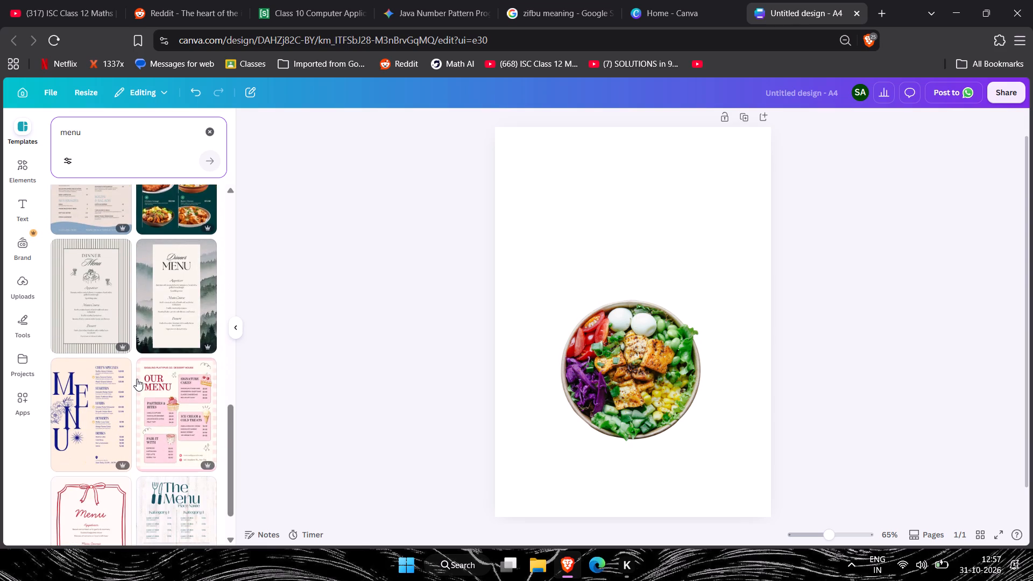
{"action": "scroll", "coordinate": [137, 379], "scroll_direction": "down", "scroll_amount": 4}
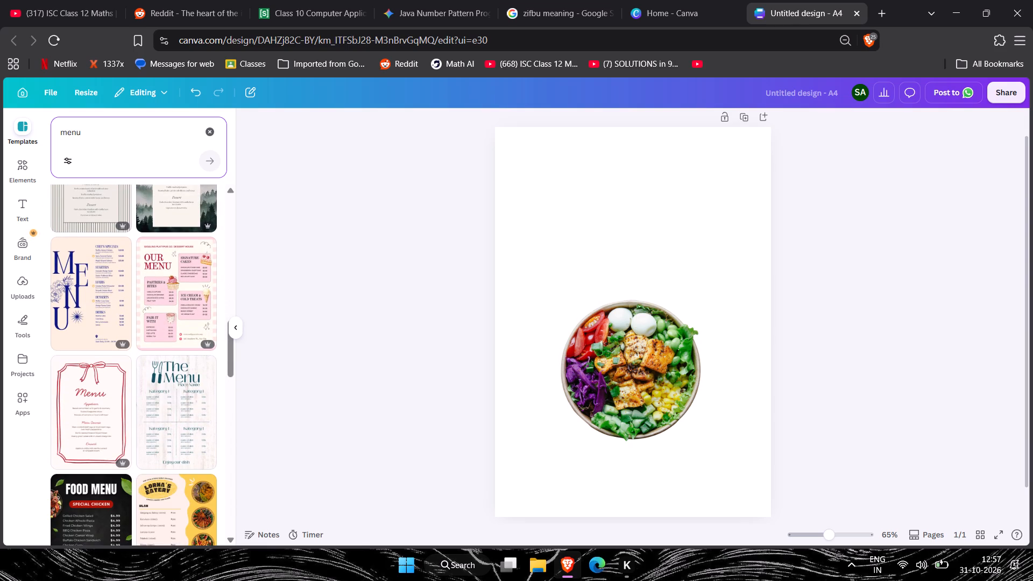
Replace the template search term and search the A4 templates for "food poster".
{"action": "key", "text": "BackSpace"}
{"action": "key", "text": "BackSpace"}
{"action": "key", "text": "BackSpace"}
{"action": "key", "text": "BackSpace"}
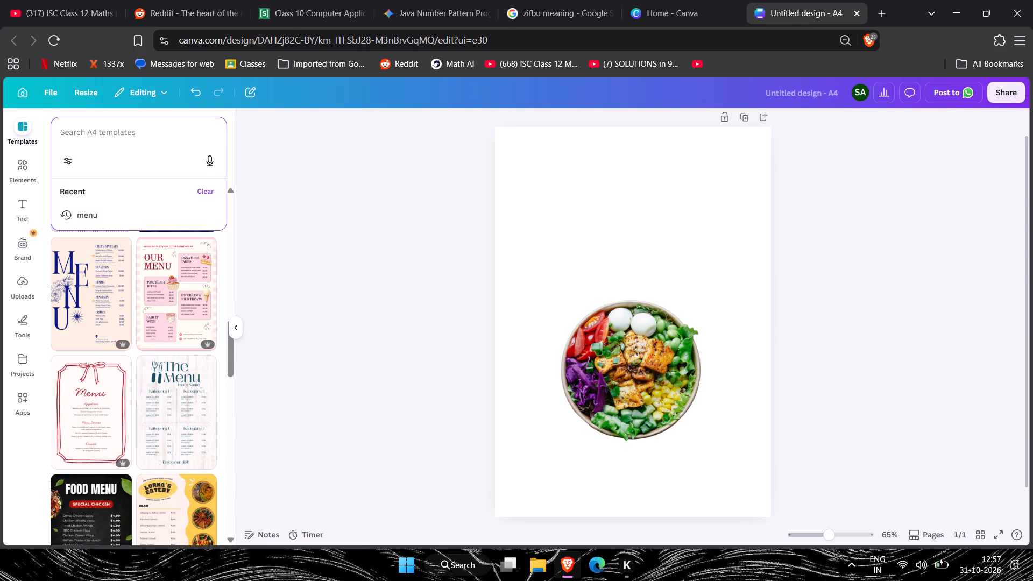
{"action": "type", "text": "food"}
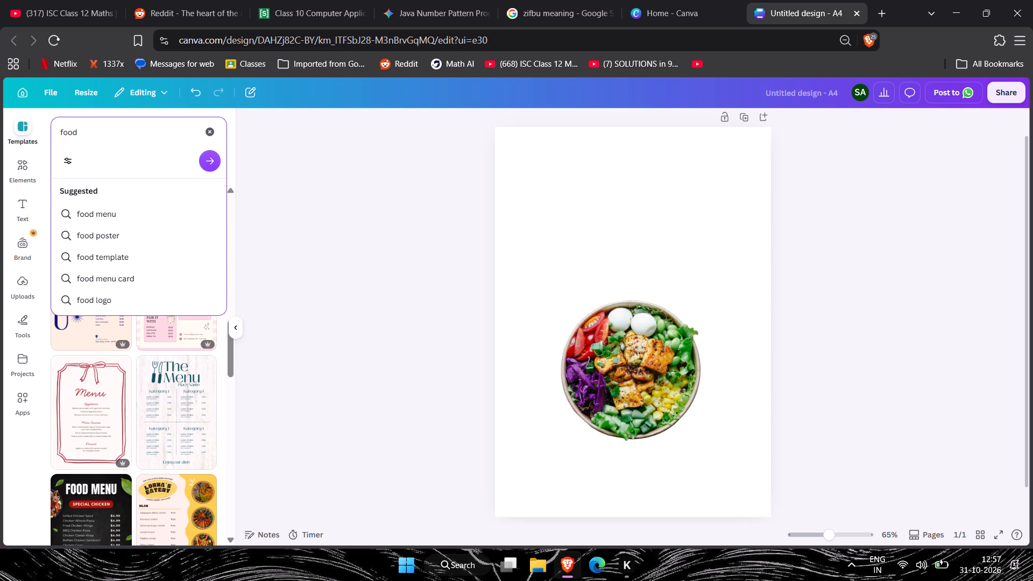
{"action": "left_click", "coordinate": [76, 236]}
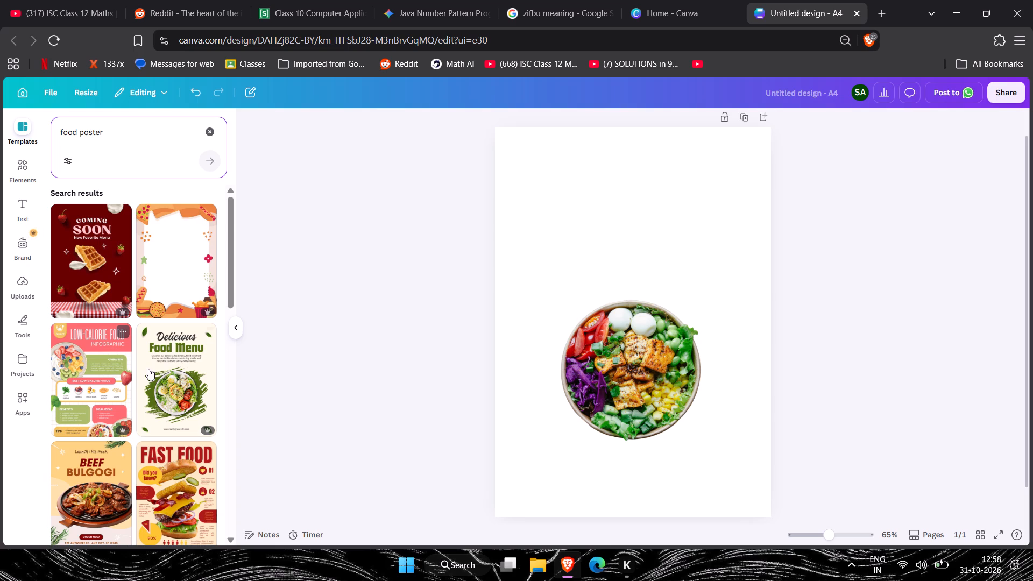
Browse the food poster results and apply the cream "Delicious Food Menu" template with the salad bowl on green brush strokes.
{"action": "scroll", "coordinate": [158, 385], "scroll_direction": "down", "scroll_amount": 1}
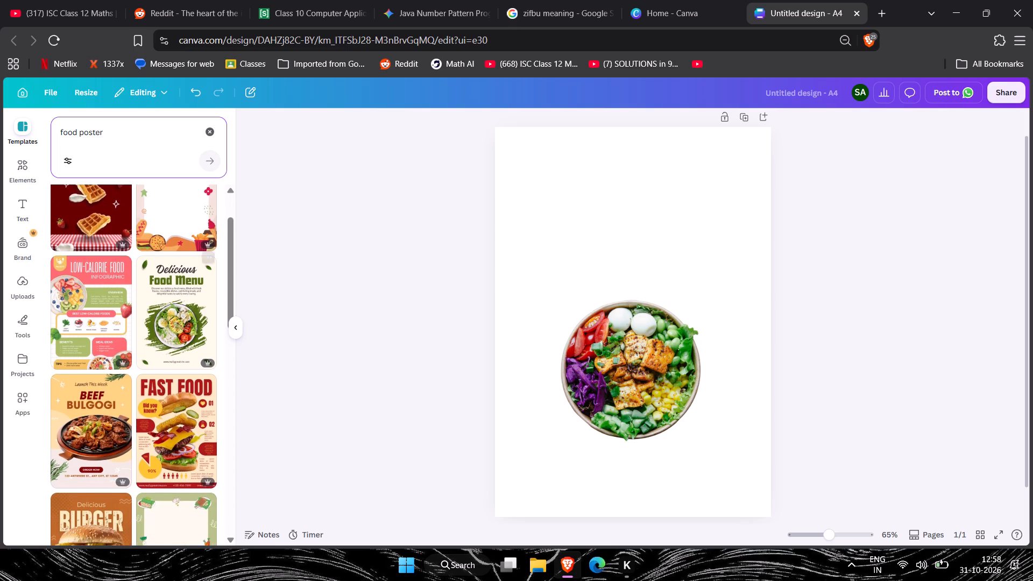
{"action": "scroll", "coordinate": [158, 385], "scroll_direction": "down", "scroll_amount": 4}
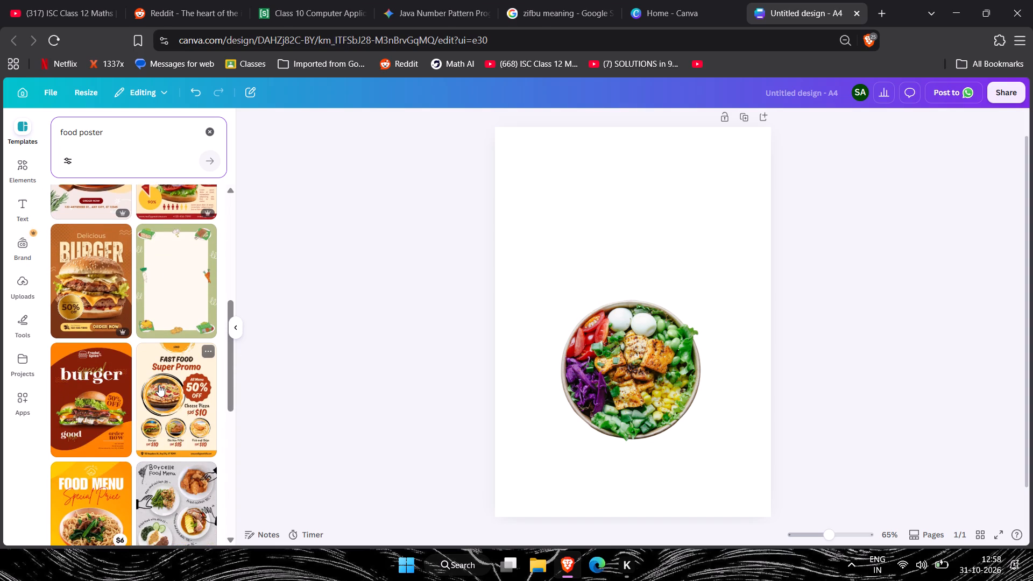
{"action": "scroll", "coordinate": [159, 385], "scroll_direction": "down", "scroll_amount": 1}
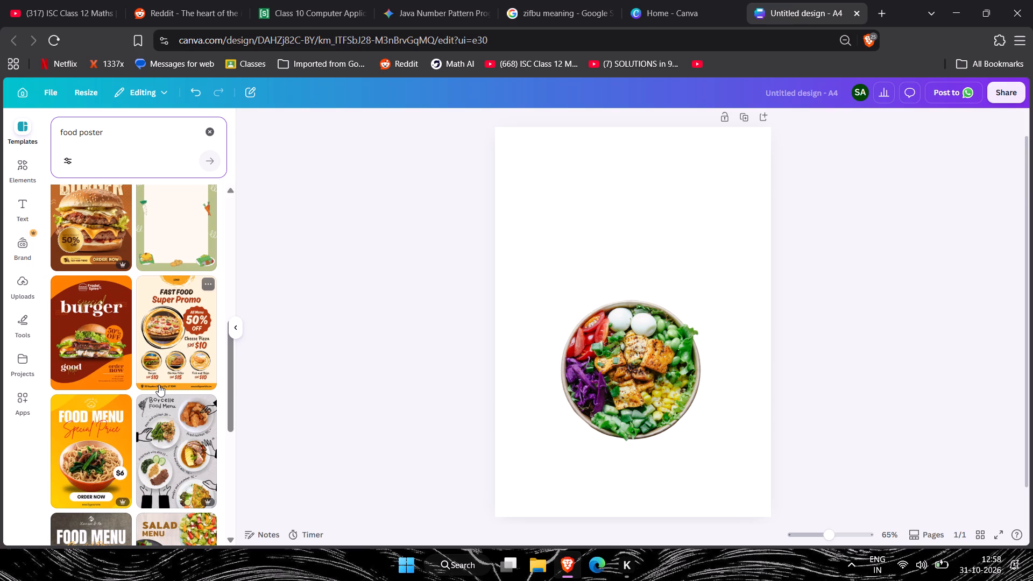
{"action": "scroll", "coordinate": [159, 385], "scroll_direction": "down", "scroll_amount": 1}
{"action": "scroll", "coordinate": [159, 385], "scroll_direction": "up", "scroll_amount": 1}
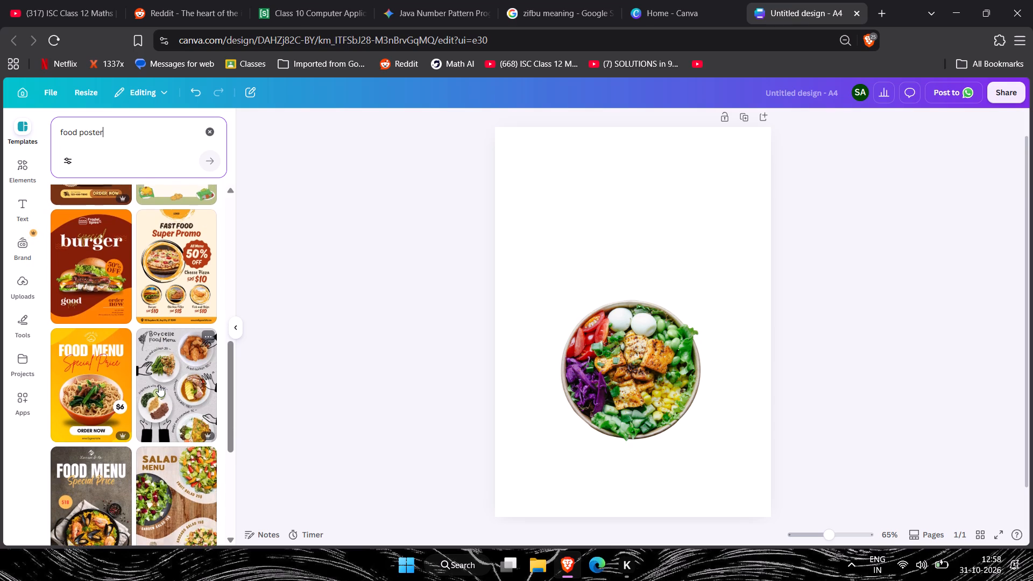
{"action": "scroll", "coordinate": [159, 385], "scroll_direction": "up", "scroll_amount": 4}
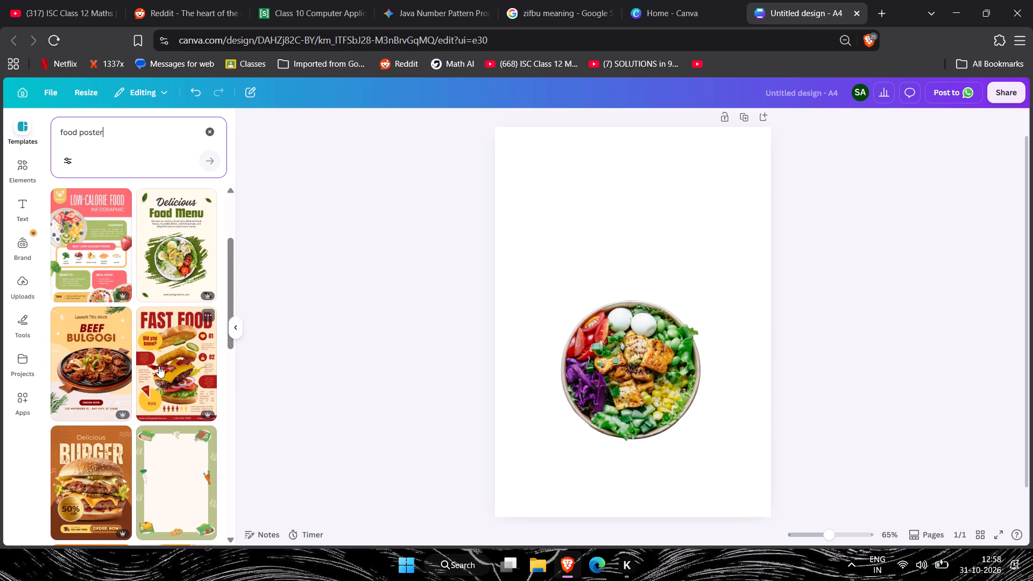
{"action": "scroll", "coordinate": [159, 366], "scroll_direction": "up", "scroll_amount": 1}
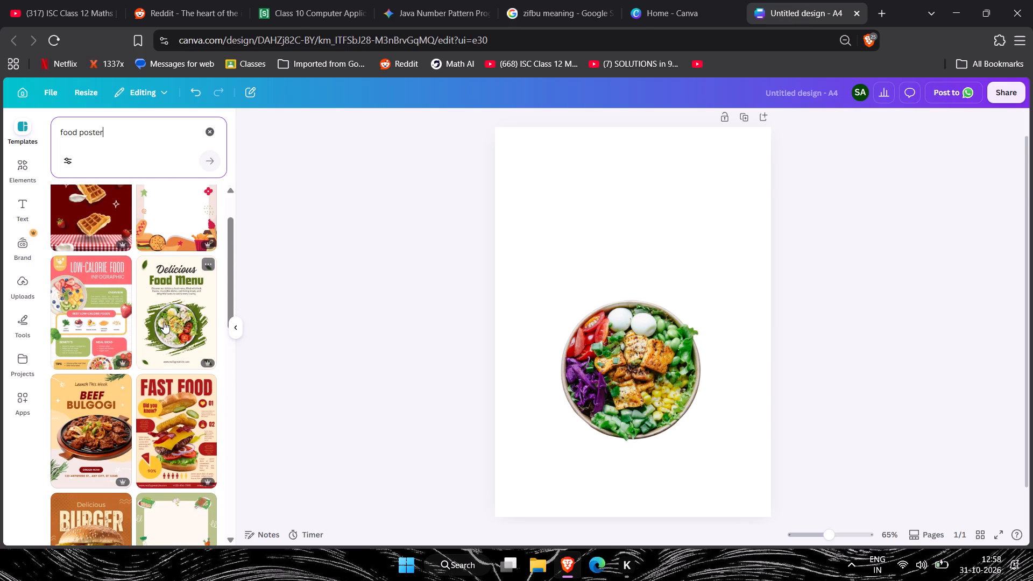
{"action": "left_click", "coordinate": [164, 322]}
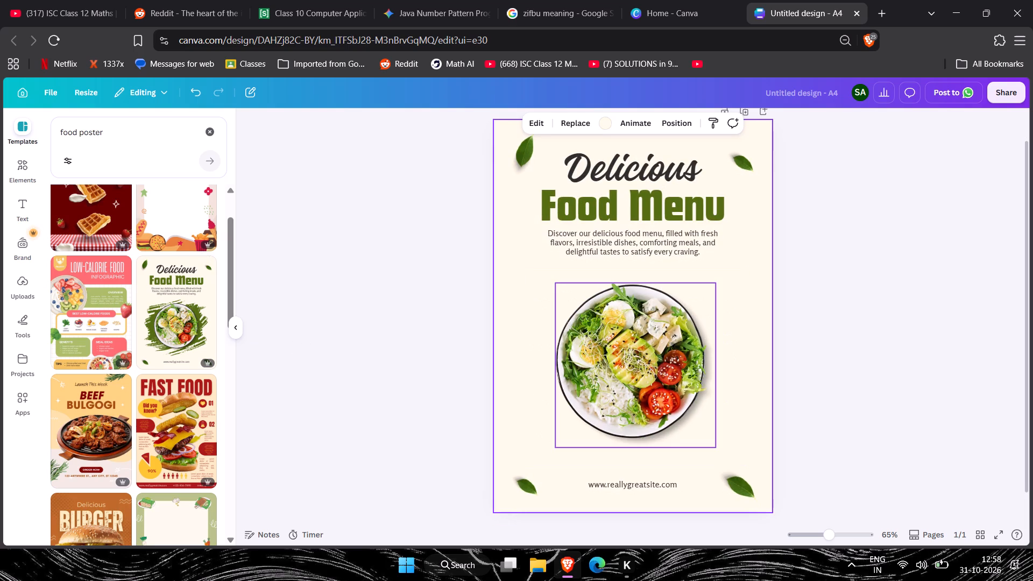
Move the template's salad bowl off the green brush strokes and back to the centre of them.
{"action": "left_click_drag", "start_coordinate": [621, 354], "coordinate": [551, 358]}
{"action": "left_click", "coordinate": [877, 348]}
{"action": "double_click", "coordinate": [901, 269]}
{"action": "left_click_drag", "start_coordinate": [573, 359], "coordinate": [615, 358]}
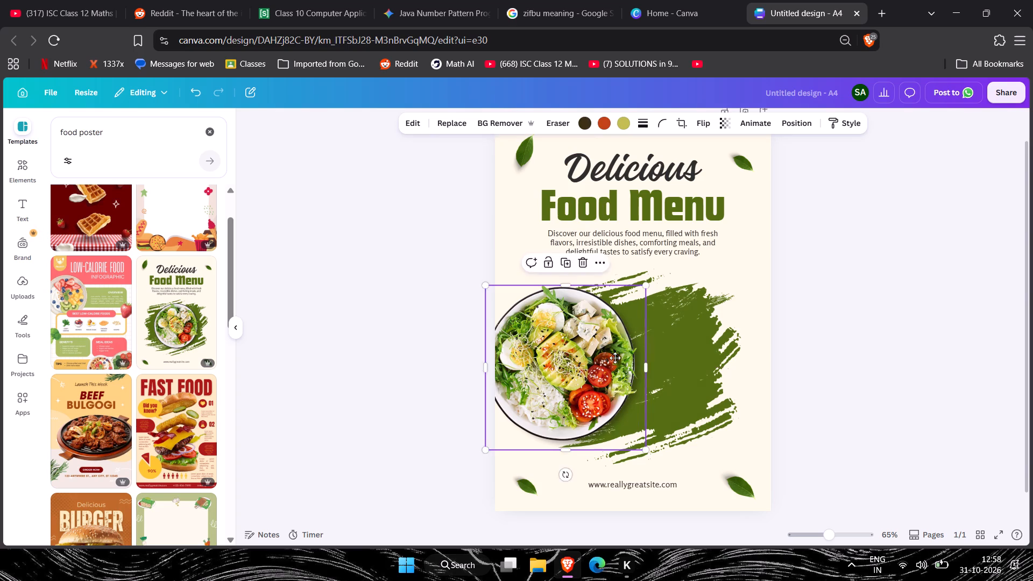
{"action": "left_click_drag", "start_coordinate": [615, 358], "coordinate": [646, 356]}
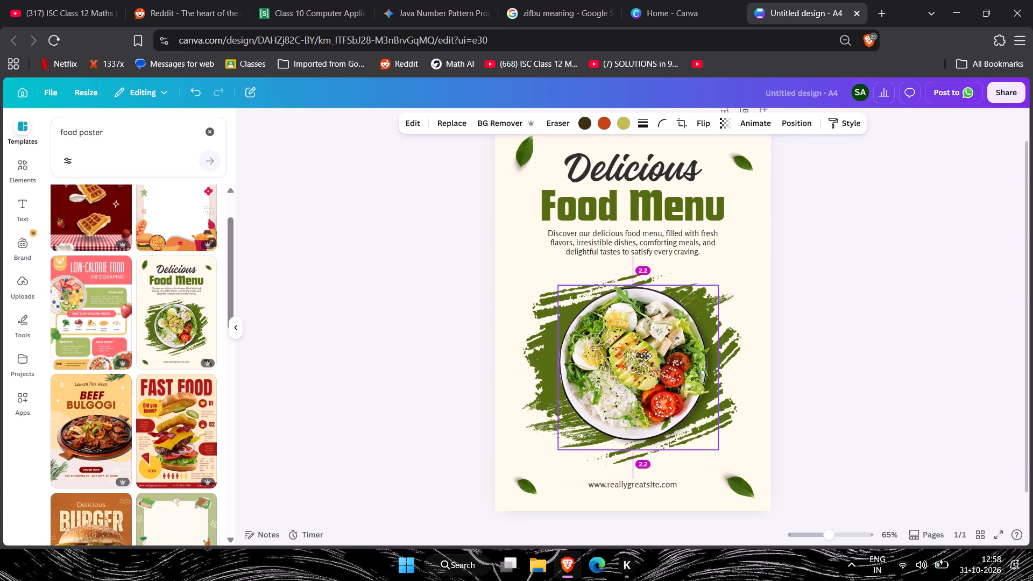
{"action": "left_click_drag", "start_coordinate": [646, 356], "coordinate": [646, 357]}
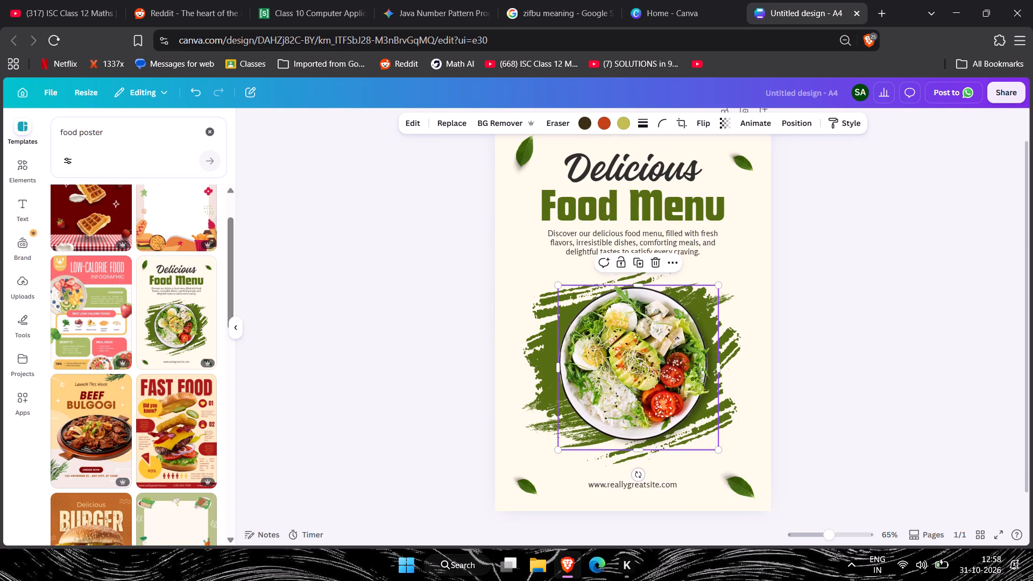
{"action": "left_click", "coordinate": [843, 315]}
Add the square protein bowl photo on the wooden table from the photo results and remove its background.
{"action": "left_click", "coordinate": [30, 173]}
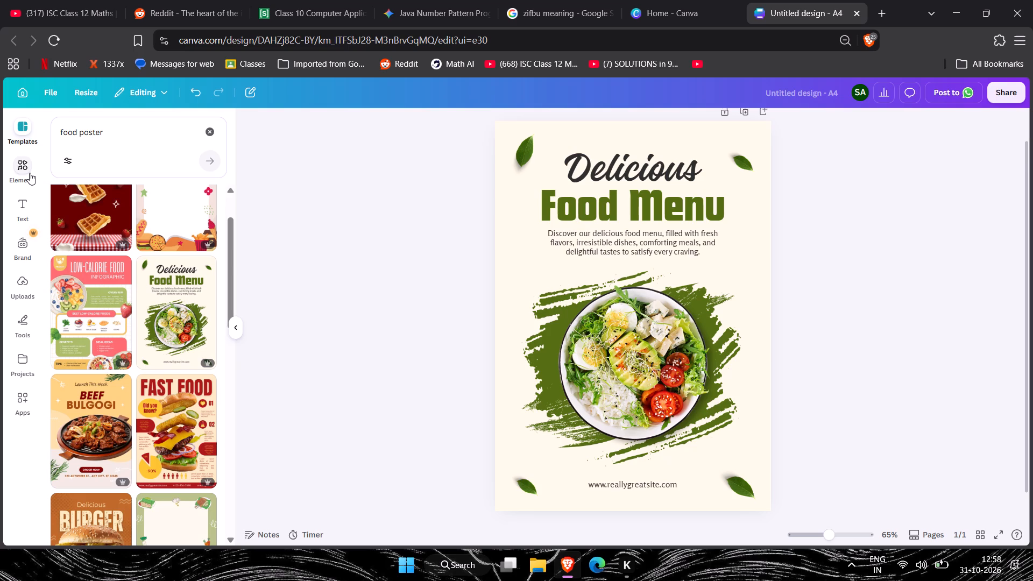
{"action": "left_click", "coordinate": [181, 250]}
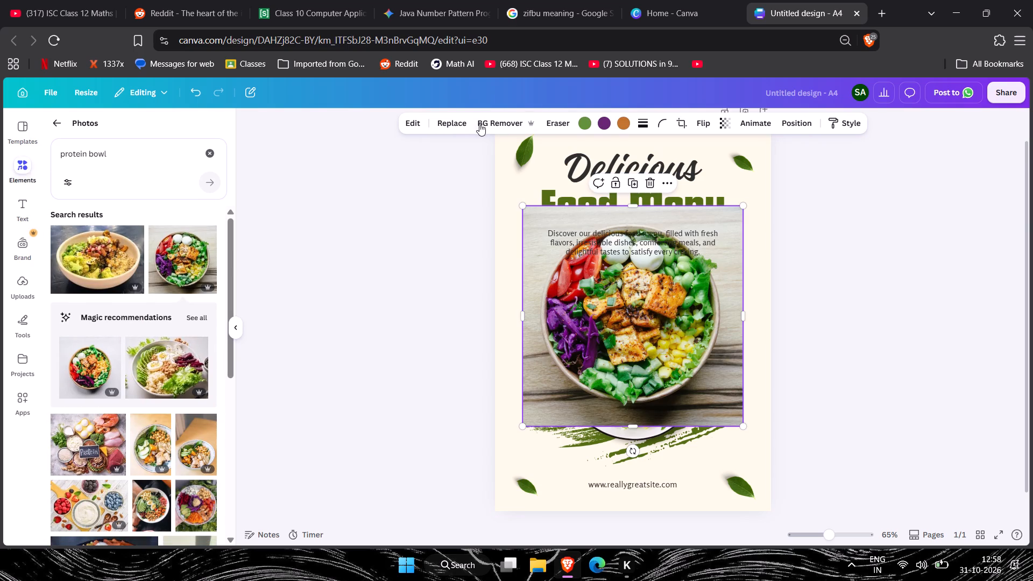
{"action": "left_click", "coordinate": [480, 123]}
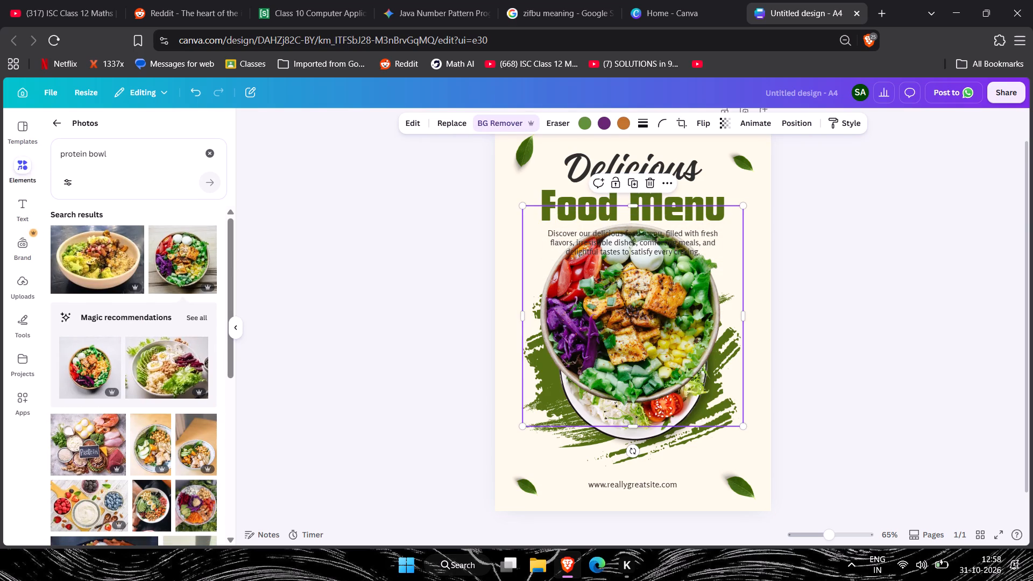
Shrink the cut-out protein bowl and centre it on the green brush strokes so it covers the template's salad bowl.
{"action": "left_click_drag", "start_coordinate": [670, 294], "coordinate": [676, 344]}
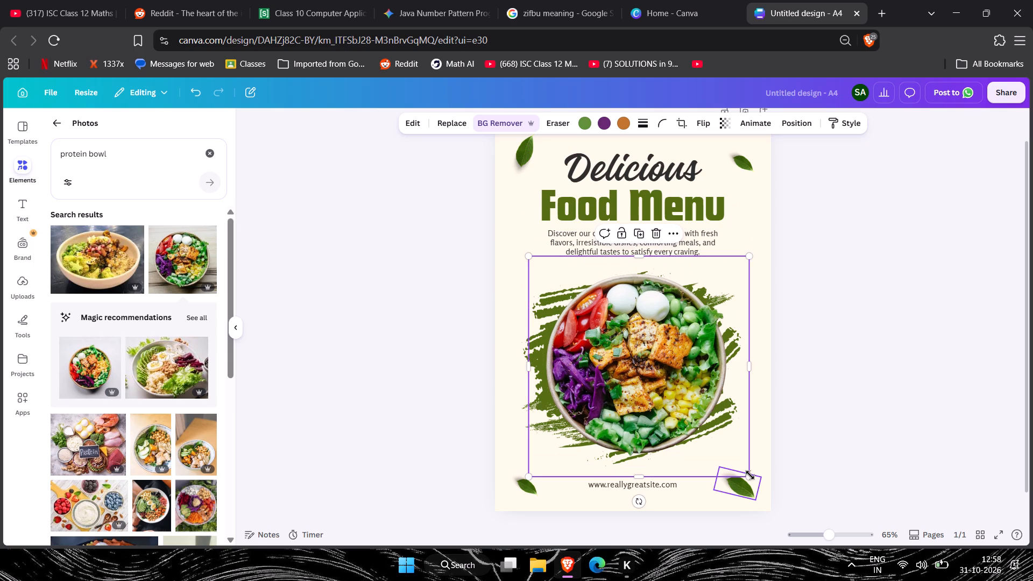
{"action": "left_click_drag", "start_coordinate": [750, 475], "coordinate": [700, 447]}
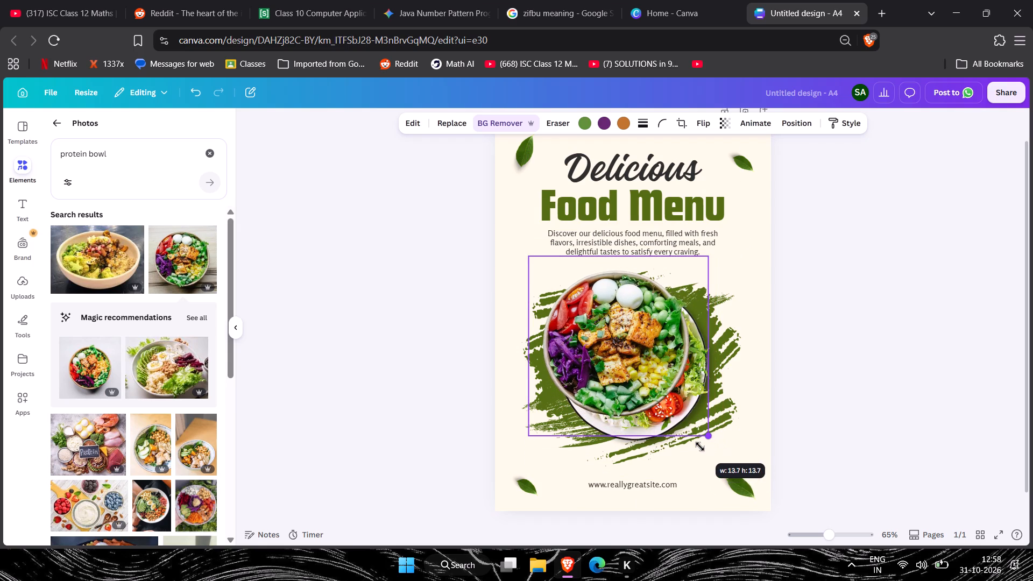
{"action": "left_click_drag", "start_coordinate": [700, 447], "coordinate": [713, 454]}
{"action": "left_click_drag", "start_coordinate": [633, 353], "coordinate": [643, 371]}
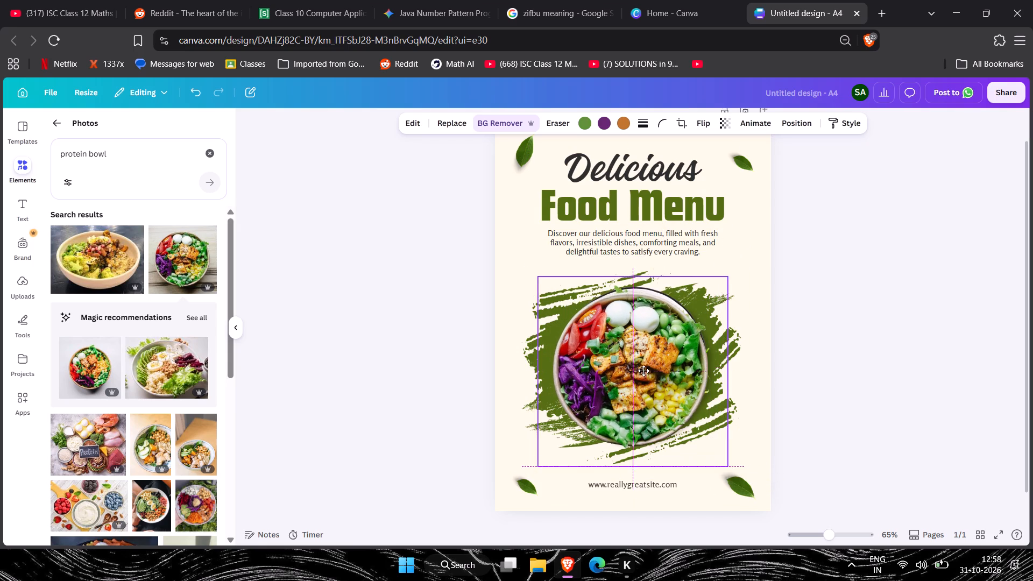
{"action": "left_click_drag", "start_coordinate": [643, 371], "coordinate": [646, 369]}
{"action": "left_click", "coordinate": [877, 359]}
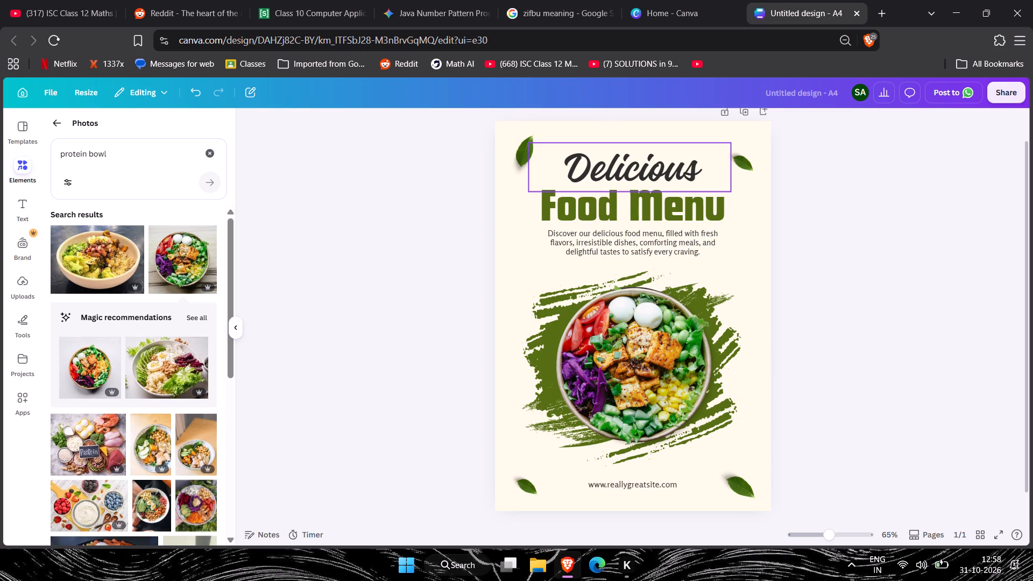
Replace the "Food Menu" heading with "Protein Bowl" and widen its text box so it fits on one line.
{"action": "double_click", "coordinate": [647, 219]}
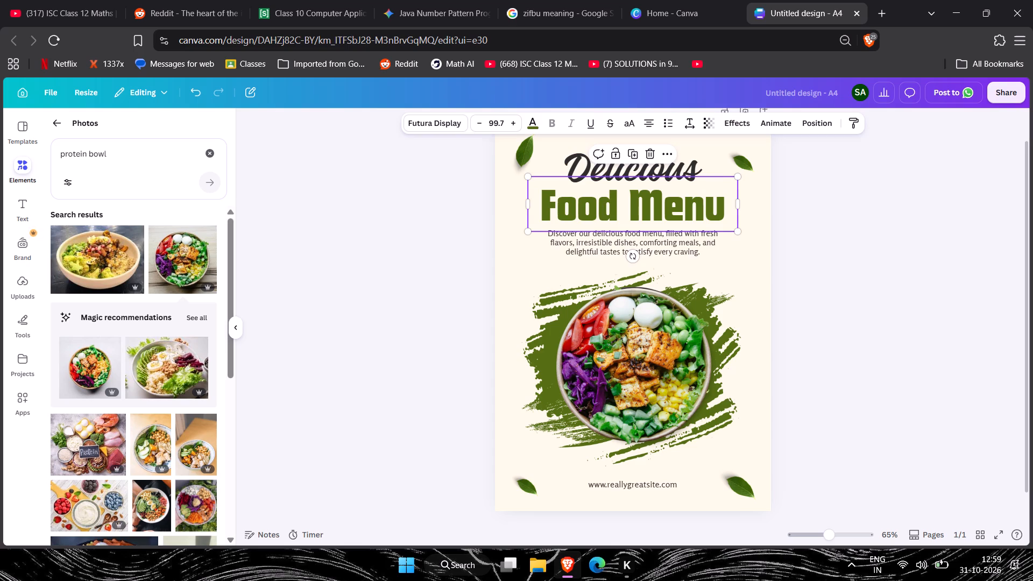
{"action": "key", "text": "shift+p"}
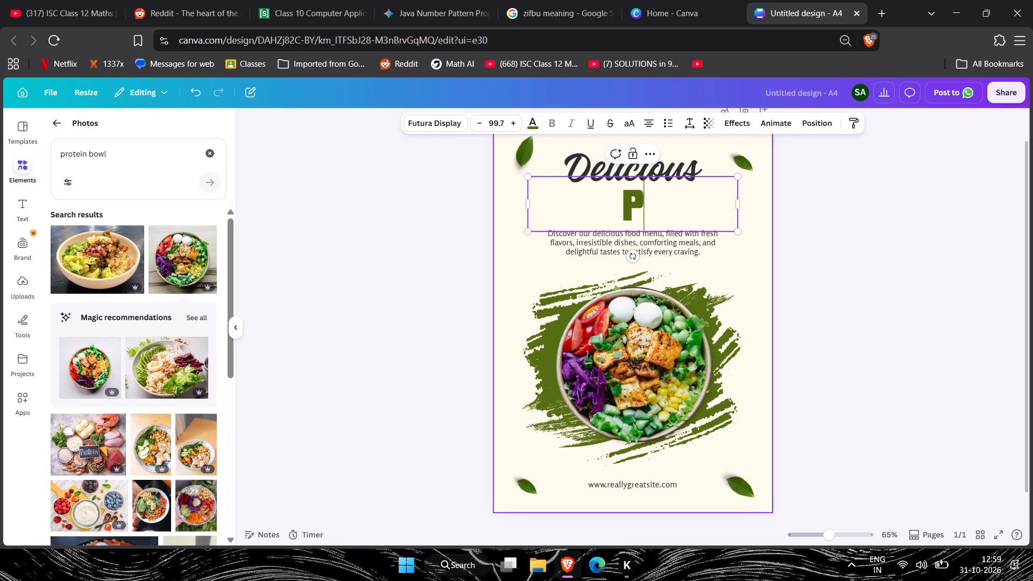
{"action": "type", "text": "rotein"}
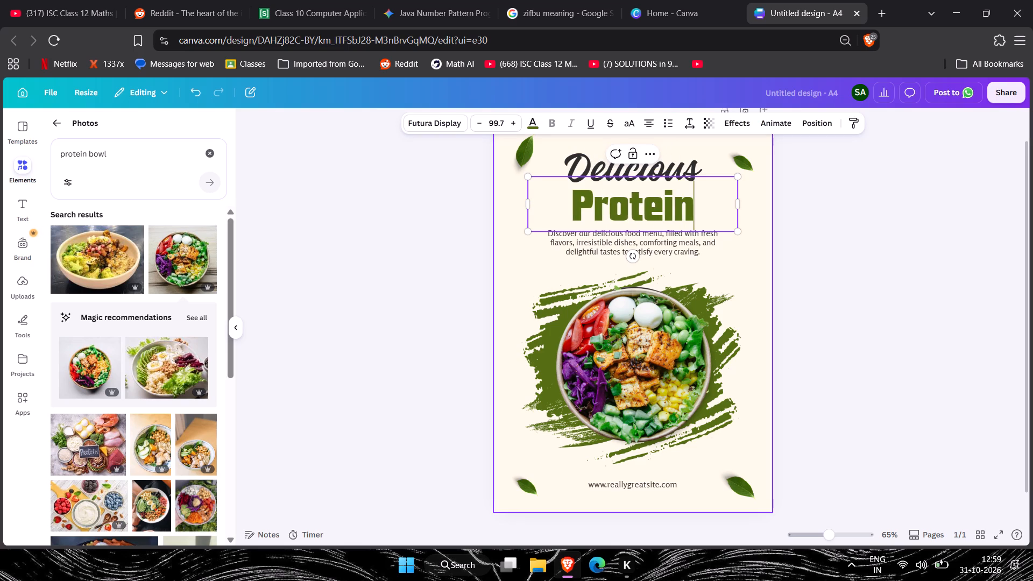
{"action": "key", "text": "space"}
{"action": "type", "text": "Bow"}
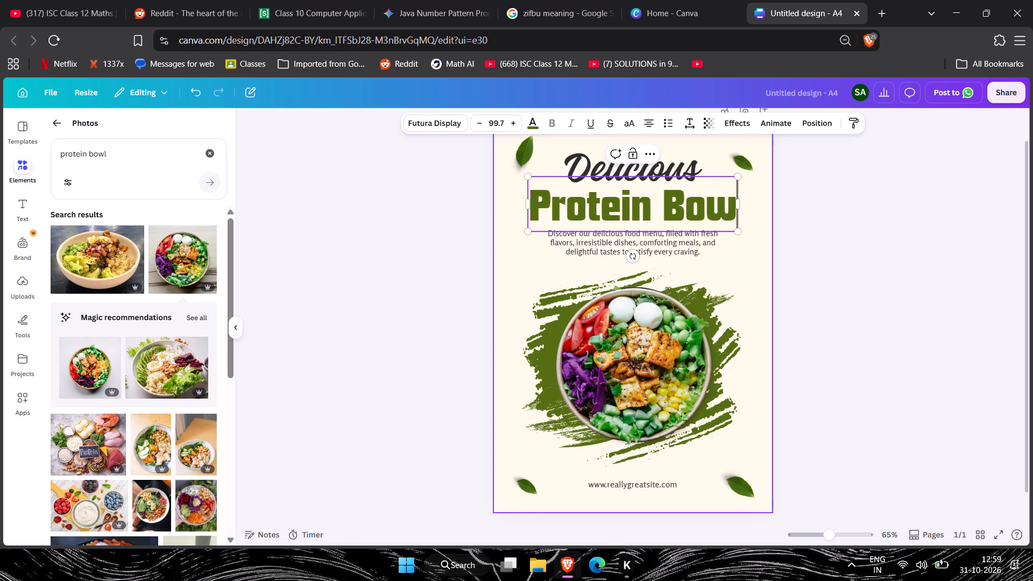
{"action": "key", "text": "l"}
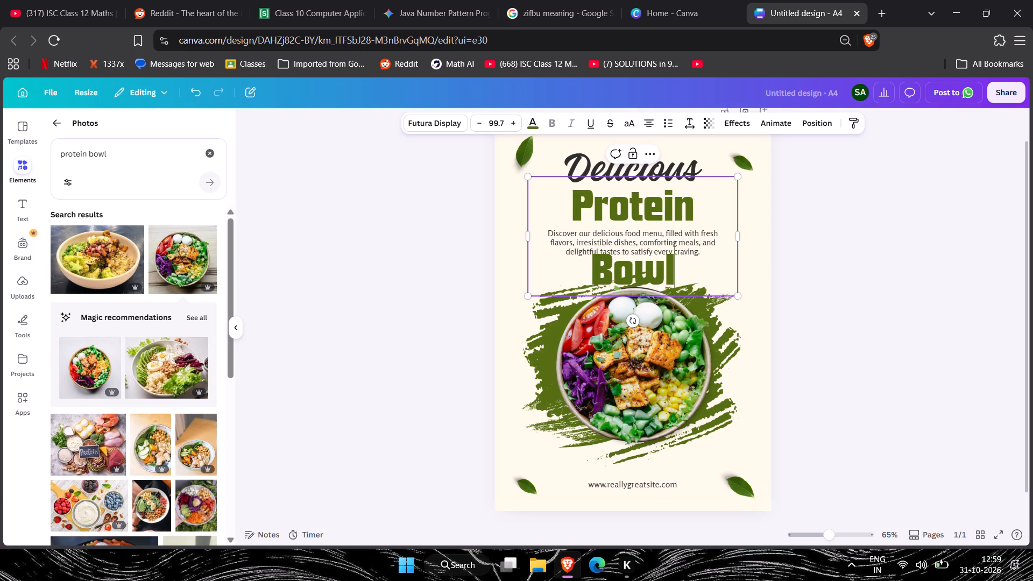
{"action": "left_click_drag", "start_coordinate": [739, 234], "coordinate": [747, 230]}
{"action": "left_click", "coordinate": [823, 214]}
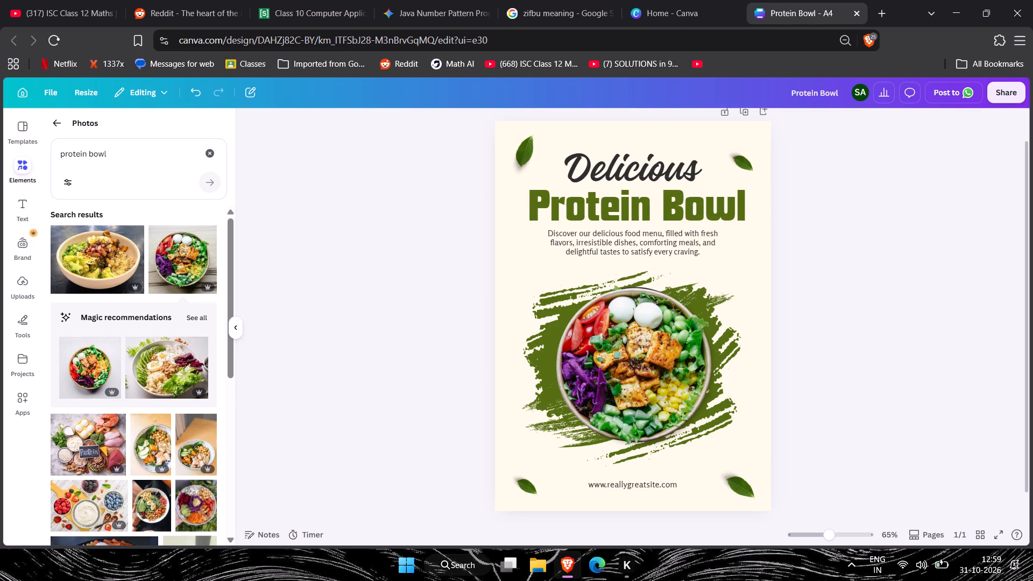
Replace the website address at the foot of the page with text beginning "Mun".
{"action": "double_click", "coordinate": [669, 486]}
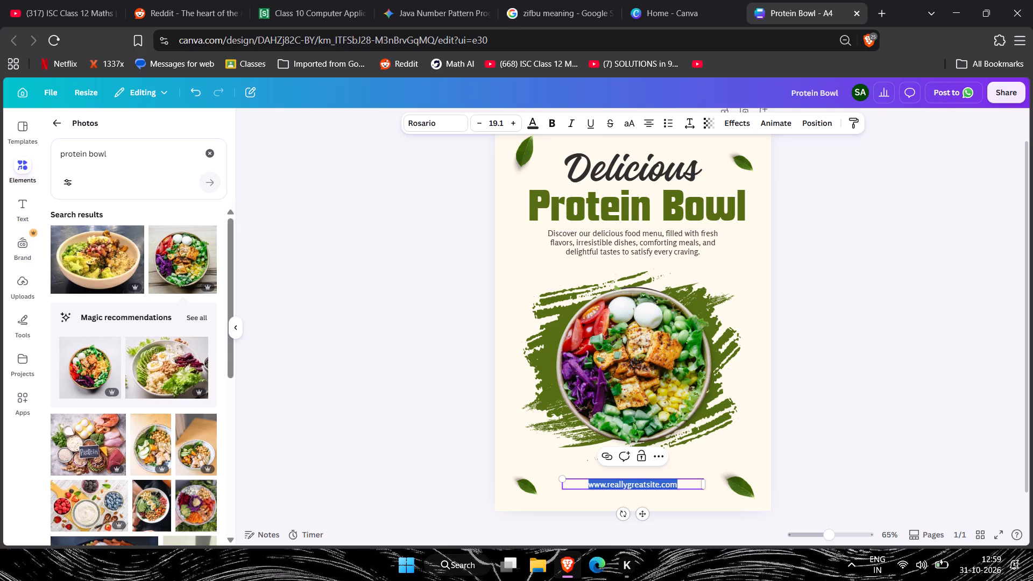
{"action": "type", "text": "Mun"}
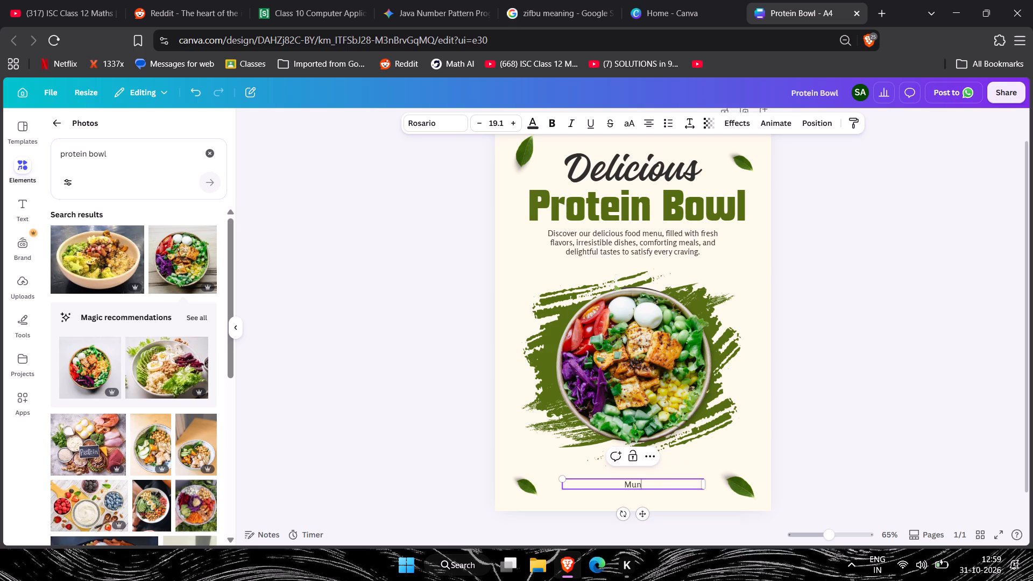
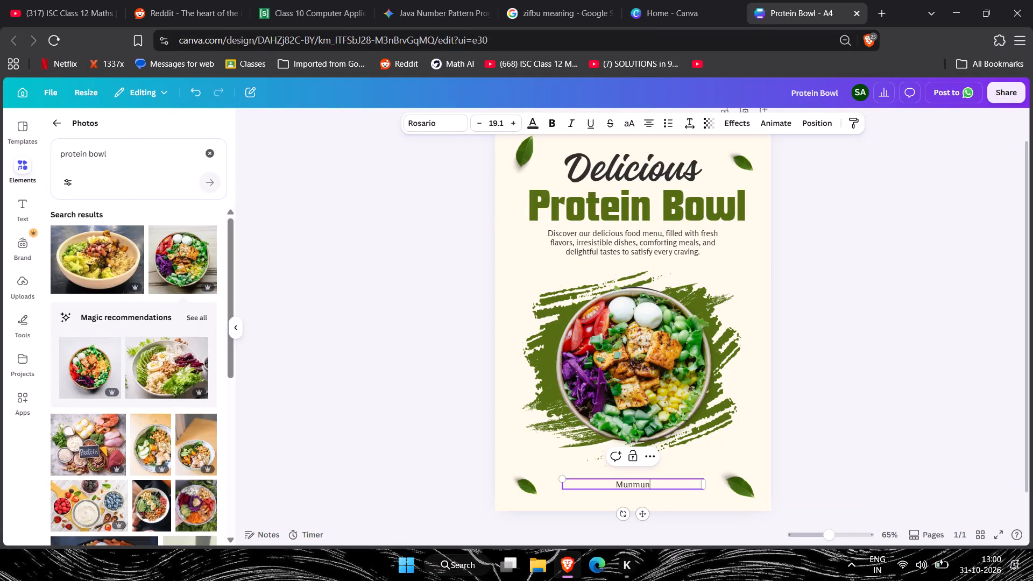
Complete the footer text at the foot of the page so that it reads "Munmun's Rannaghar".
{"action": "key", "text": "apostrophe"}
{"action": "type", "text": "s Rann"}
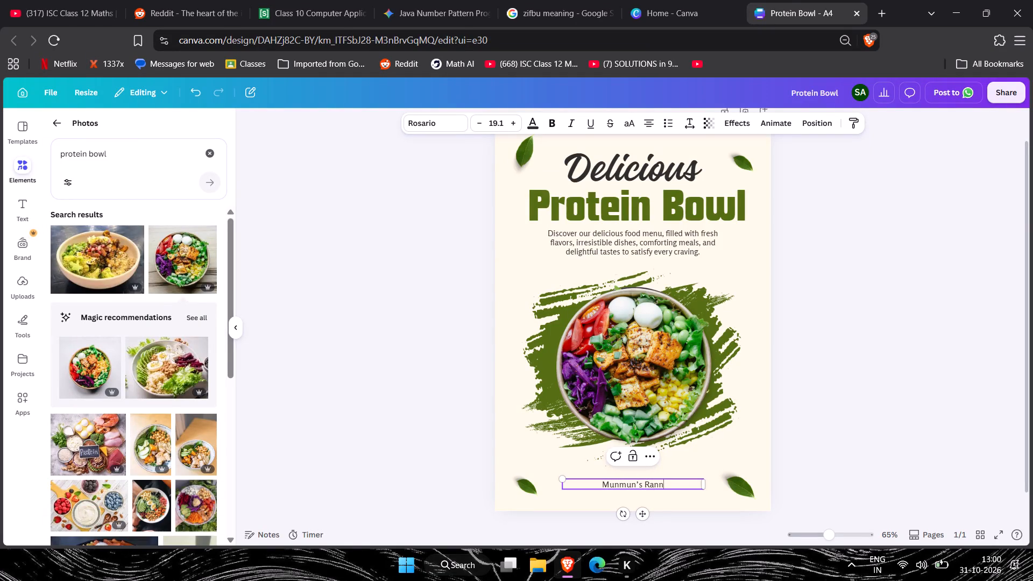
{"action": "type", "text": "agha"}
{"action": "key", "text": "r"}
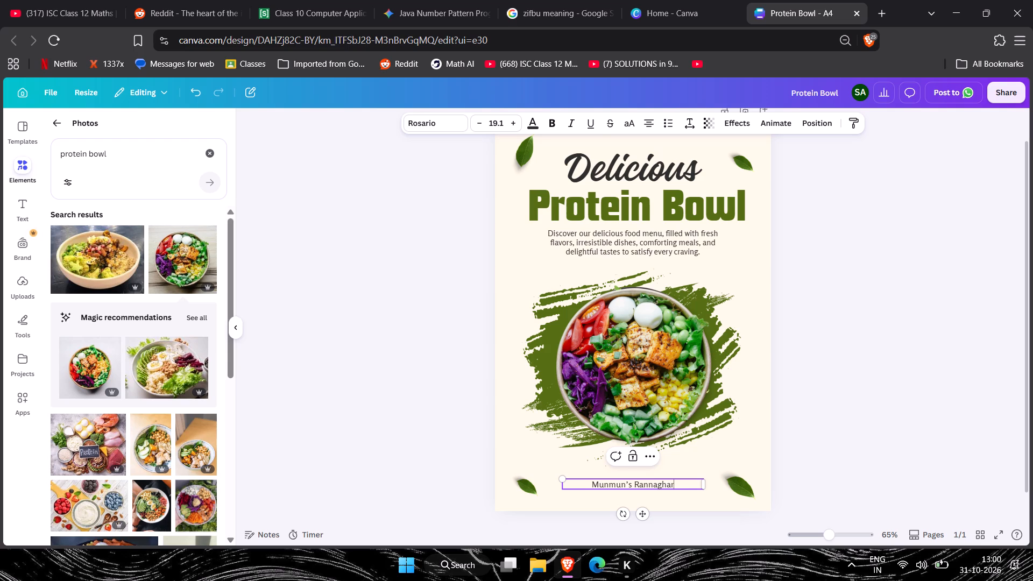
{"action": "left_click", "coordinate": [718, 496]}
{"action": "left_click", "coordinate": [649, 483]}
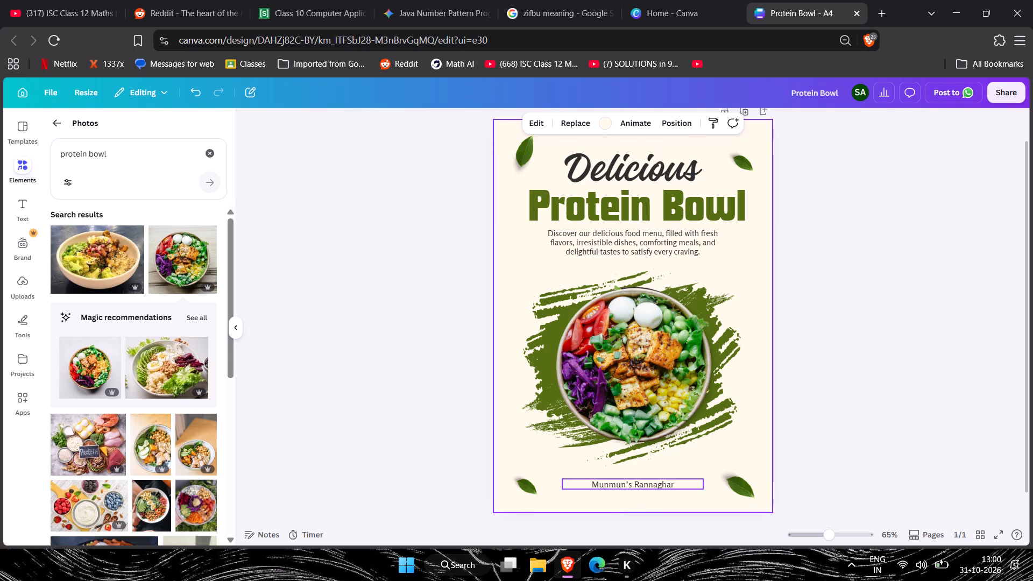
{"action": "left_click", "coordinate": [814, 356]}
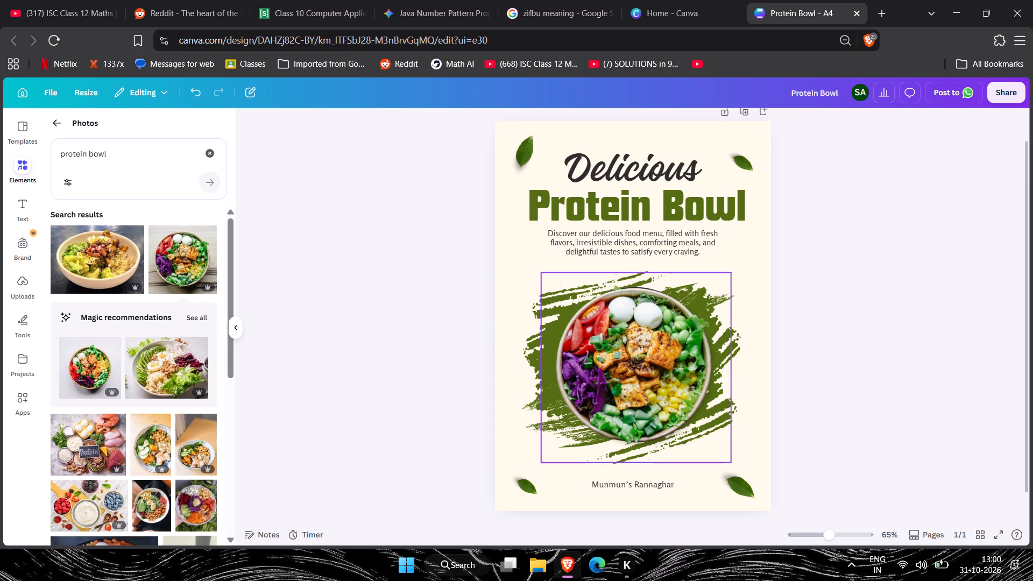
{"action": "left_click", "coordinate": [654, 493]}
{"action": "left_click", "coordinate": [648, 486]}
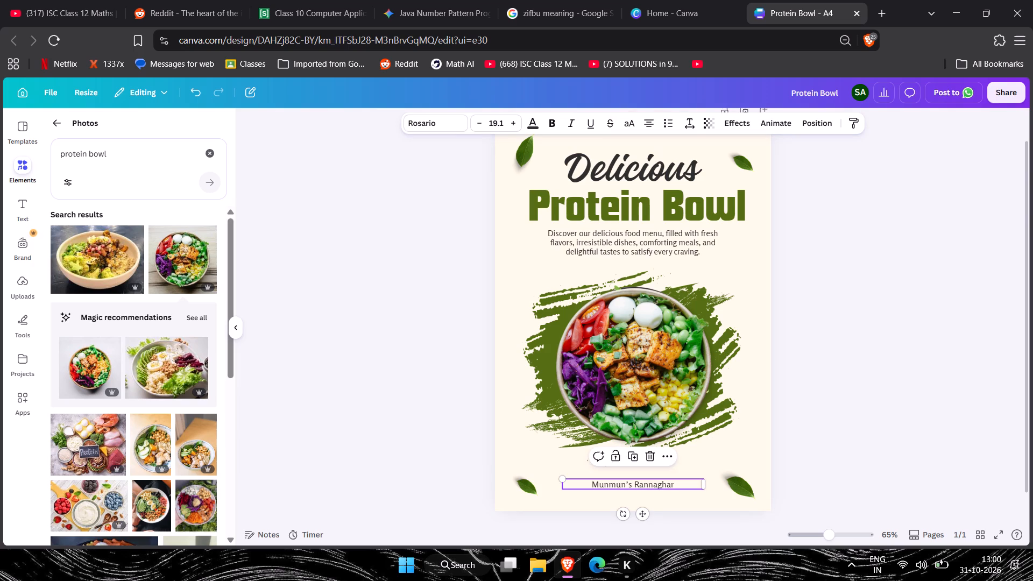
{"action": "left_click_drag", "start_coordinate": [648, 484], "coordinate": [622, 478]}
{"action": "left_click", "coordinate": [818, 443]}
{"action": "left_click", "coordinate": [855, 404]}
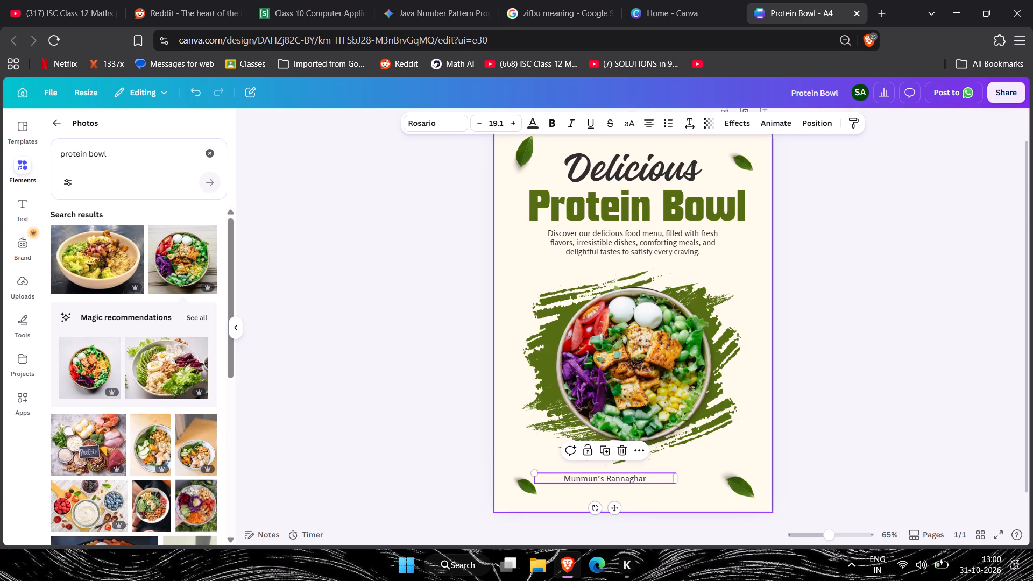
{"action": "left_click_drag", "start_coordinate": [632, 476], "coordinate": [645, 472]}
{"action": "left_click", "coordinate": [862, 454]}
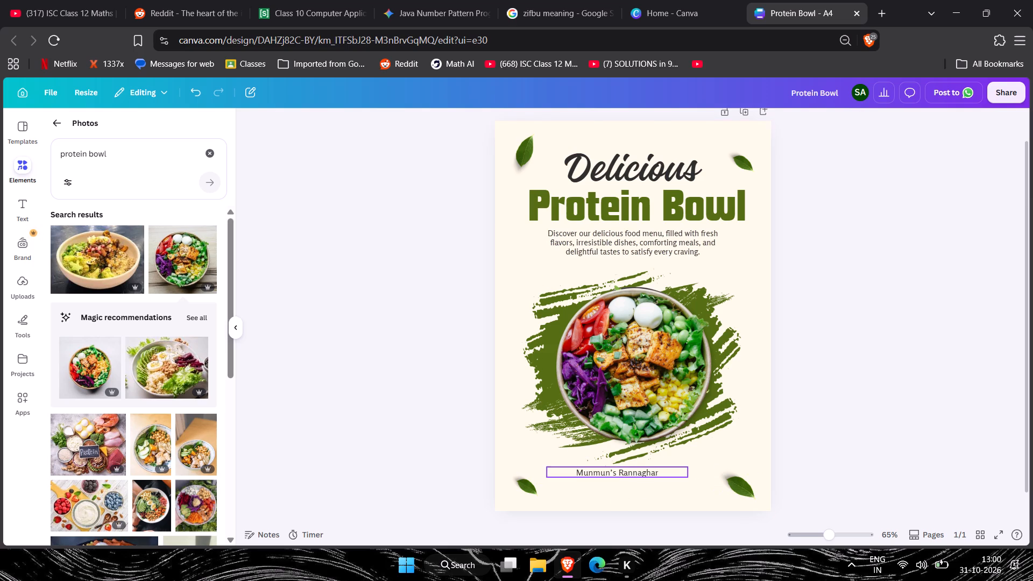
{"action": "left_click_drag", "start_coordinate": [649, 474], "coordinate": [657, 479]}
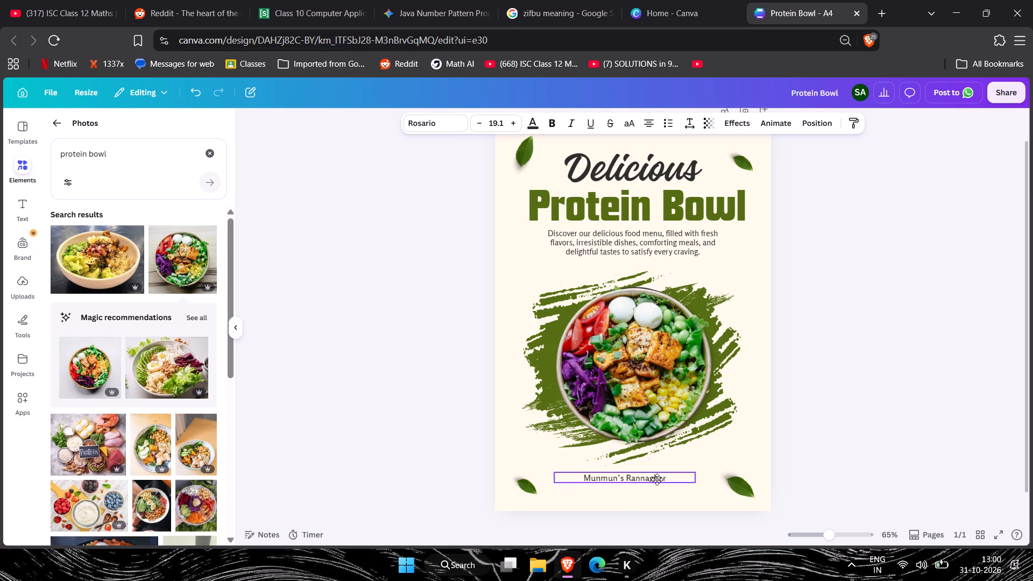
{"action": "left_click_drag", "start_coordinate": [657, 479], "coordinate": [662, 477]}
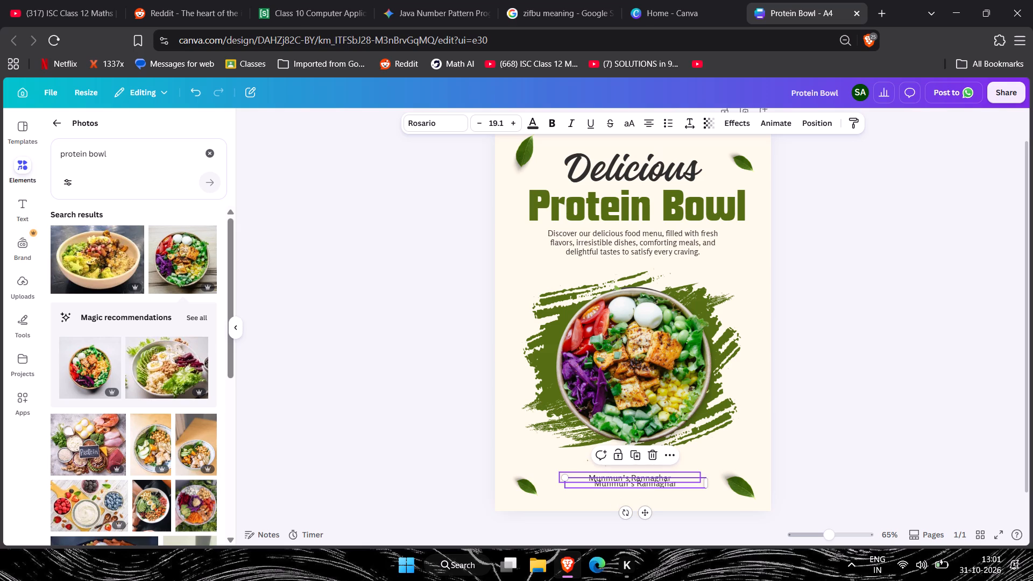
{"action": "left_click_drag", "start_coordinate": [615, 481], "coordinate": [611, 489]}
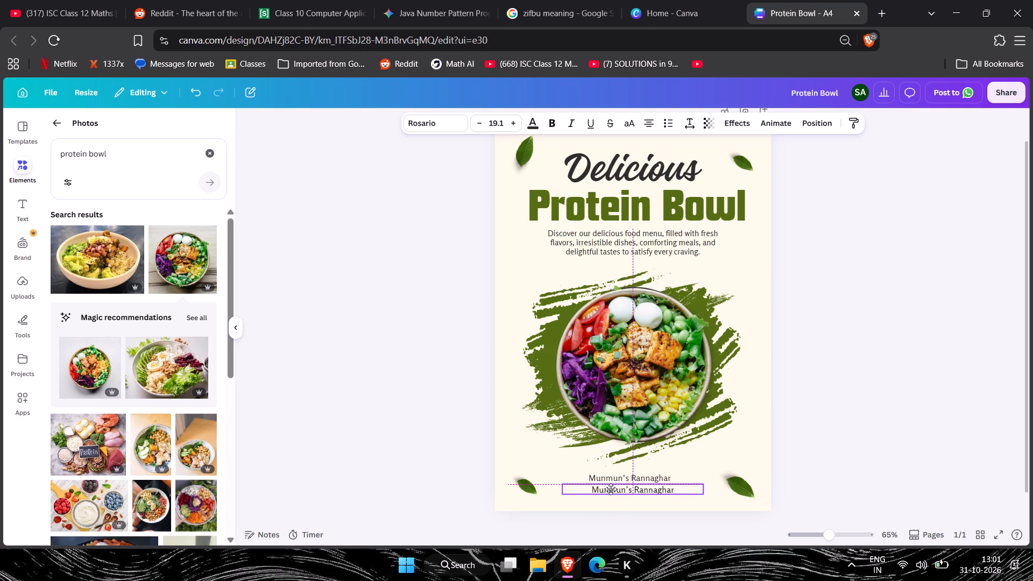
{"action": "left_click_drag", "start_coordinate": [611, 489], "coordinate": [610, 490]}
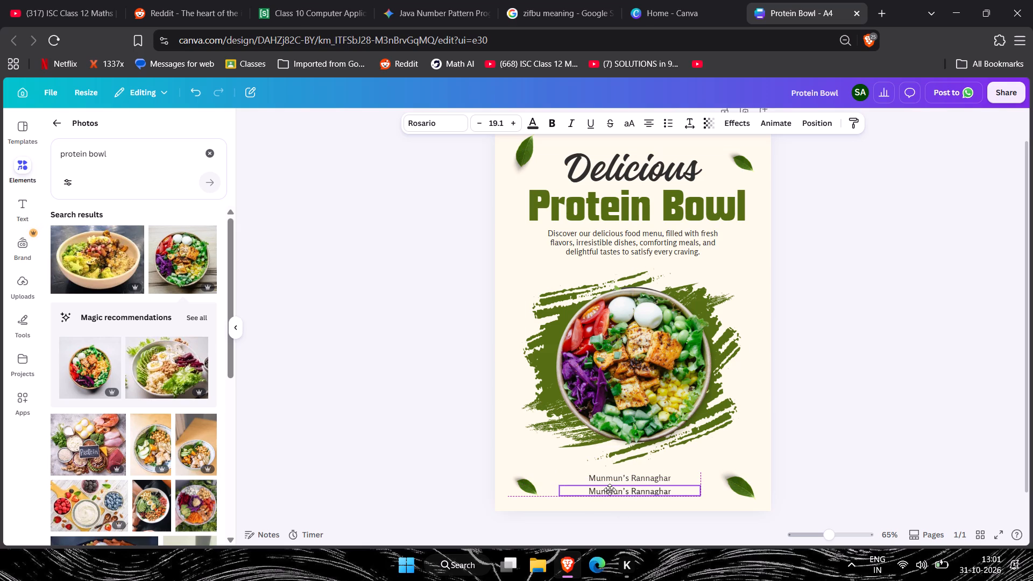
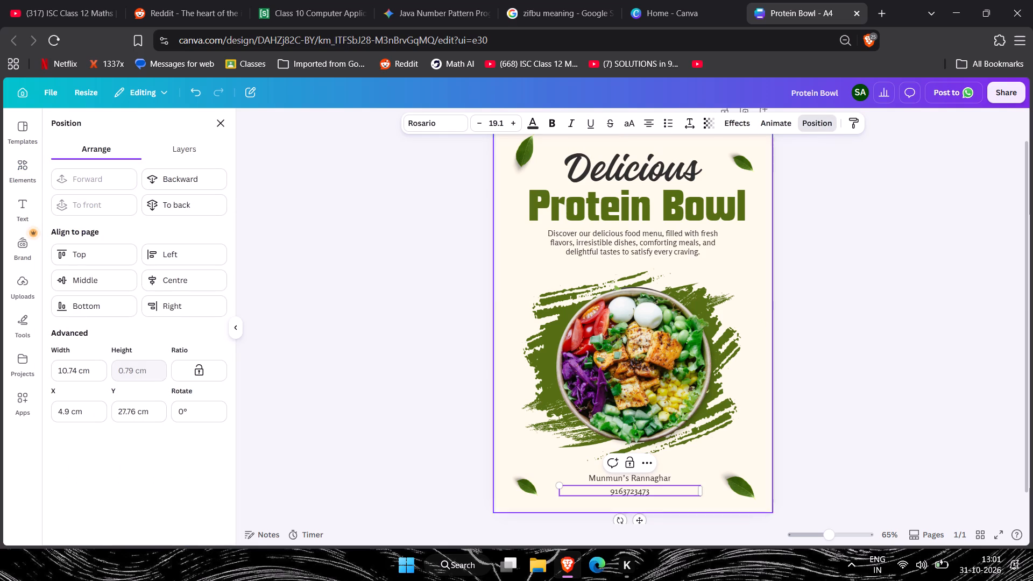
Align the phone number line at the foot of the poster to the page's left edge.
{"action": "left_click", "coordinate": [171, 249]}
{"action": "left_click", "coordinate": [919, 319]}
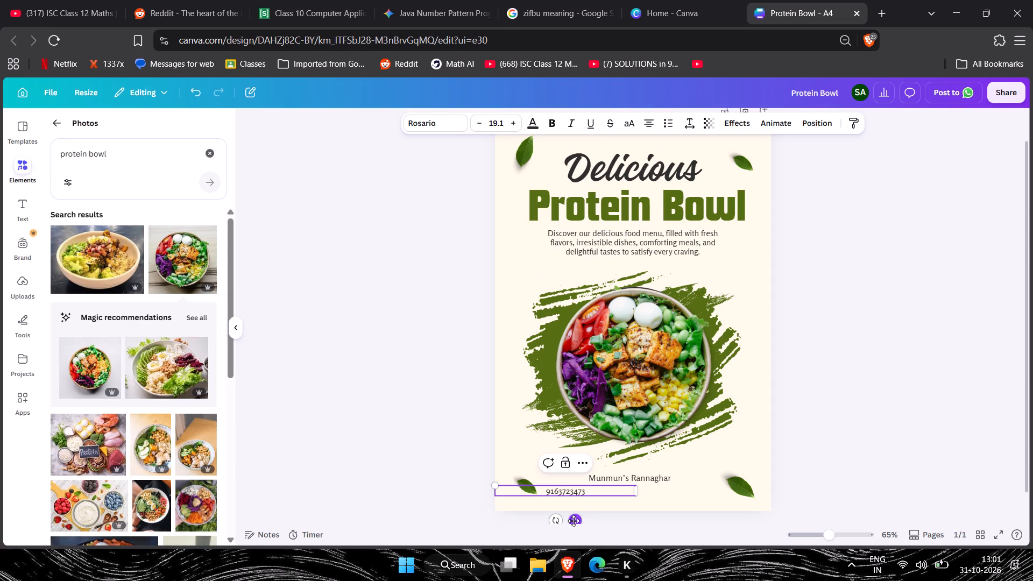
Move the phone number line back beneath the "Munmun's Rannaghar" footer text, slightly left of centre and with a small gap below it.
{"action": "left_click_drag", "start_coordinate": [574, 521], "coordinate": [620, 520]}
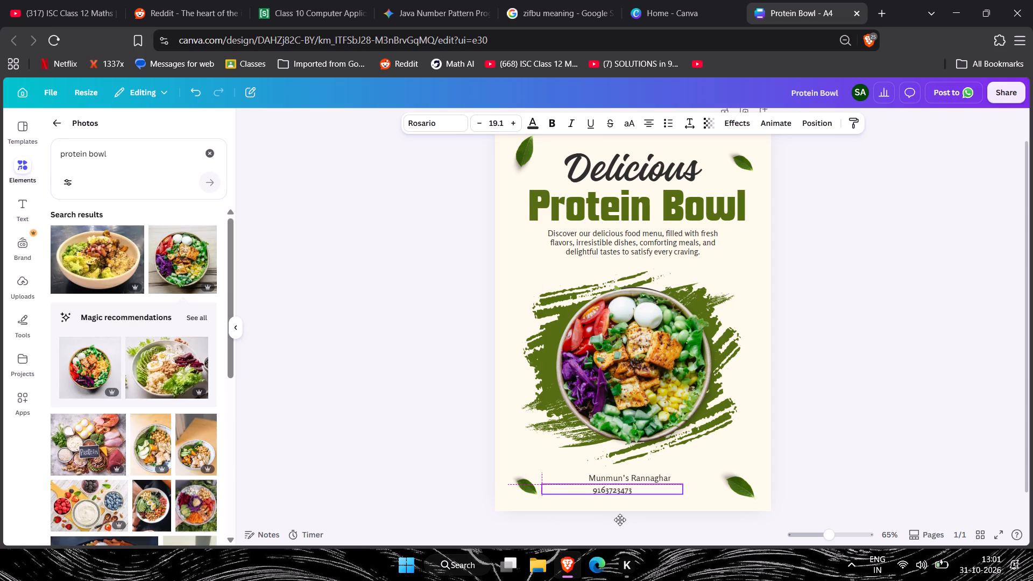
{"action": "left_click_drag", "start_coordinate": [620, 520], "coordinate": [634, 516]}
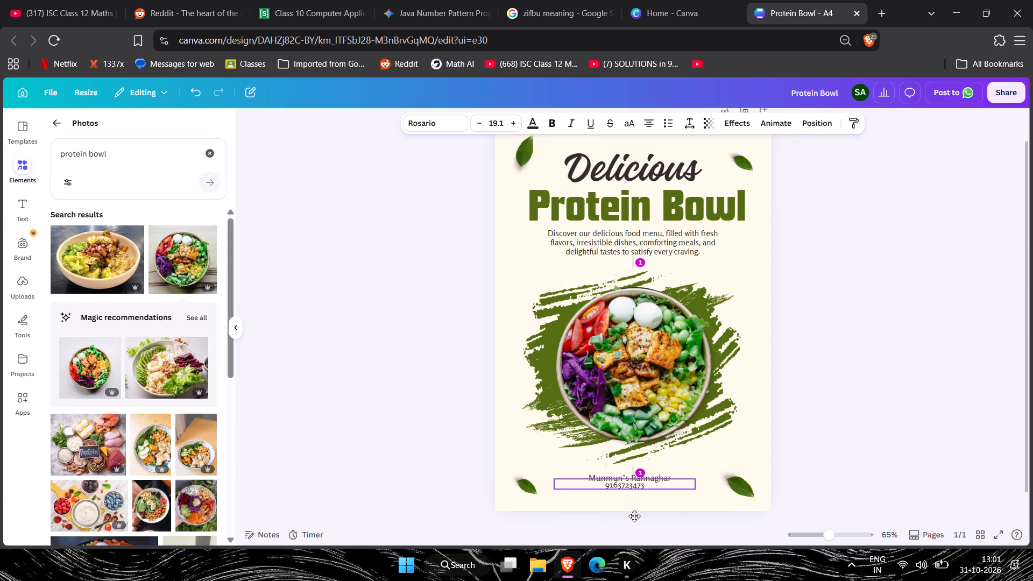
{"action": "left_click_drag", "start_coordinate": [634, 516], "coordinate": [621, 521]}
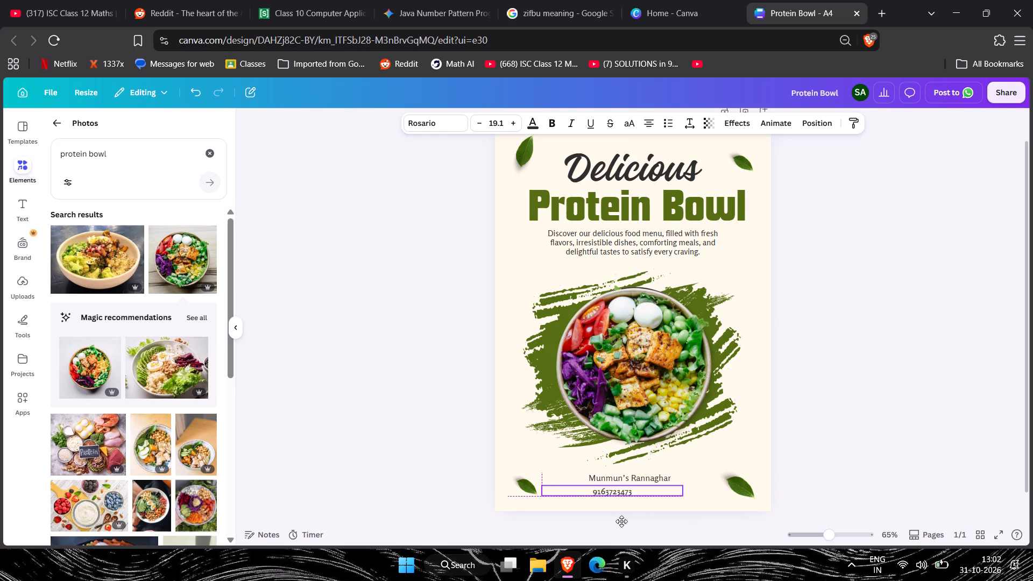
{"action": "left_click_drag", "start_coordinate": [621, 521], "coordinate": [618, 520]}
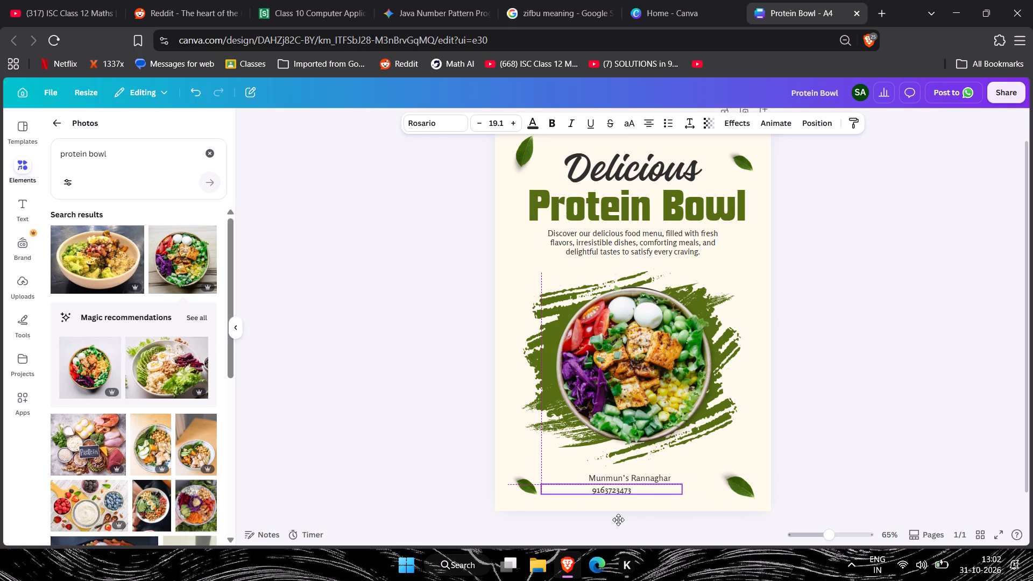
{"action": "left_click_drag", "start_coordinate": [618, 520], "coordinate": [623, 522]}
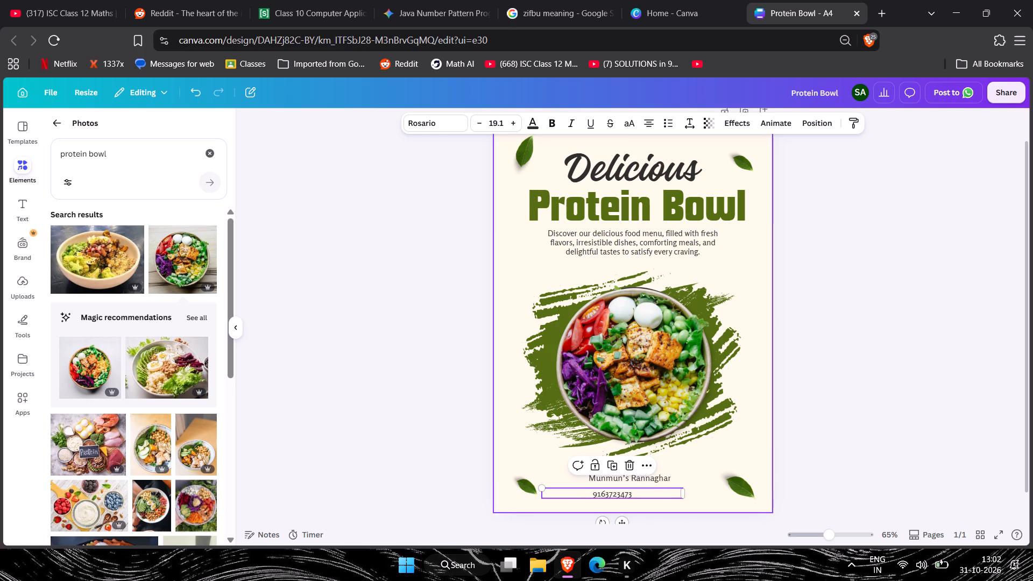
Replace the phone number in the second footer line with the text "Call now :".
{"action": "double_click", "coordinate": [644, 492]}
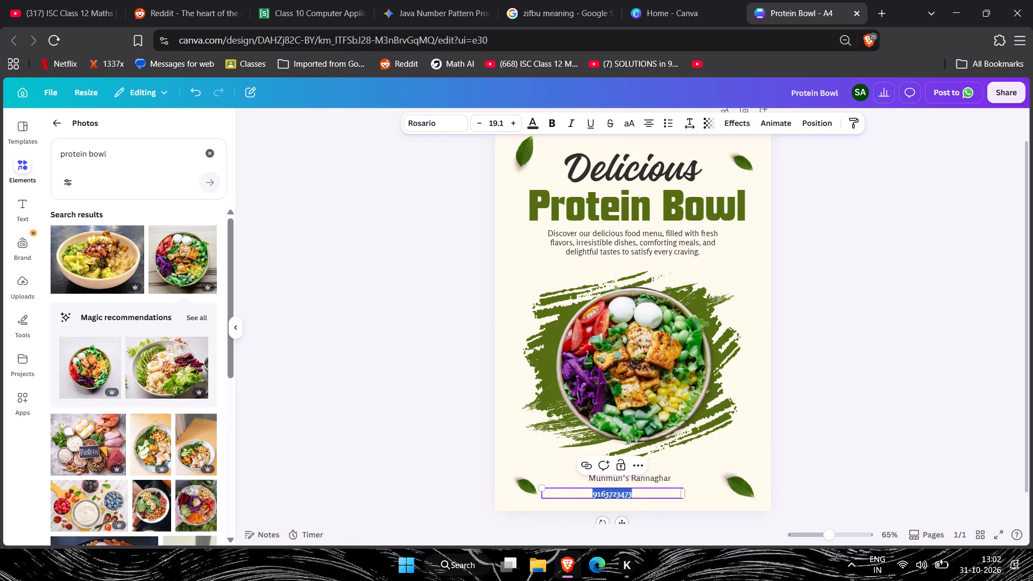
{"action": "type", "text": "Ca"}
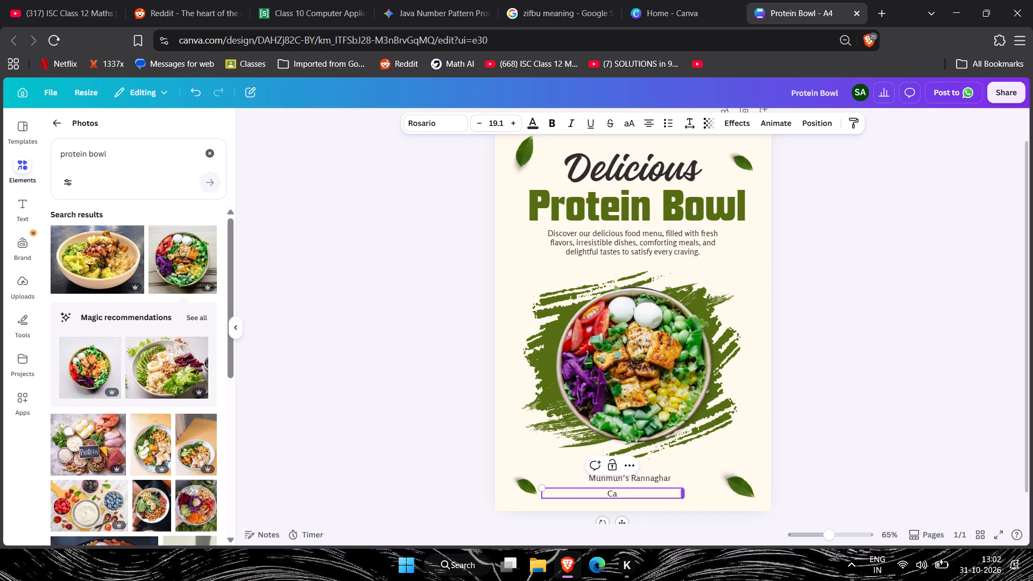
{"action": "type", "text": "ll"}
{"action": "key", "text": "space"}
{"action": "key", "text": "space"}
{"action": "type", "text": "o"}
{"action": "key", "text": "BackSpace"}
{"action": "key", "text": "BackSpace"}
{"action": "type", "text": "now"}
{"action": "key", "text": "minus"}
{"action": "key", "text": "BackSpace"}
{"action": "key", "text": "space"}
{"action": "type", "text": ":"}
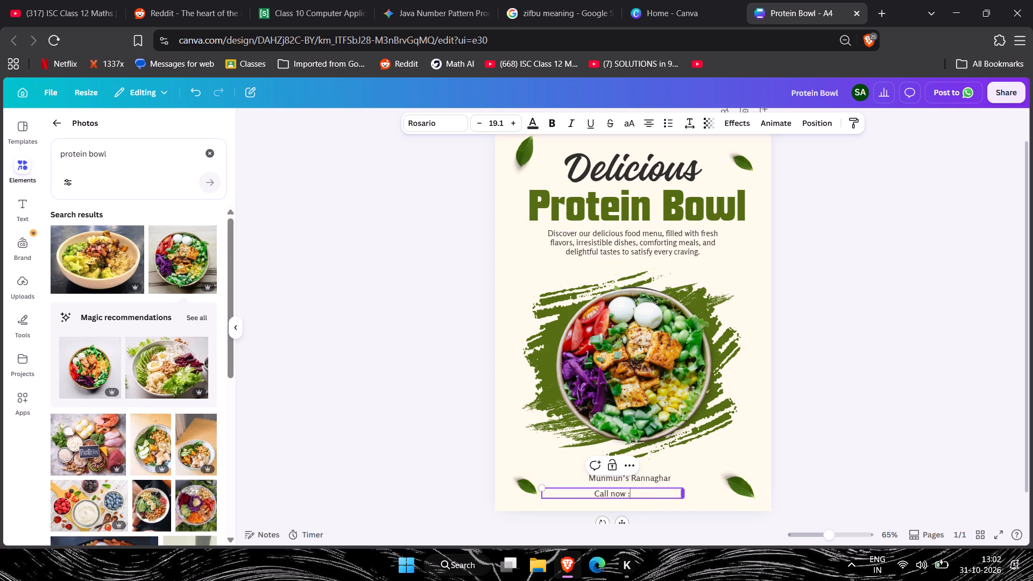
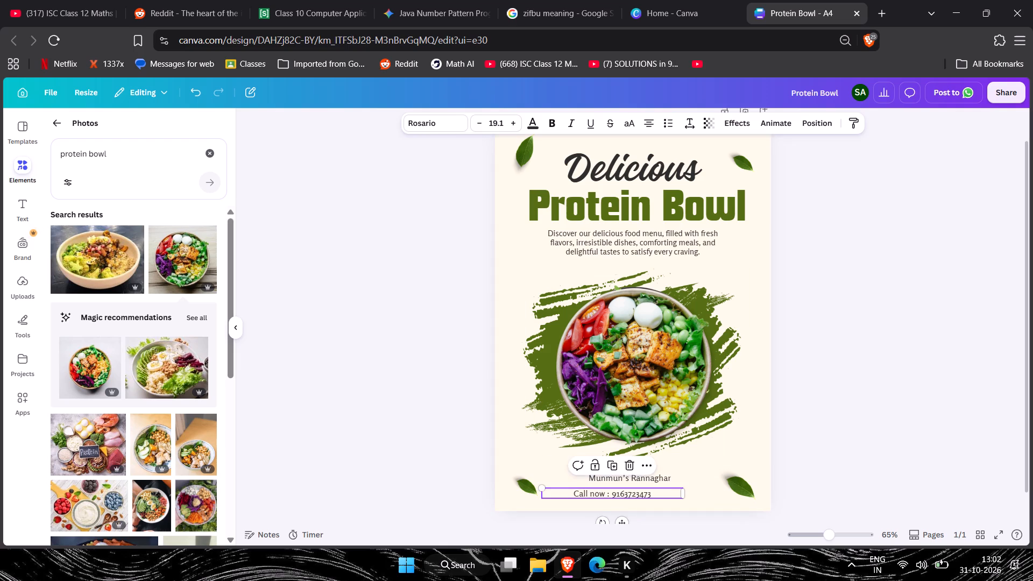
Nudge the "Call now" line right so its text starts directly beneath the start of "Munmun's Rannaghar", keeping its height.
{"action": "key", "text": "Right"}
{"action": "key", "text": "Right"}
{"action": "key", "text": "Right"}
{"action": "key", "text": "Right"}
{"action": "key", "text": "Right"}
{"action": "key", "text": "Right"}
{"action": "key", "text": "Right"}
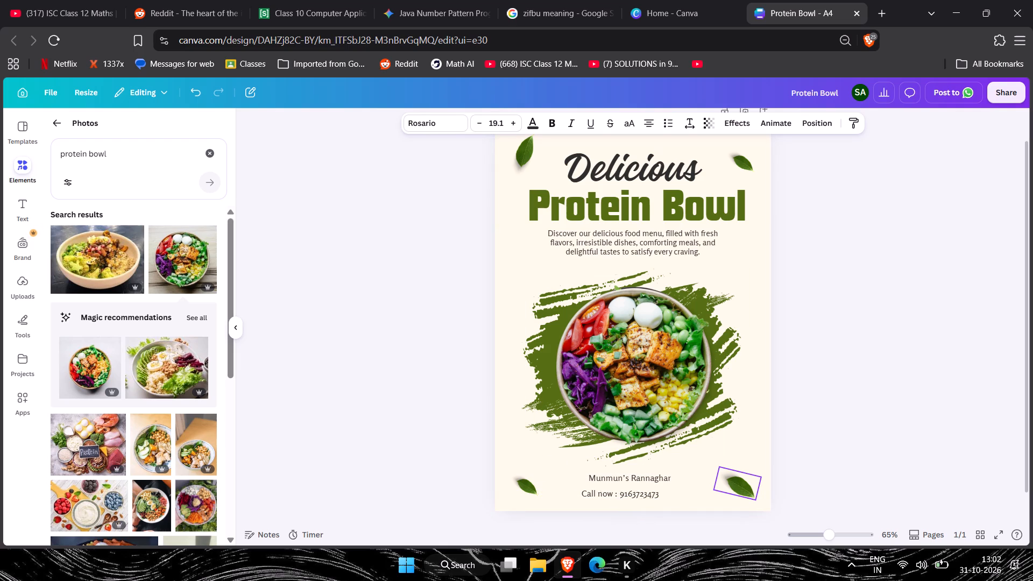
{"action": "key", "text": "Right"}
{"action": "key", "text": "Right"}
{"action": "key", "text": "Right"}
{"action": "key", "text": "Right"}
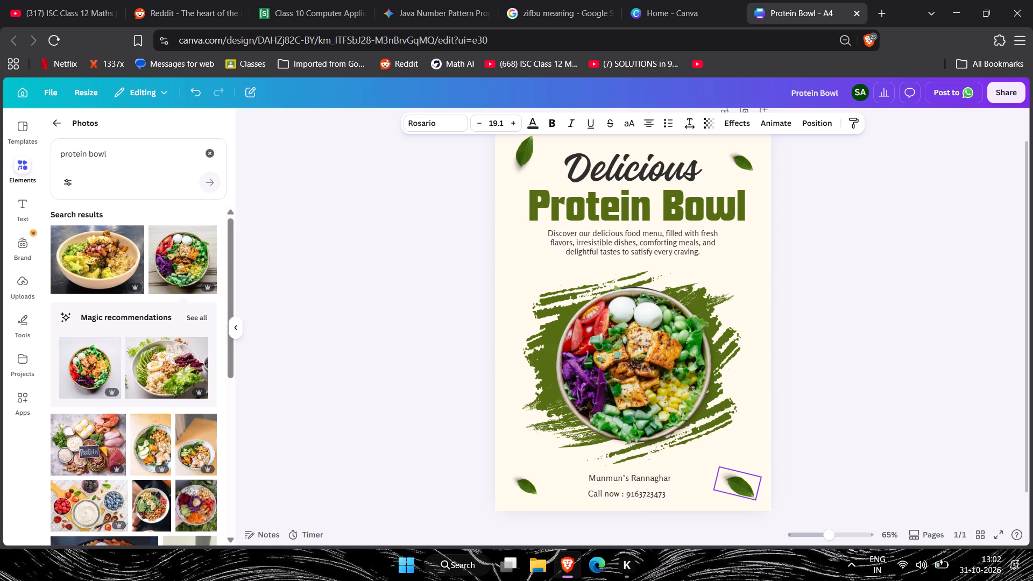
{"action": "key", "text": "Right"}
{"action": "key", "text": "Right"}
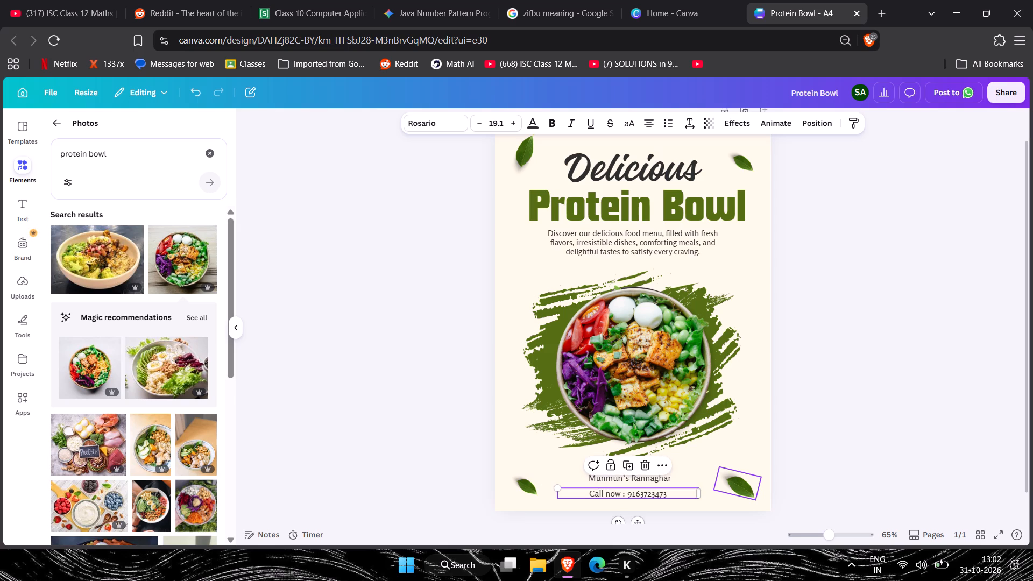
{"action": "key", "text": "Down"}
{"action": "key", "text": "Down"}
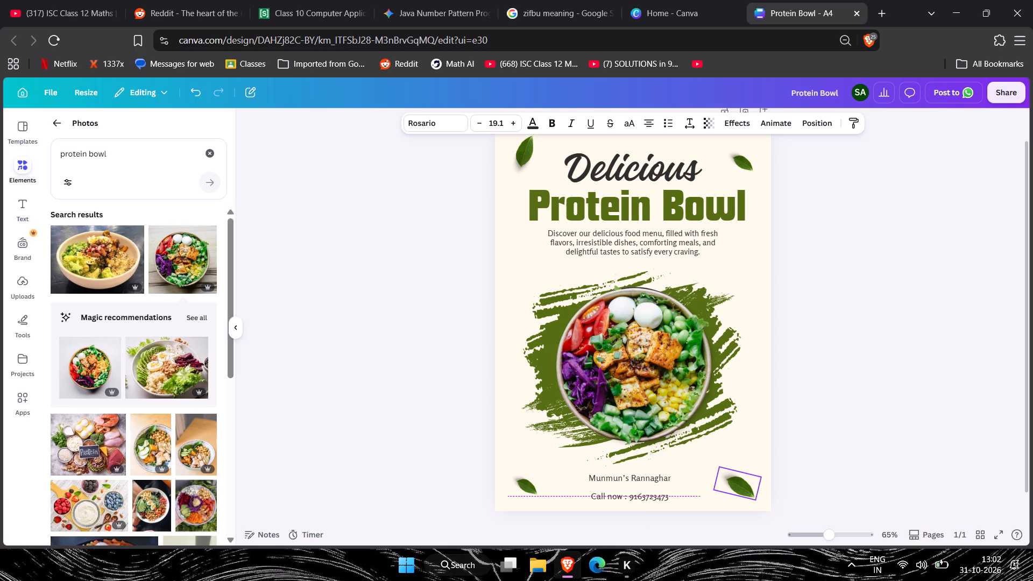
{"action": "key", "text": "Left"}
{"action": "key", "text": "Left"}
{"action": "key", "text": "Up"}
{"action": "key", "text": "Up"}
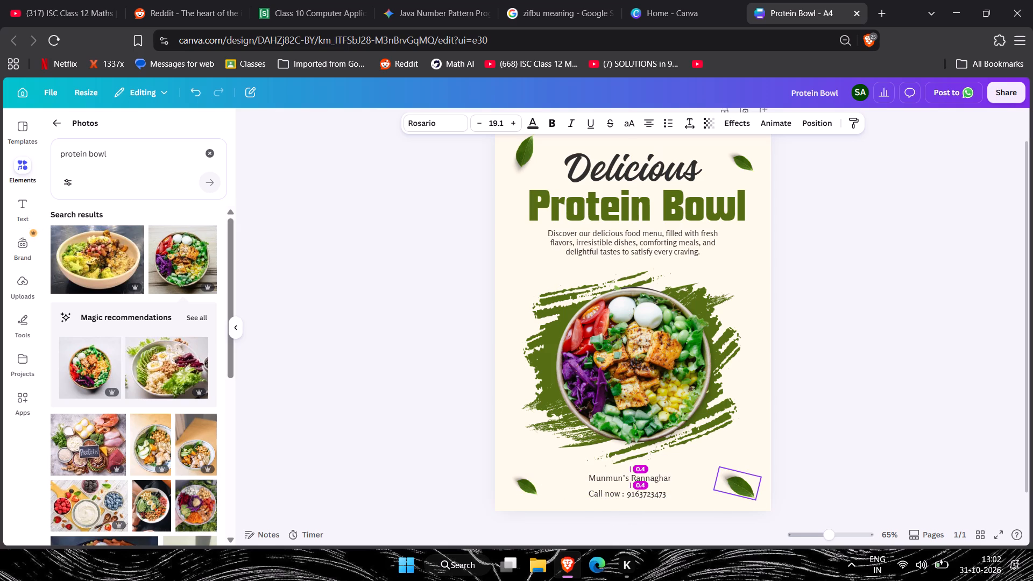
{"action": "left_click", "coordinate": [791, 360]}
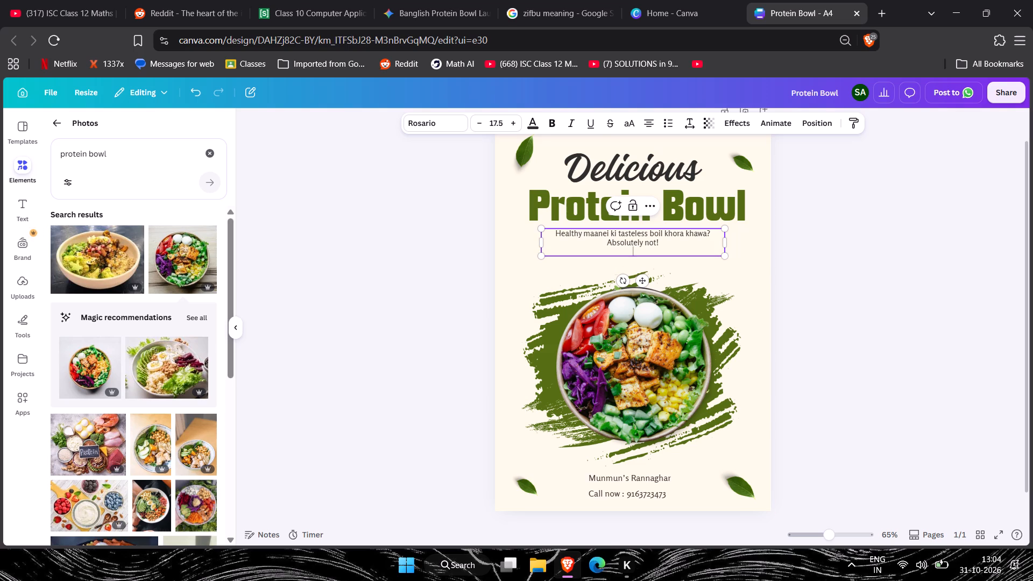
Nudge the green brush stroke upward until its frame sits just beneath the tagline.
{"action": "left_click", "coordinate": [742, 306]}
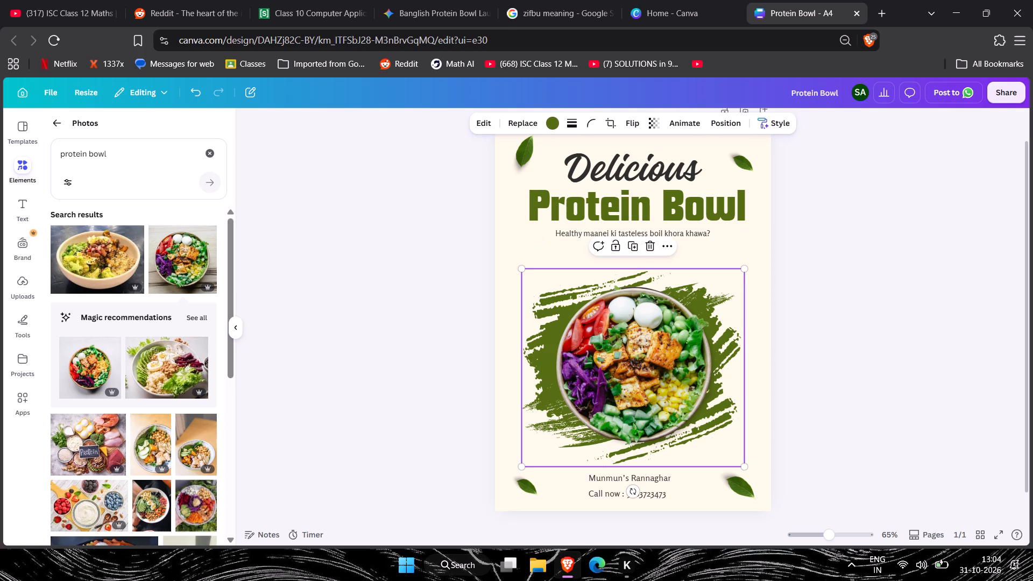
{"action": "key", "text": "Up"}
{"action": "key", "text": "Up"}
{"action": "key", "text": "Up"}
{"action": "key", "text": "Up"}
{"action": "key", "text": "Up"}
{"action": "key", "text": "Up"}
{"action": "key", "text": "Up"}
{"action": "key", "text": "Up"}
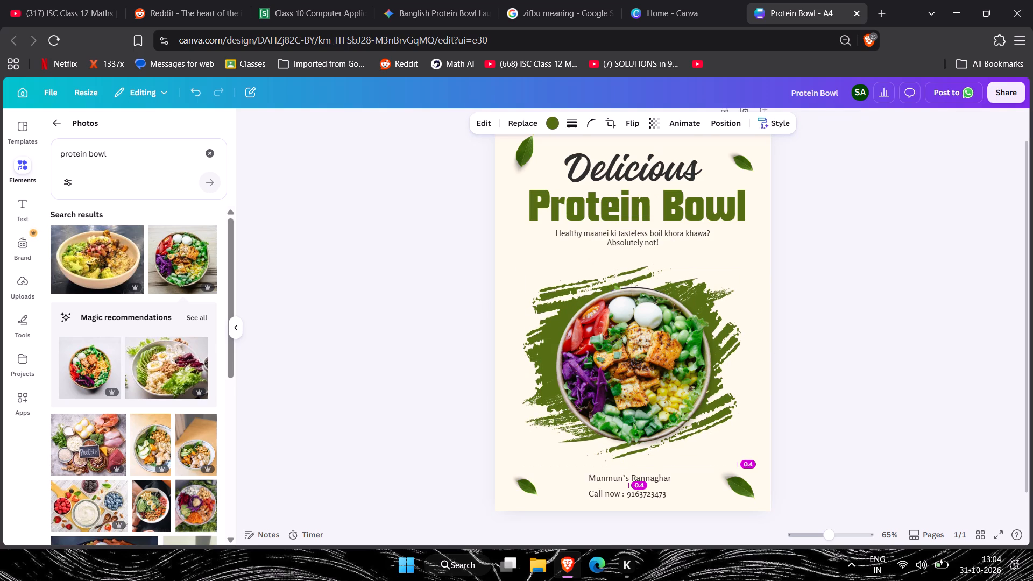
{"action": "key", "text": "Up"}
{"action": "key", "text": "Up"}
{"action": "key", "text": "Up"}
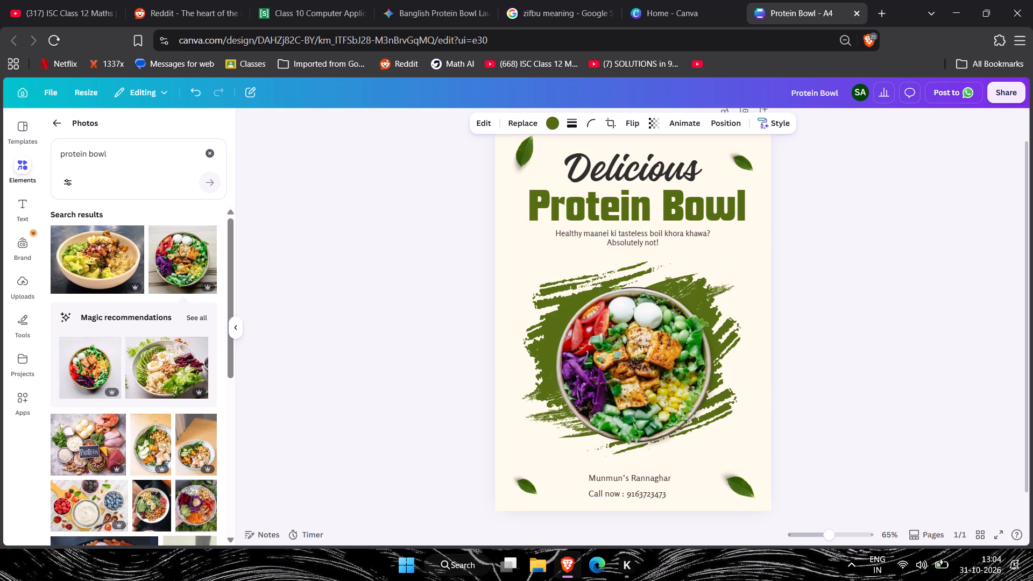
{"action": "left_click", "coordinate": [815, 249]}
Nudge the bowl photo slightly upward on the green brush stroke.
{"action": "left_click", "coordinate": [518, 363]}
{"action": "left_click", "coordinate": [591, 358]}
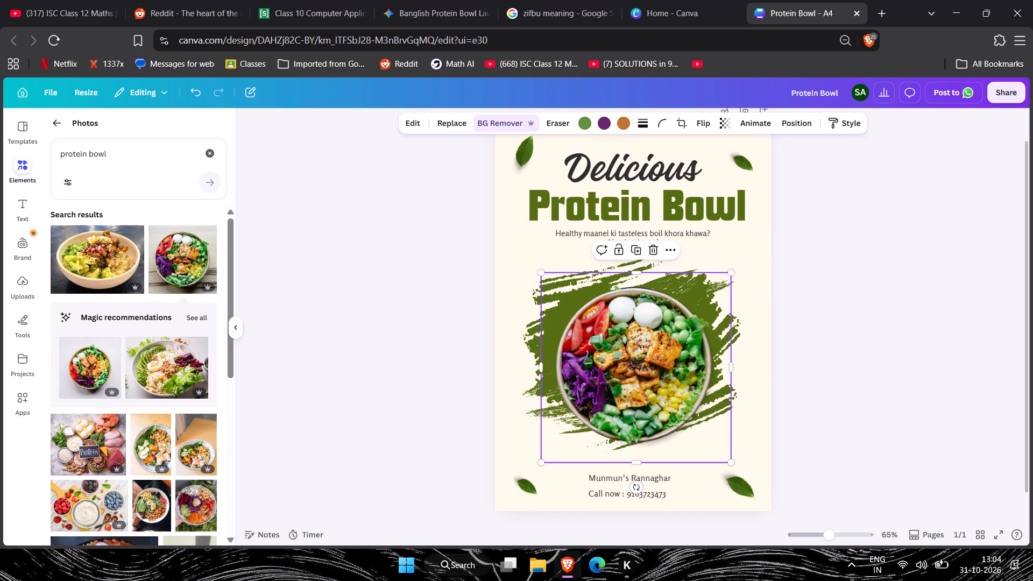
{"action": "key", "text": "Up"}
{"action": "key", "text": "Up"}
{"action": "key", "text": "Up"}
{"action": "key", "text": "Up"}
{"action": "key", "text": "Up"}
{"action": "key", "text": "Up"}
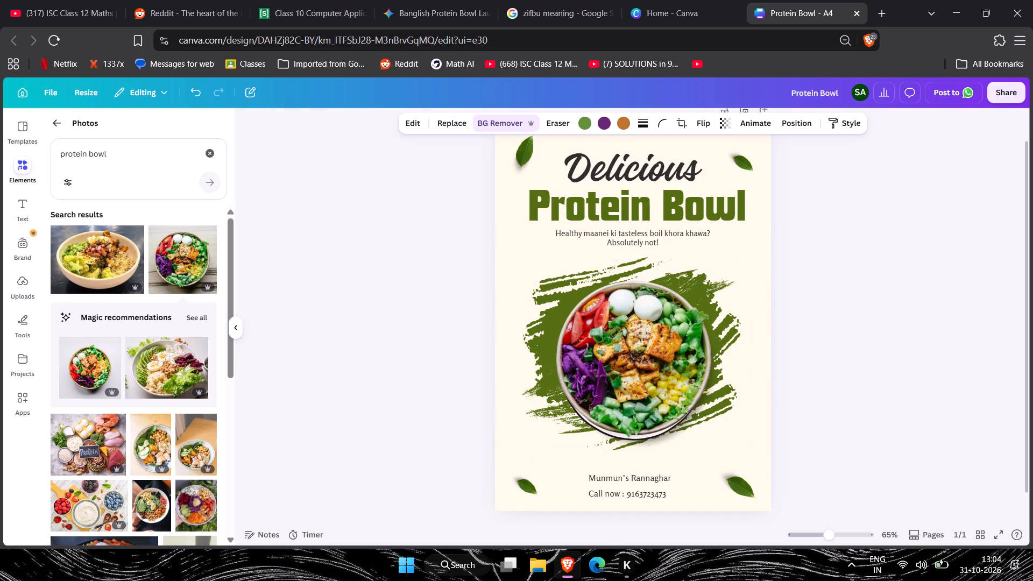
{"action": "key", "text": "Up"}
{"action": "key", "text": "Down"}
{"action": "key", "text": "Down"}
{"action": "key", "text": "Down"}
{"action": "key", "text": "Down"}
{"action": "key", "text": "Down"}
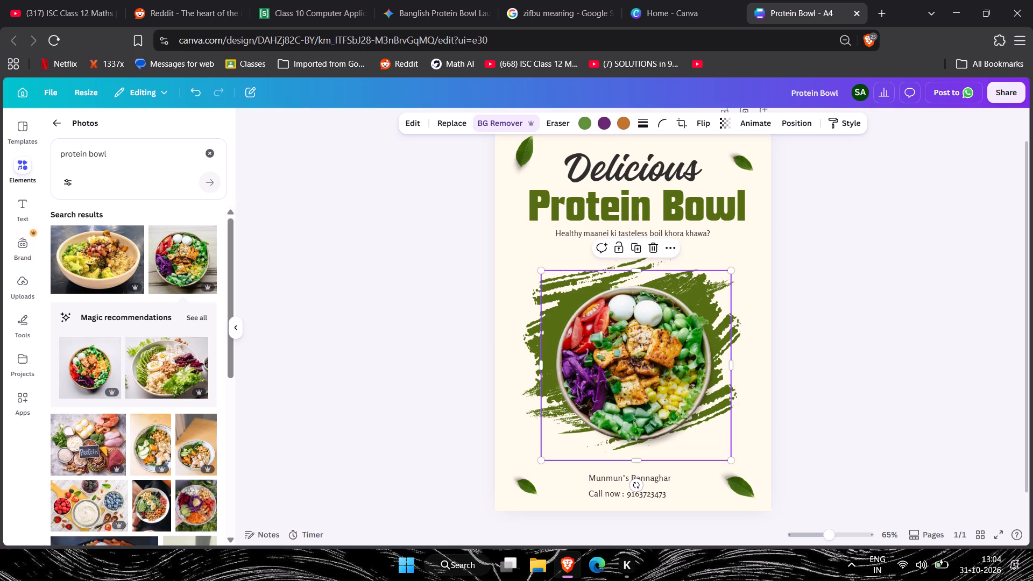
Move the front bowl photo partly off the page's left edge and delete the template bowl photo underneath it.
{"action": "left_click_drag", "start_coordinate": [625, 337], "coordinate": [515, 354]}
{"action": "left_click", "coordinate": [691, 355]}
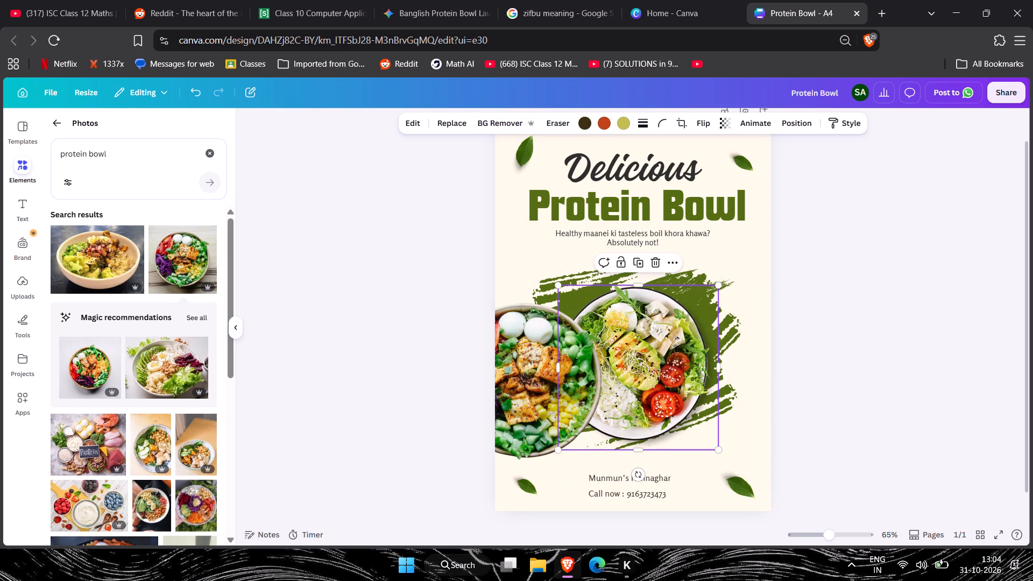
{"action": "key", "text": "Delete"}
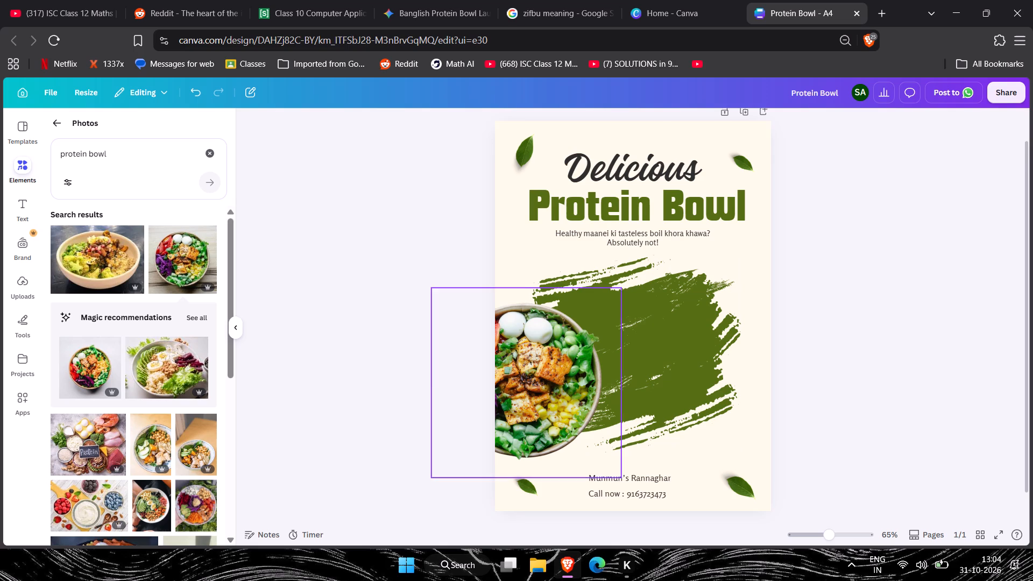
Move the bowl photo back onto the page, centred horizontally over the green brush stroke.
{"action": "left_click_drag", "start_coordinate": [517, 363], "coordinate": [621, 323]}
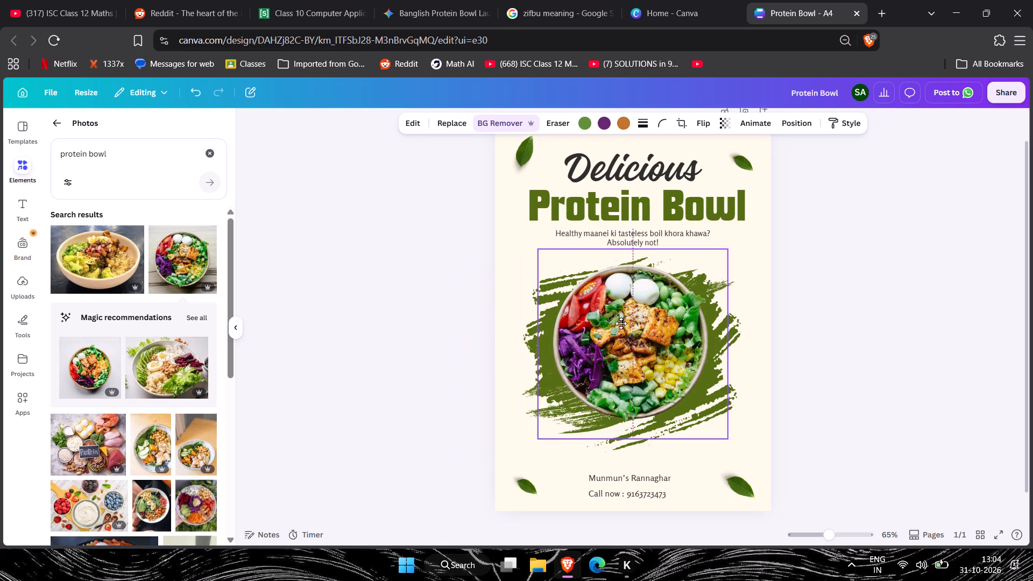
{"action": "left_click_drag", "start_coordinate": [621, 323], "coordinate": [626, 327]}
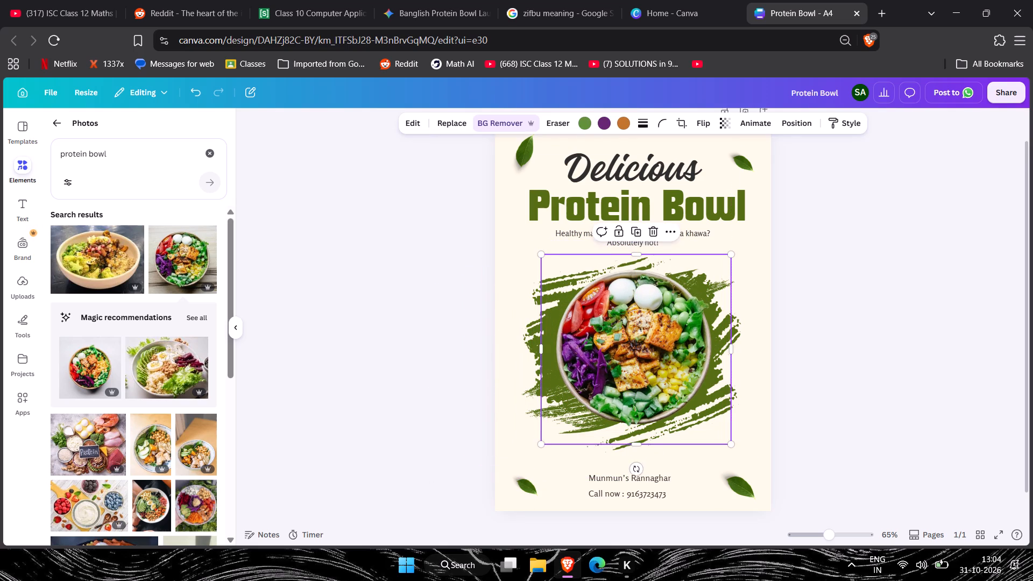
{"action": "left_click", "coordinate": [634, 327]}
{"action": "left_click", "coordinate": [918, 322]}
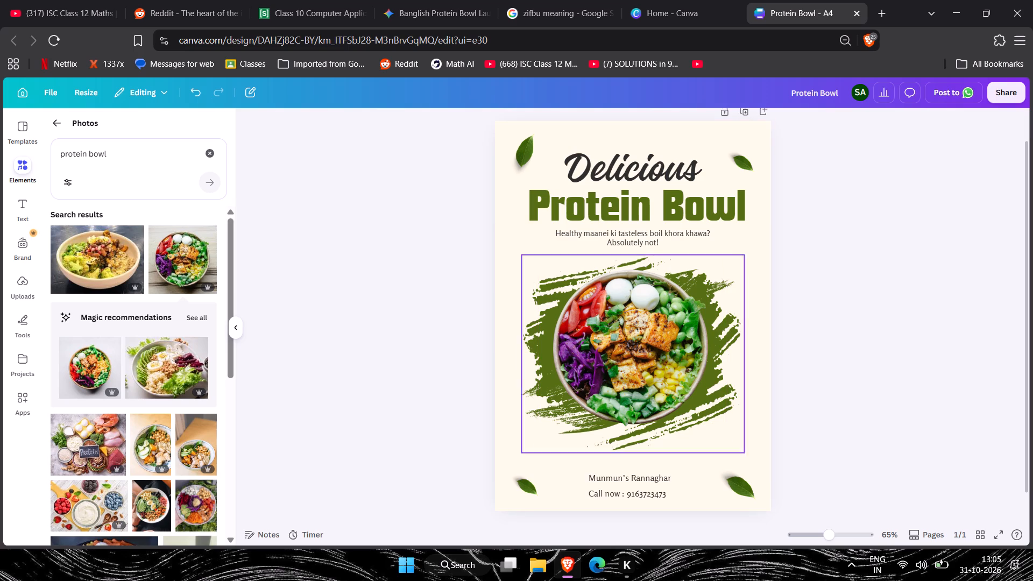
{"action": "left_click", "coordinate": [843, 292]}
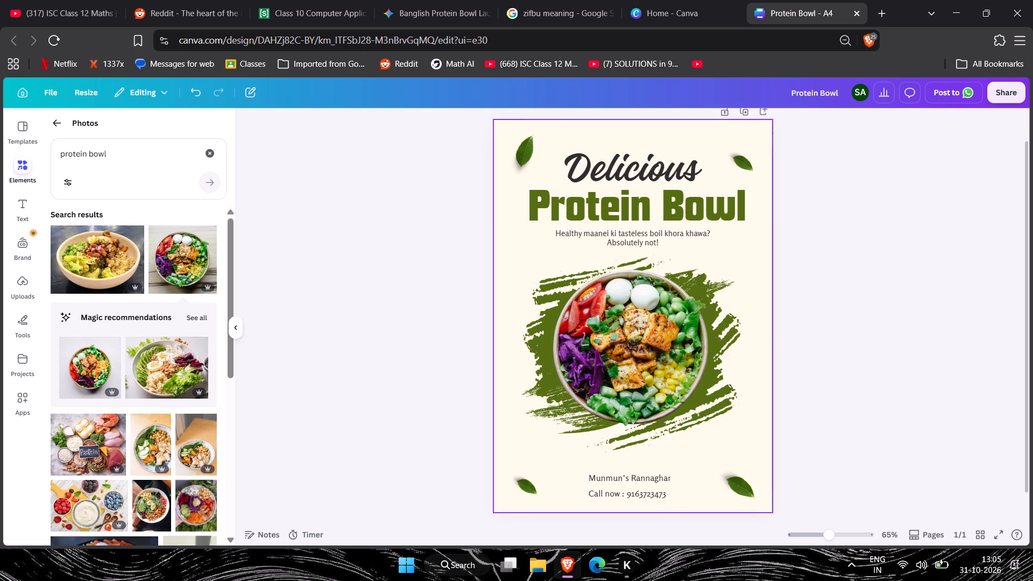
Nudge the "Delicious" and "Protein Bowl" headings slightly upward, one after the other.
{"action": "left_click", "coordinate": [660, 175]}
{"action": "key", "text": "Up"}
{"action": "key", "text": "Up"}
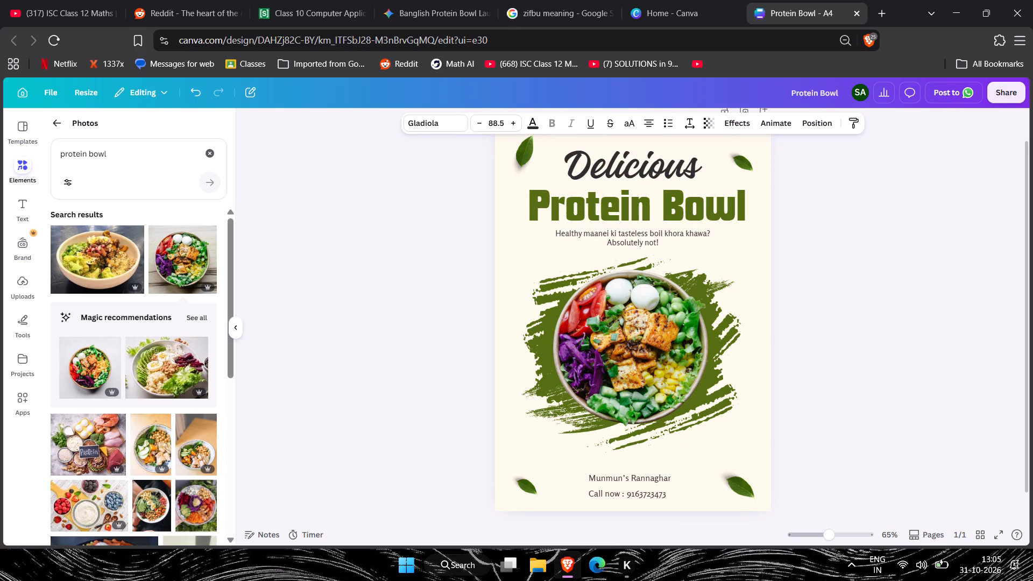
{"action": "key", "text": "Up"}
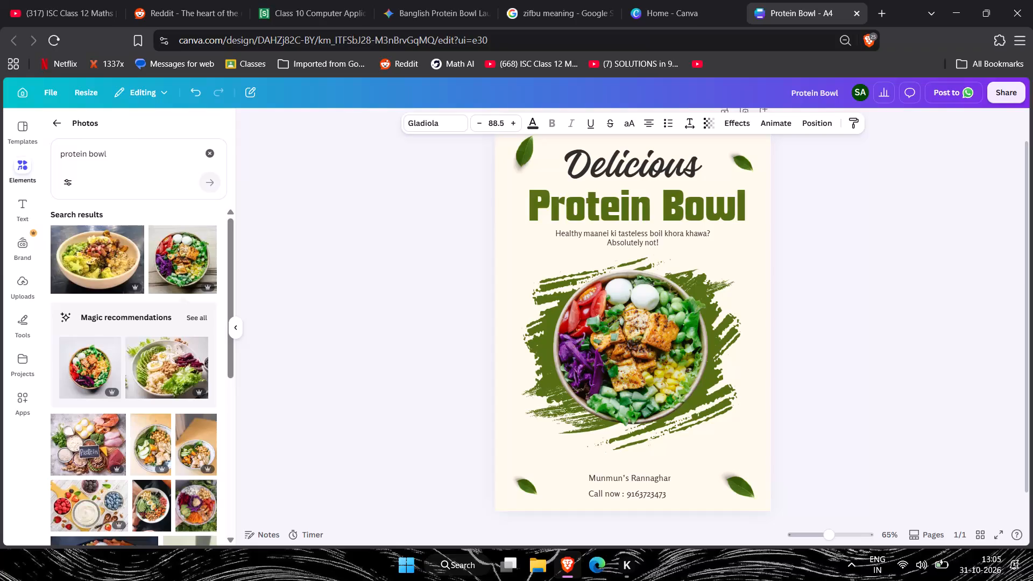
{"action": "left_click", "coordinate": [720, 202]}
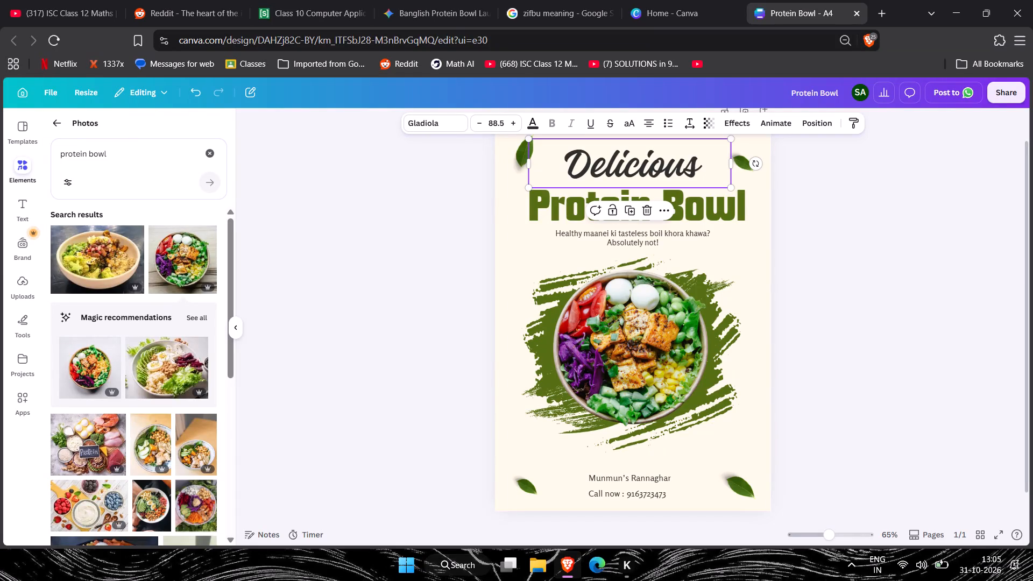
{"action": "key", "text": "Up"}
{"action": "key", "text": "Up"}
{"action": "key", "text": "Up"}
{"action": "key", "text": "Up"}
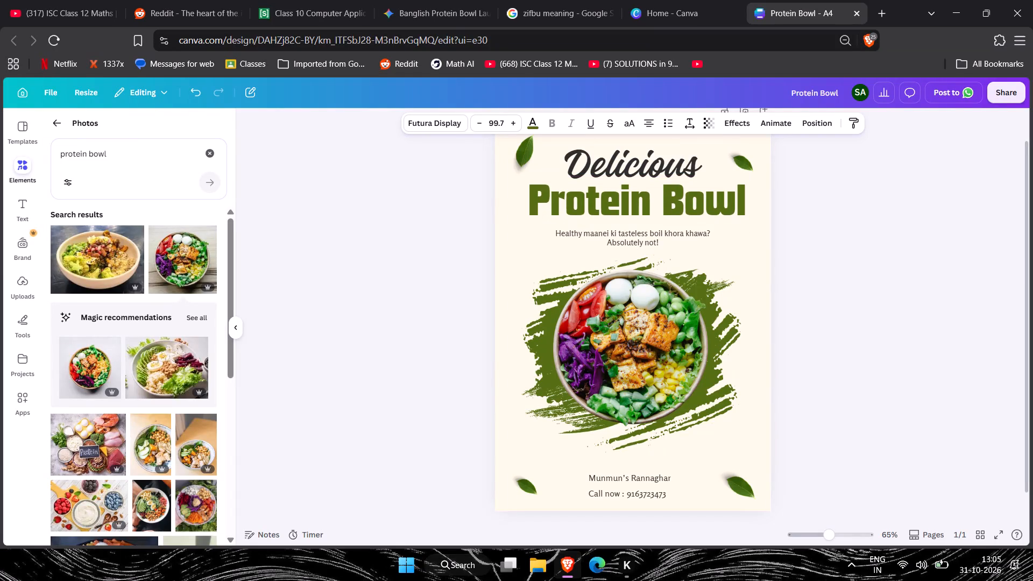
Nudge the tagline text slightly upward, closer beneath "Protein Bowl".
{"action": "left_click", "coordinate": [631, 234]}
{"action": "key", "text": "Up"}
{"action": "key", "text": "Up"}
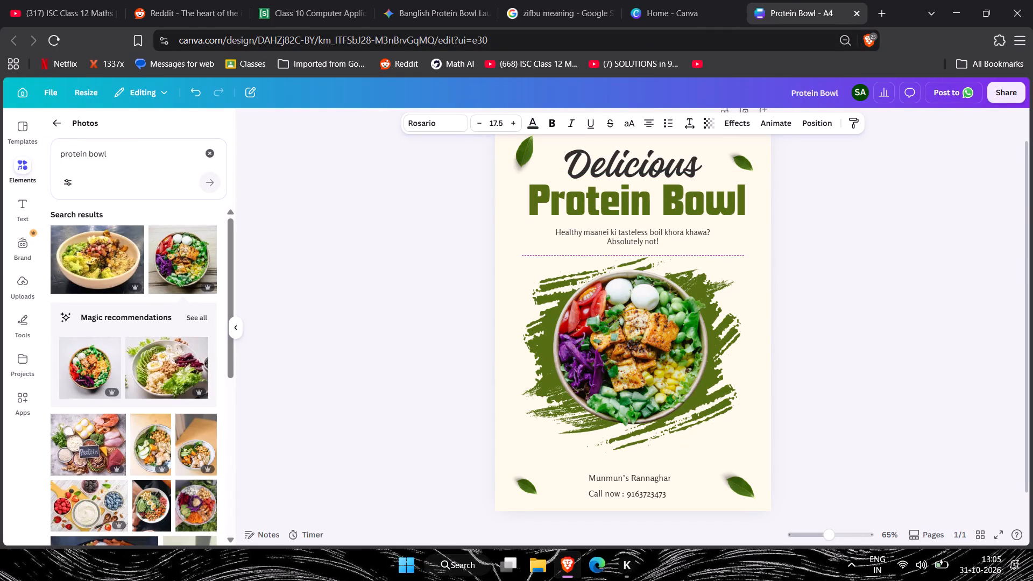
{"action": "key", "text": "Up"}
{"action": "key", "text": "Up"}
{"action": "key", "text": "Up"}
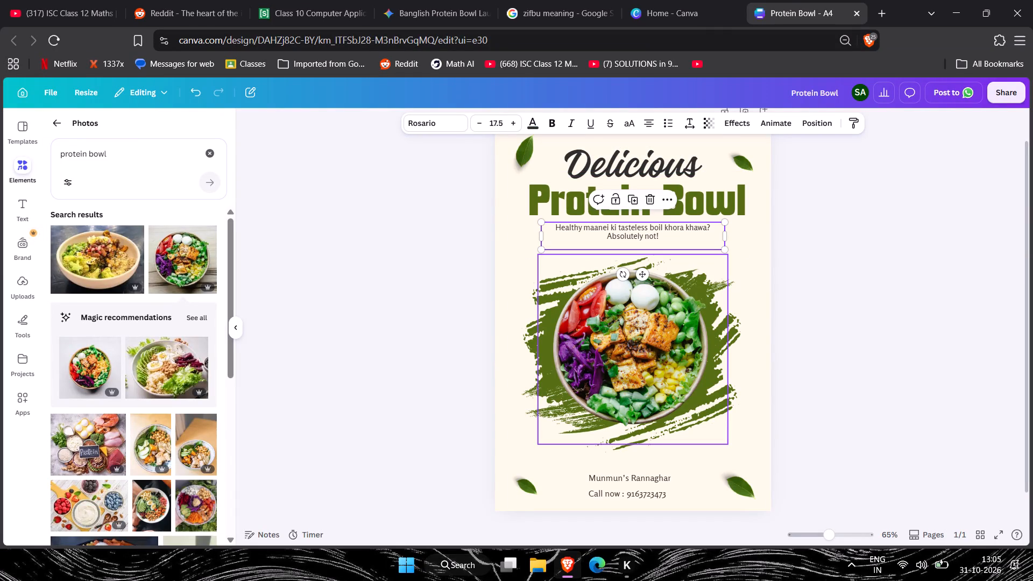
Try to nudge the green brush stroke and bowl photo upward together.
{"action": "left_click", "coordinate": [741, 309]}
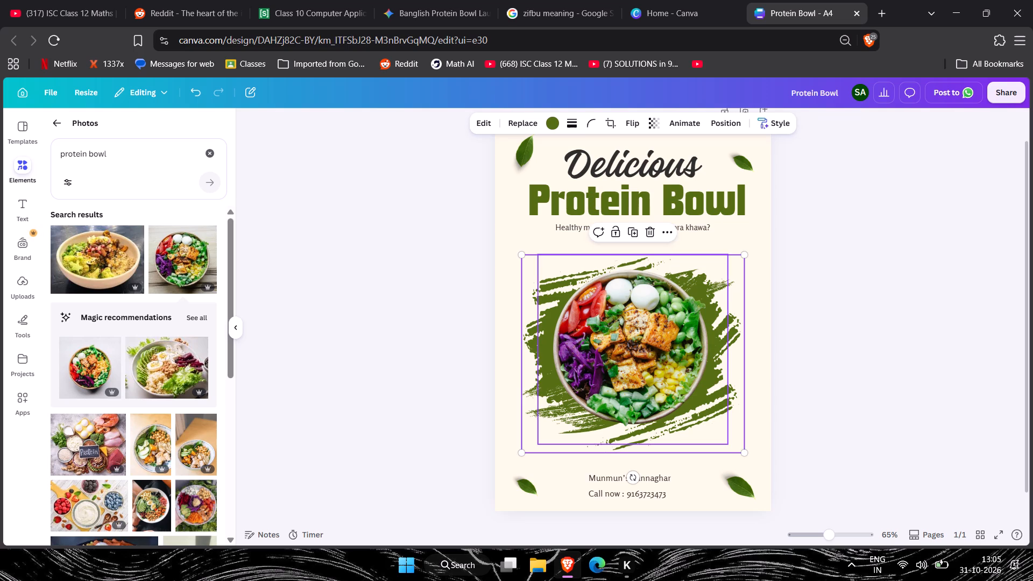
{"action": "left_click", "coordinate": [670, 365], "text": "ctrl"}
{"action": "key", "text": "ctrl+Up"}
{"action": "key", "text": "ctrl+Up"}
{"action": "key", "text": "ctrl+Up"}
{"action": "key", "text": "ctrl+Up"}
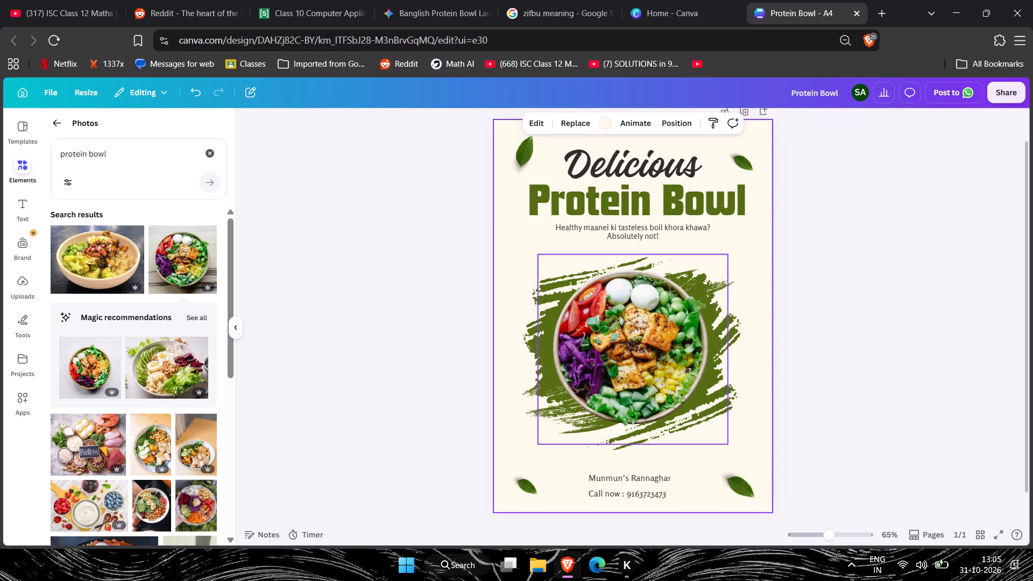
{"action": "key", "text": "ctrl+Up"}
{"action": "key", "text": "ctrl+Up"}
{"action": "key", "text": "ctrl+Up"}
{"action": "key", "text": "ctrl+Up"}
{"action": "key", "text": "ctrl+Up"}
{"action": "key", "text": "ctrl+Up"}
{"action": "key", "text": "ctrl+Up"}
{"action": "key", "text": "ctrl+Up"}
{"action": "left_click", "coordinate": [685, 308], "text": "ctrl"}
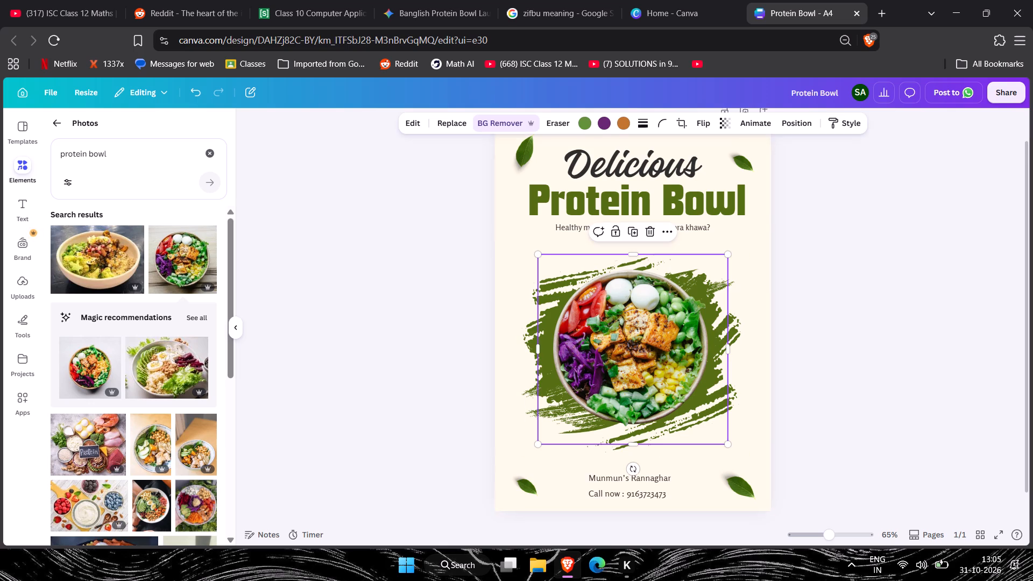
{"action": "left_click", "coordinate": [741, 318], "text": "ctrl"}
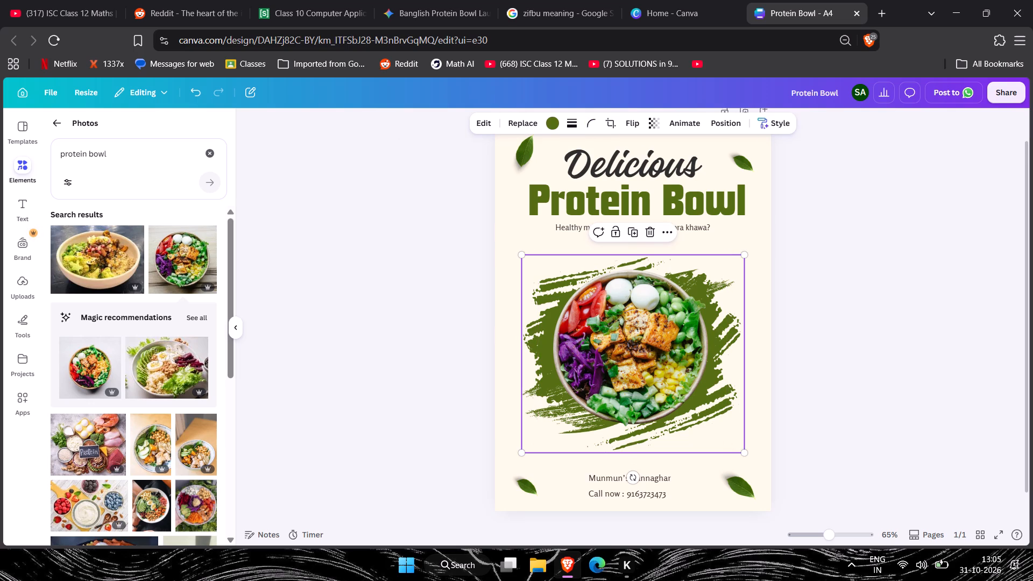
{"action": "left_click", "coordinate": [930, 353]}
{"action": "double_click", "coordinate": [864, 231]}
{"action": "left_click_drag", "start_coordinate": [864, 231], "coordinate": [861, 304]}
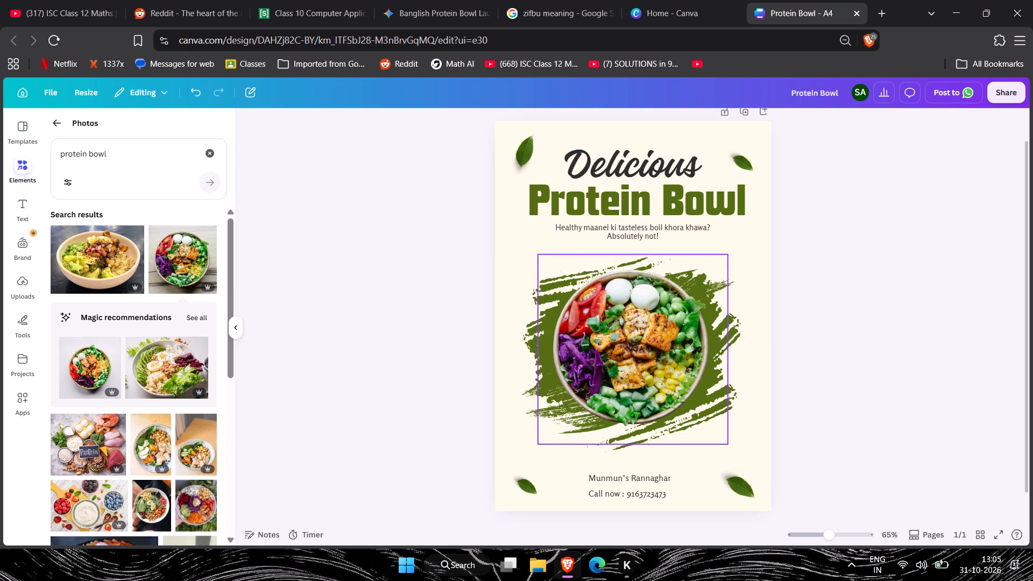
Select the green brush stroke and bowl photo together and move both upward, close beneath the tagline.
{"action": "left_click", "coordinate": [556, 311], "text": "ctrl"}
{"action": "left_click", "coordinate": [525, 309], "text": "ctrl"}
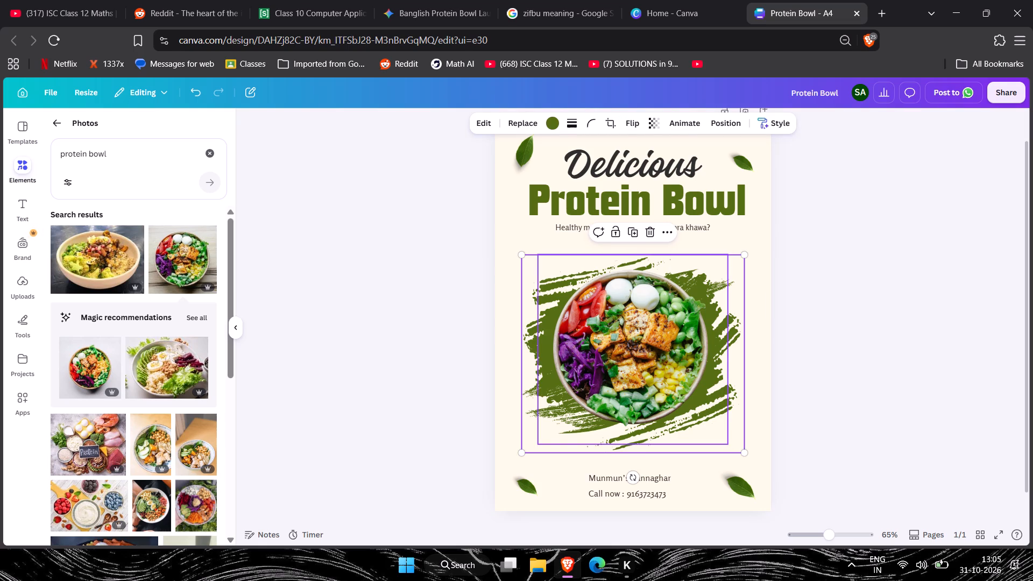
{"action": "left_click", "coordinate": [613, 311], "text": "shift"}
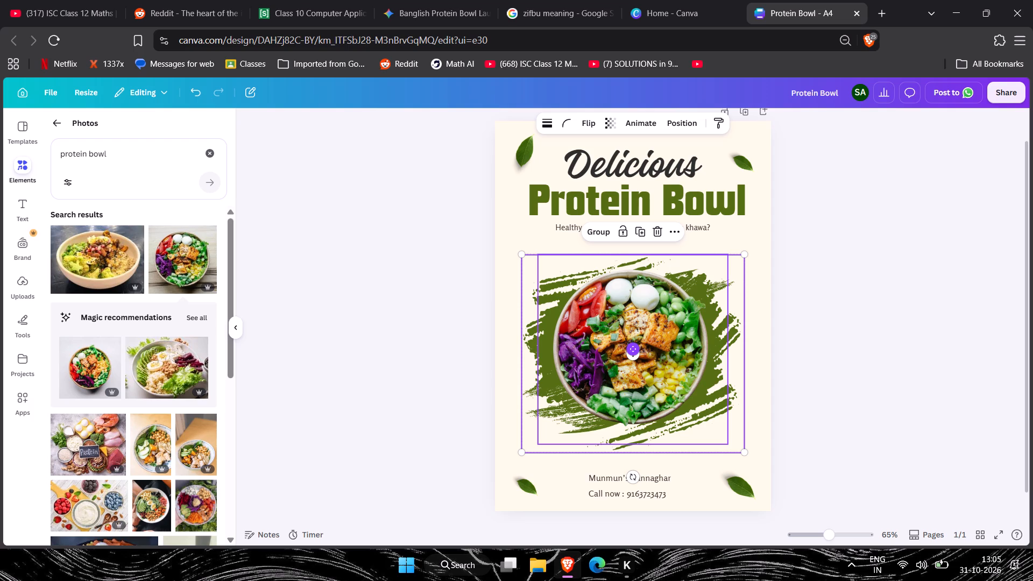
{"action": "left_click_drag", "start_coordinate": [634, 345], "coordinate": [632, 318]}
{"action": "left_click_drag", "start_coordinate": [711, 315], "coordinate": [710, 298], "text": "shift"}
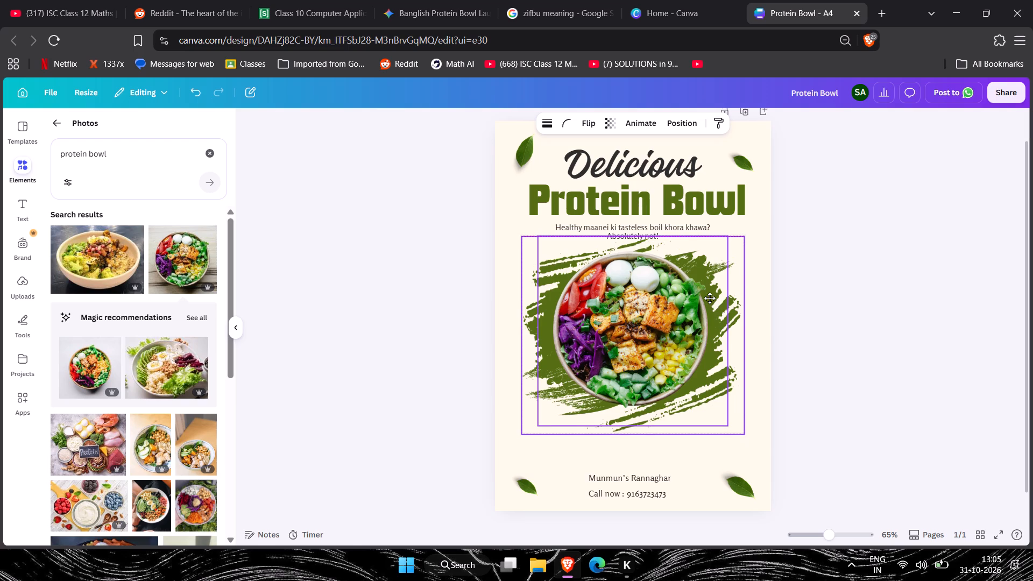
{"action": "left_click_drag", "start_coordinate": [710, 298], "coordinate": [713, 300], "text": "shift"}
{"action": "left_click", "coordinate": [905, 317]}
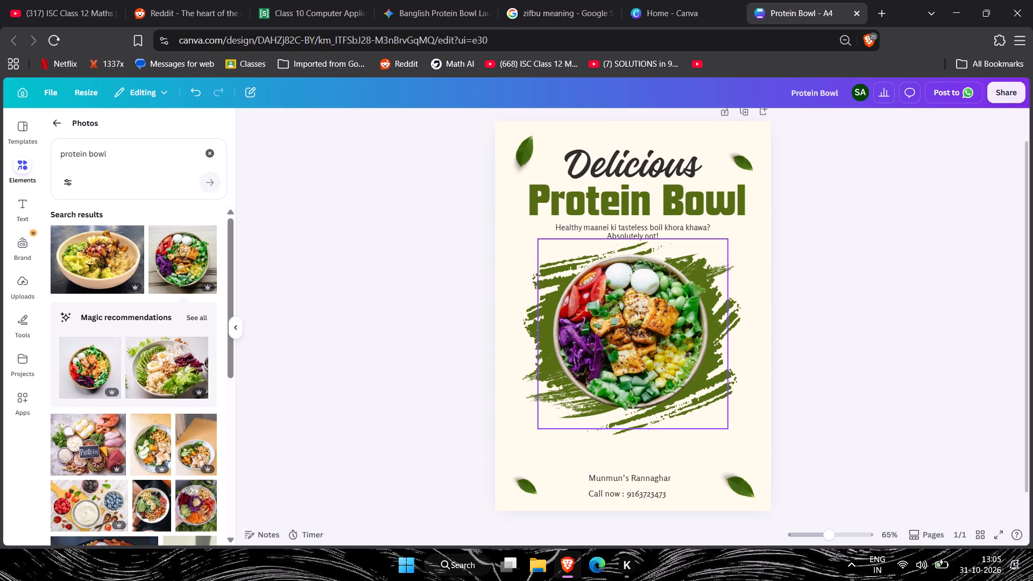
{"action": "left_click", "coordinate": [868, 296]}
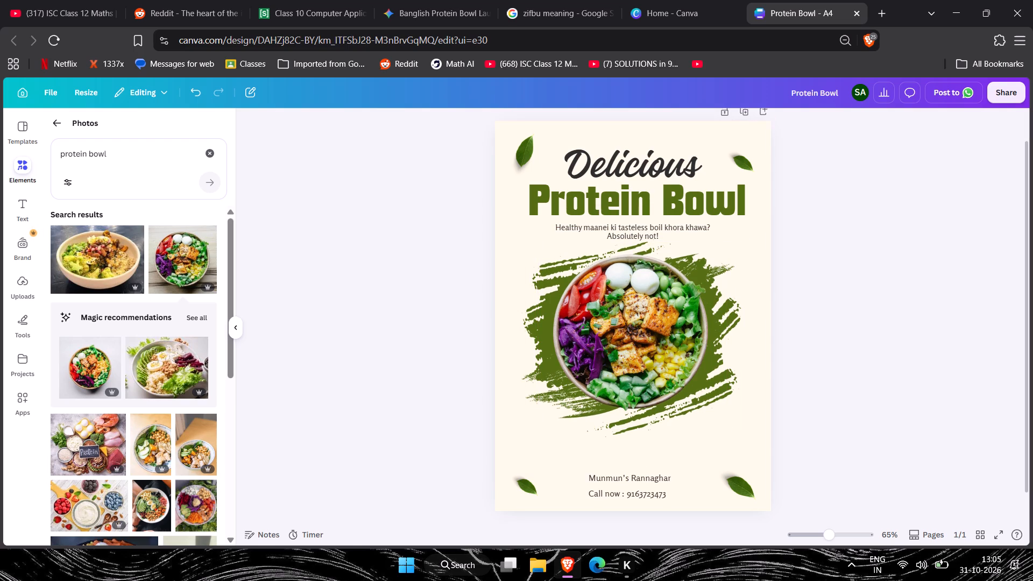
{"action": "left_click", "coordinate": [618, 225]}
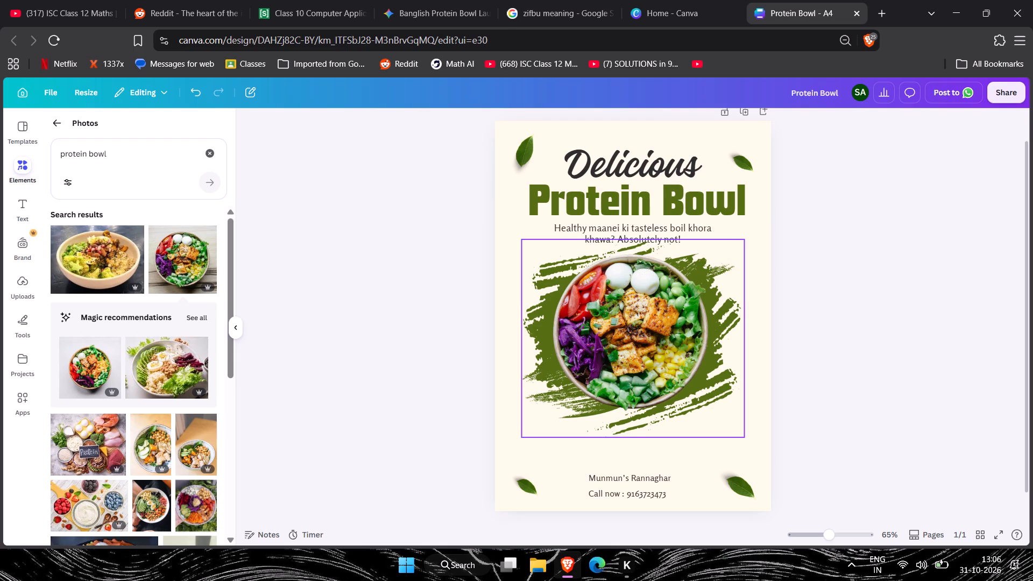
{"action": "left_click", "coordinate": [921, 275]}
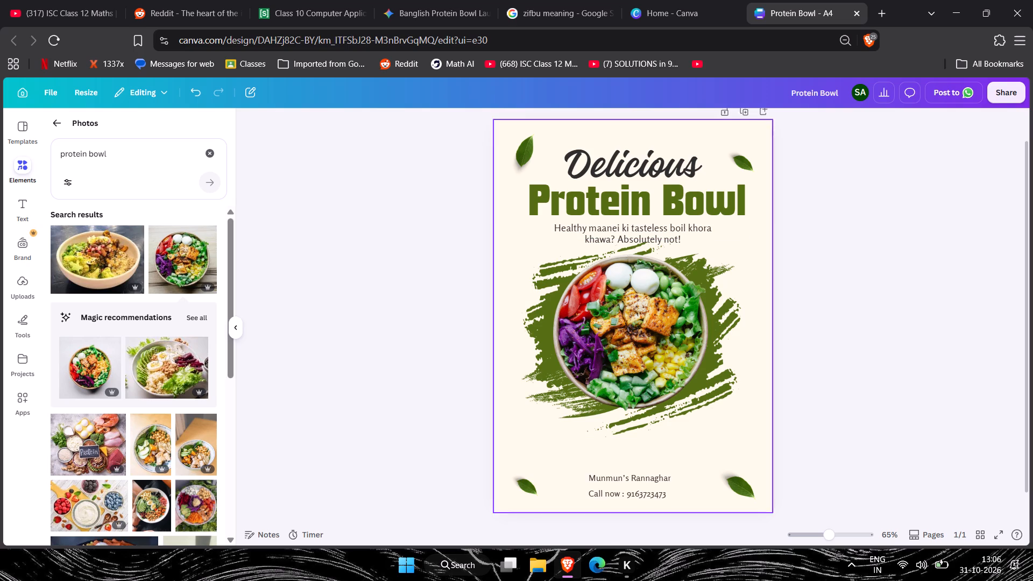
Select the green brush stroke and bowl photo together and nudge both slightly down, away from the tagline.
{"action": "left_click", "coordinate": [722, 316]}
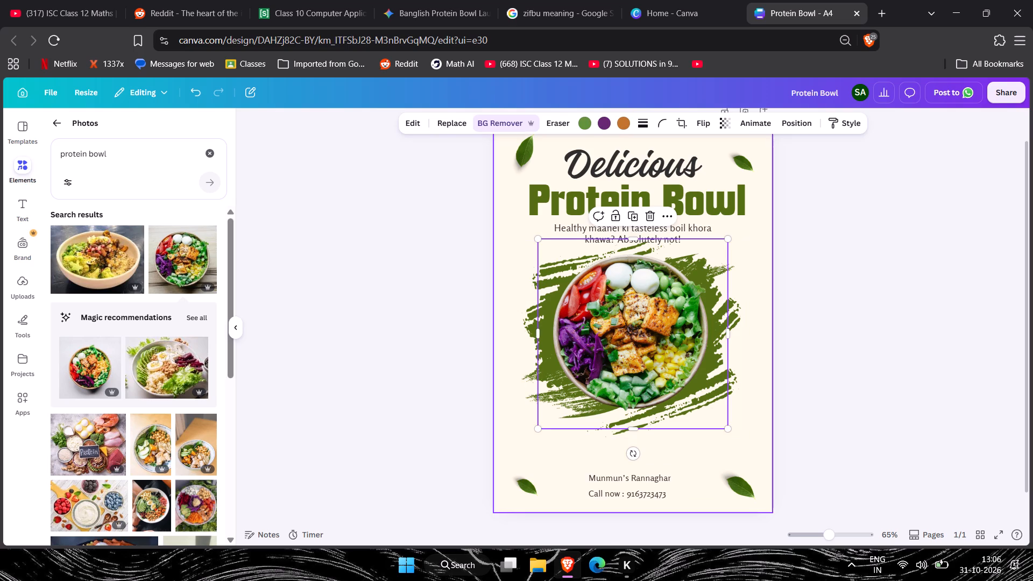
{"action": "left_click", "coordinate": [740, 317], "text": "ctrl"}
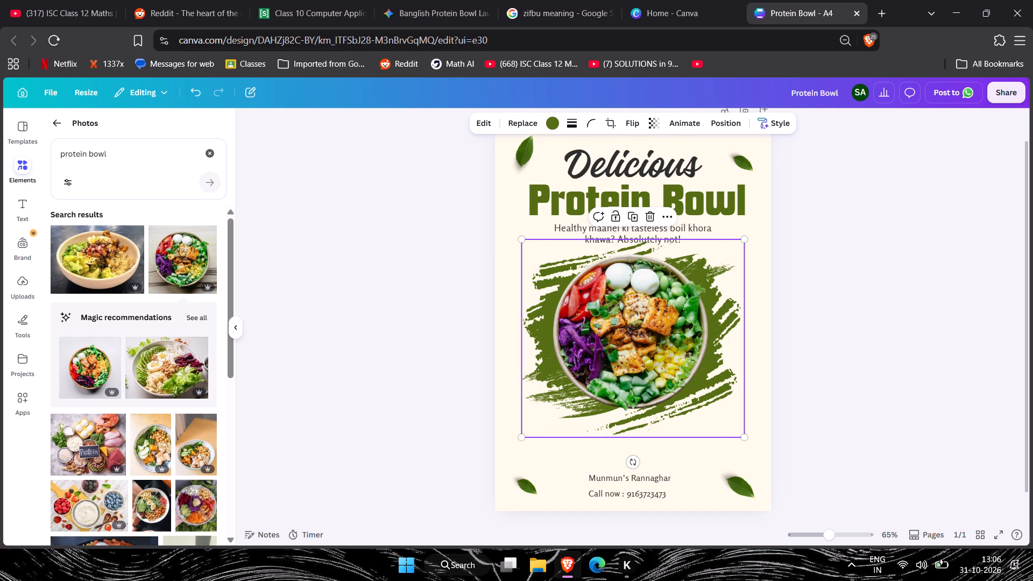
{"action": "left_click", "coordinate": [683, 315], "text": "ctrl"}
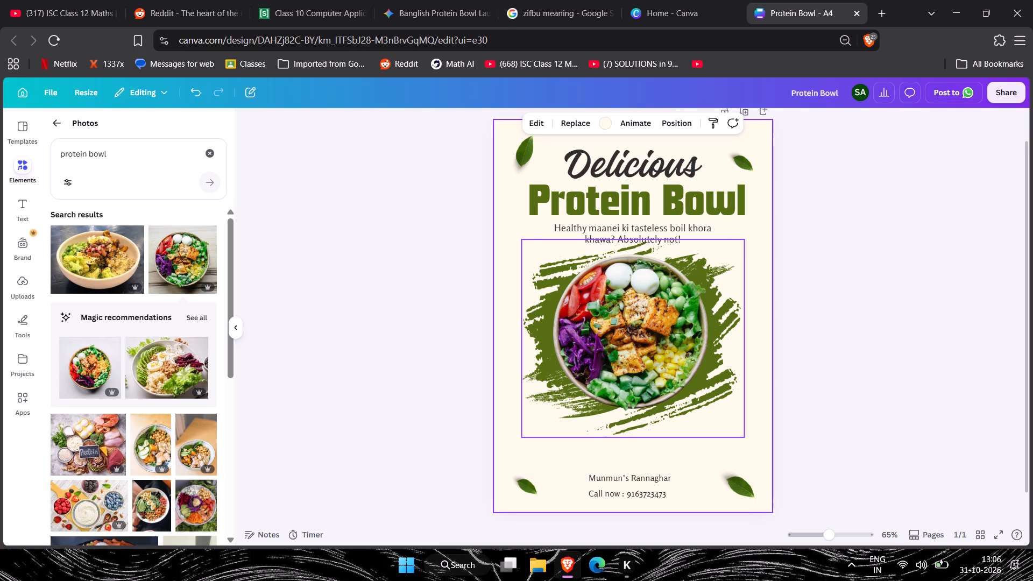
{"action": "left_click", "coordinate": [684, 313], "text": "shift"}
{"action": "left_click", "coordinate": [737, 299], "text": "shift"}
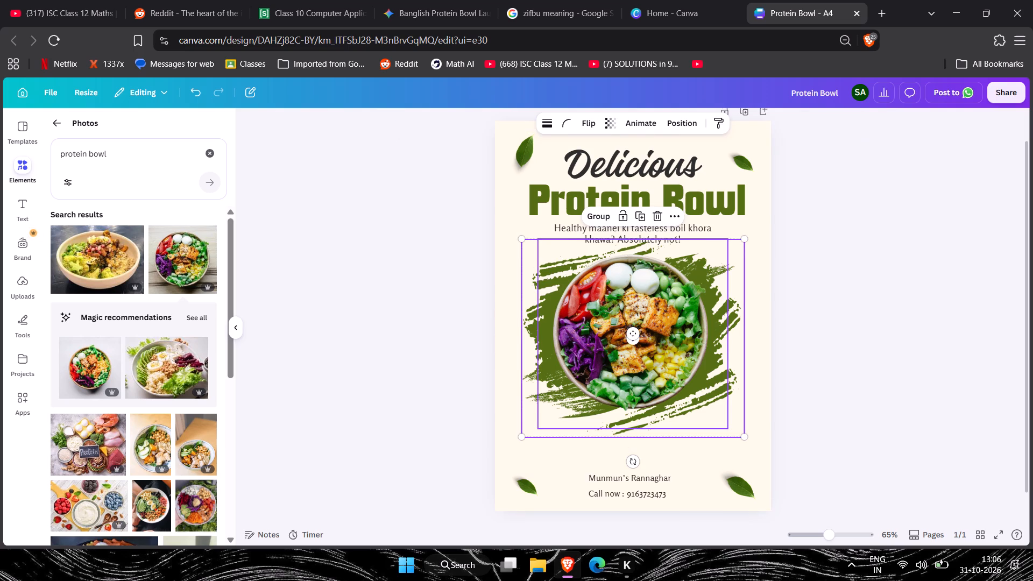
{"action": "key", "text": "Down"}
{"action": "key", "text": "Down"}
{"action": "key", "text": "Down"}
Nudge the selected brush stroke and bowl photo slightly right, fine-tuning their horizontal position beneath the "Protein Bowl" heading.
{"action": "key", "text": "Right"}
{"action": "key", "text": "Right"}
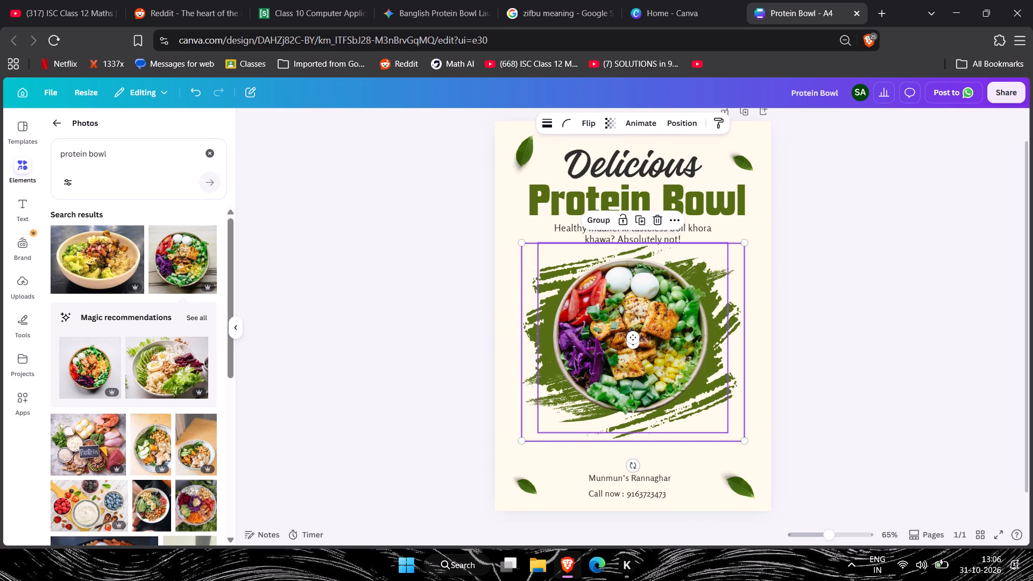
{"action": "key", "text": "Right"}
{"action": "key", "text": "Right"}
{"action": "key", "text": "Right"}
{"action": "key", "text": "Right"}
{"action": "key", "text": "Right"}
{"action": "key", "text": "Right"}
{"action": "key", "text": "Right"}
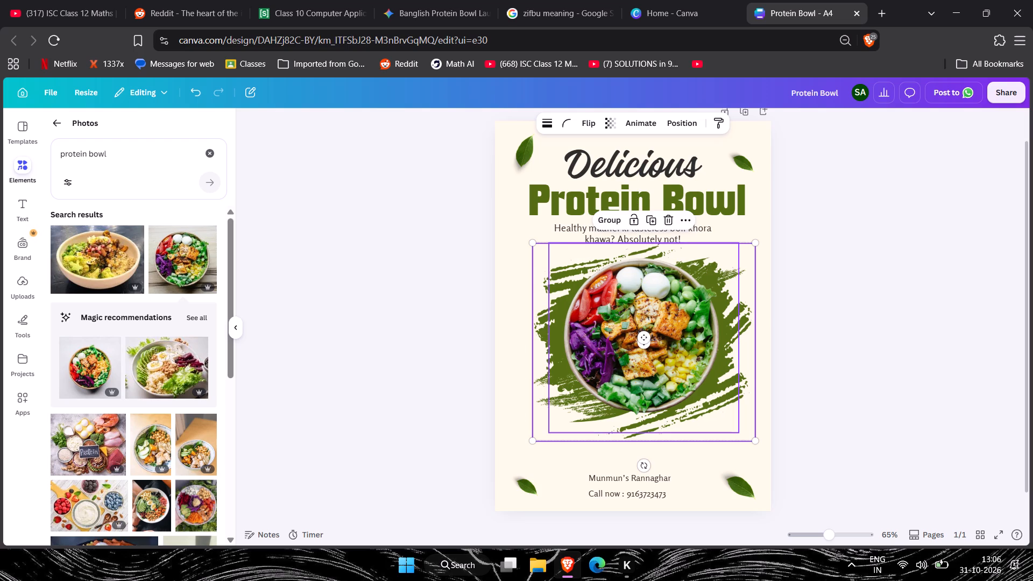
{"action": "key", "text": "Left"}
{"action": "key", "text": "Left"}
{"action": "key", "text": "Left"}
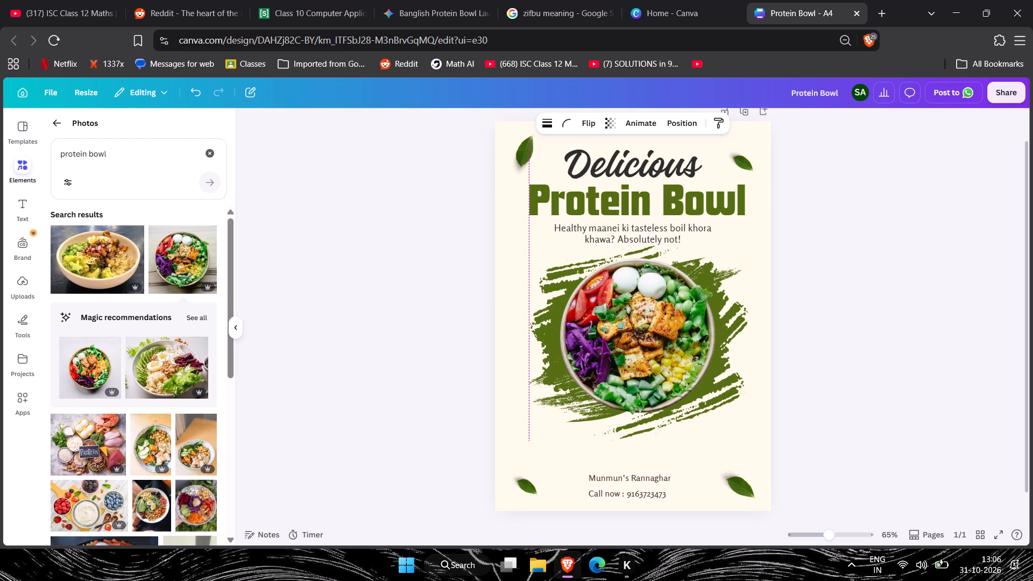
{"action": "key", "text": "Right"}
{"action": "key", "text": "Right"}
{"action": "key", "text": "Right"}
{"action": "key", "text": "Right"}
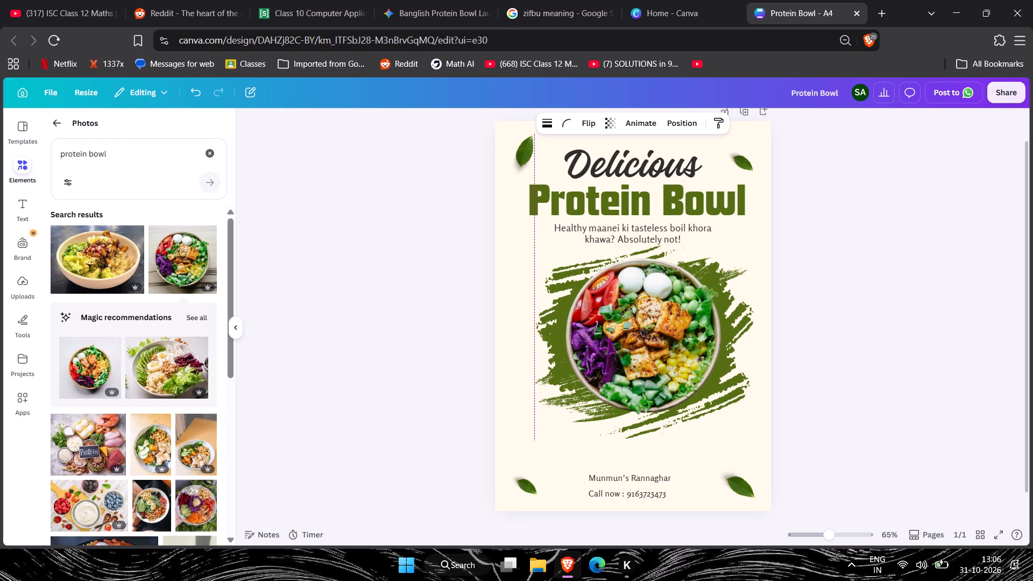
{"action": "key", "text": "Left"}
{"action": "key", "text": "Left"}
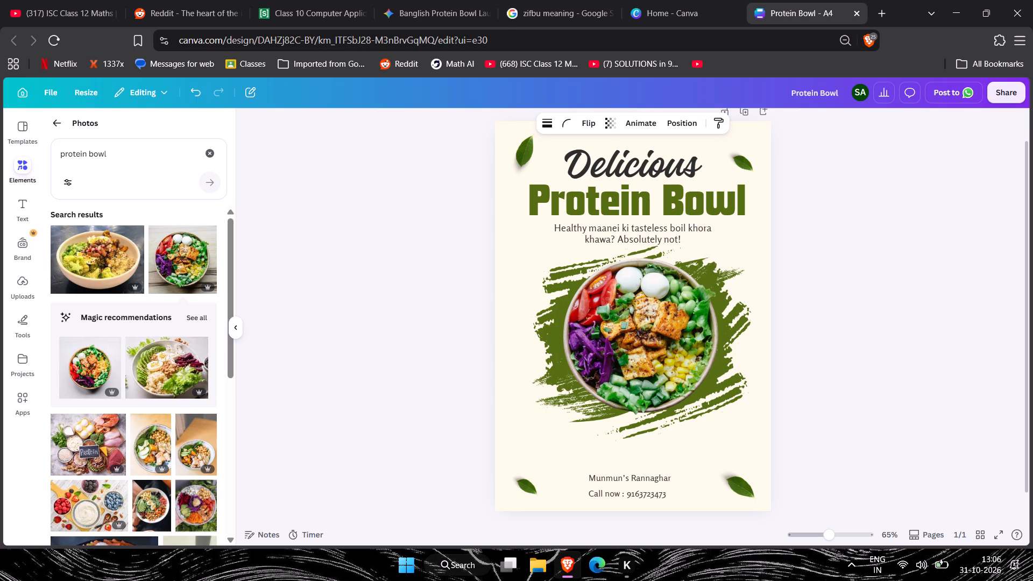
{"action": "key", "text": "Left"}
{"action": "key", "text": "Left"}
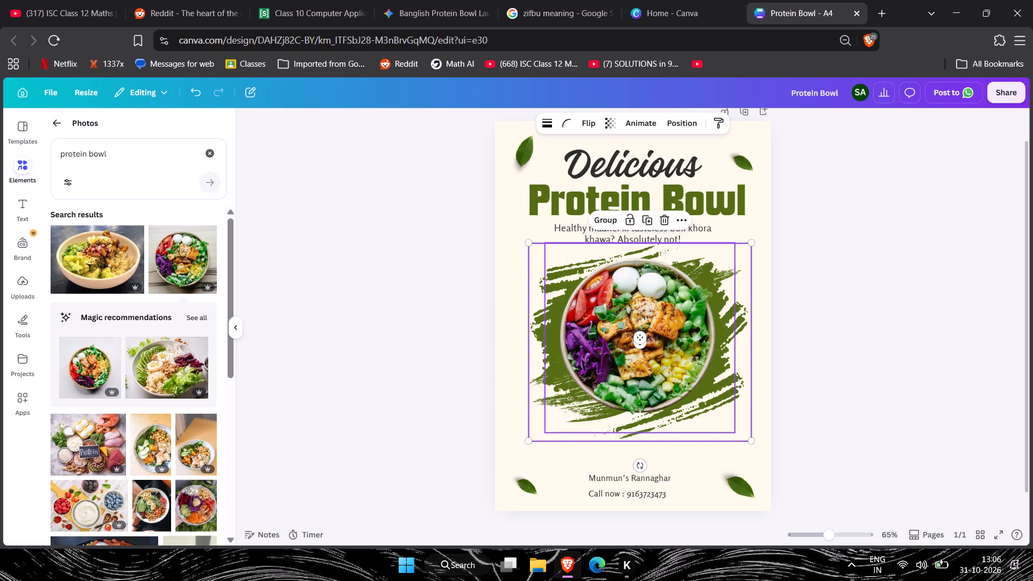
{"action": "key", "text": "Left"}
{"action": "key", "text": "Left"}
{"action": "left_click", "coordinate": [846, 242]}
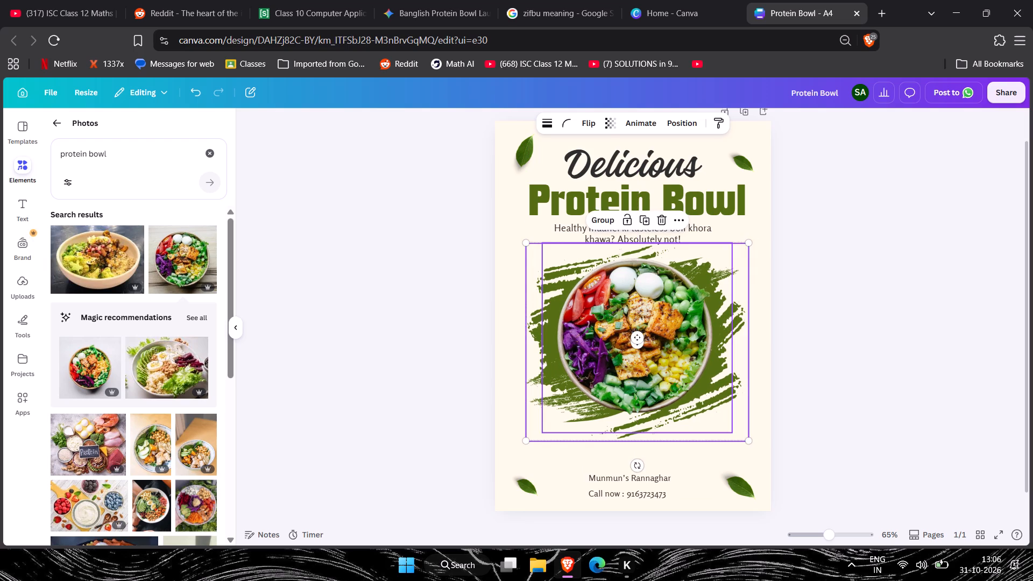
Correct the word "khora" to "kora" in the tagline.
{"action": "double_click", "coordinate": [698, 230]}
{"action": "left_click", "coordinate": [703, 232]}
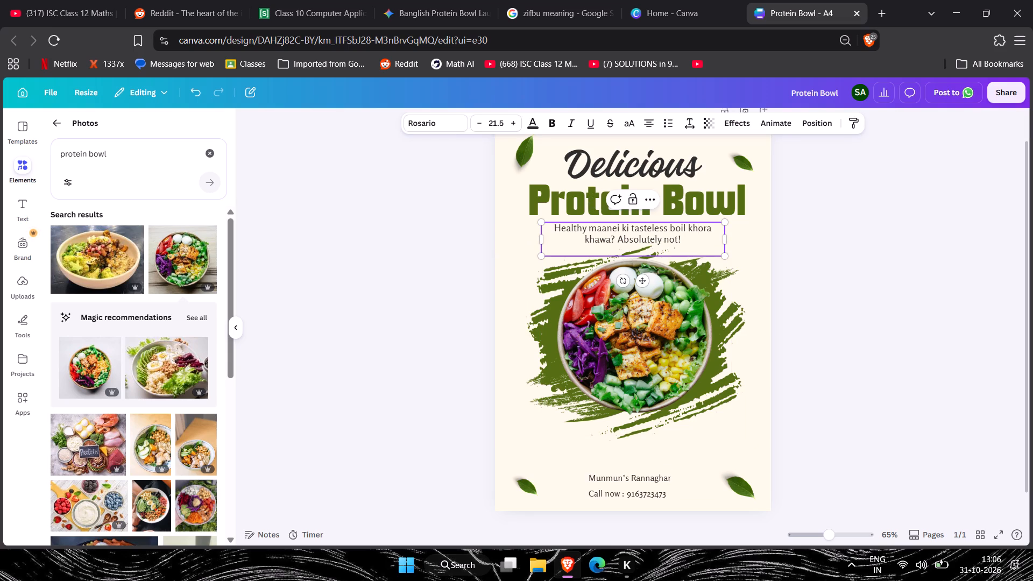
{"action": "key", "text": "BackSpace"}
{"action": "key", "text": "BackSpace"}
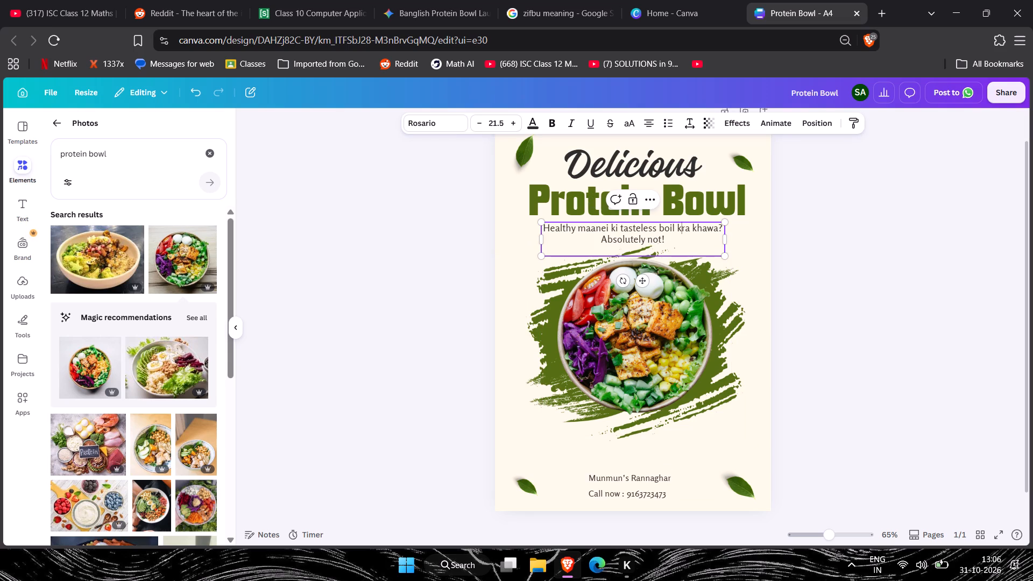
{"action": "key", "text": "o"}
{"action": "left_click", "coordinate": [827, 244]}
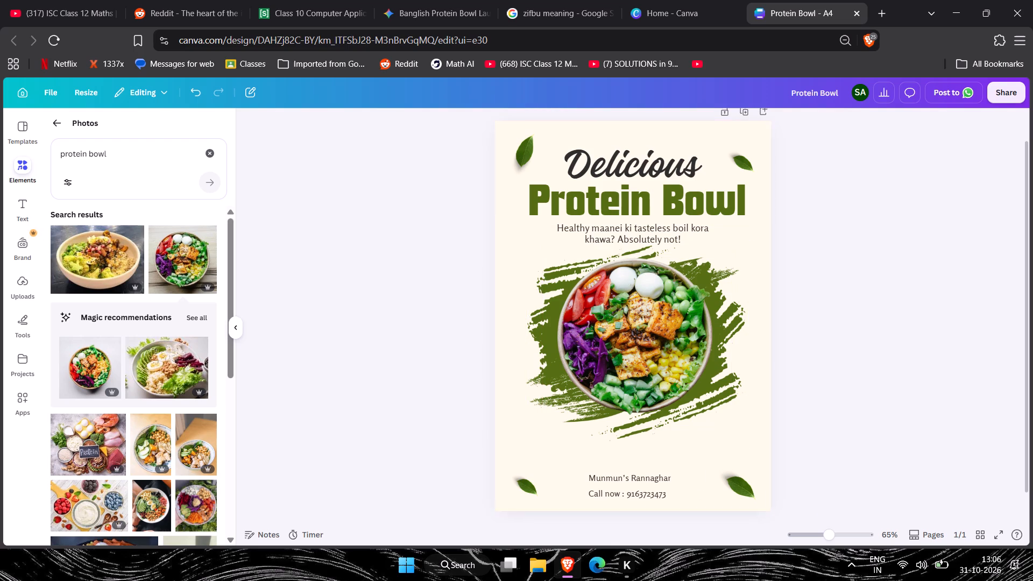
{"action": "left_click", "coordinate": [677, 0]}
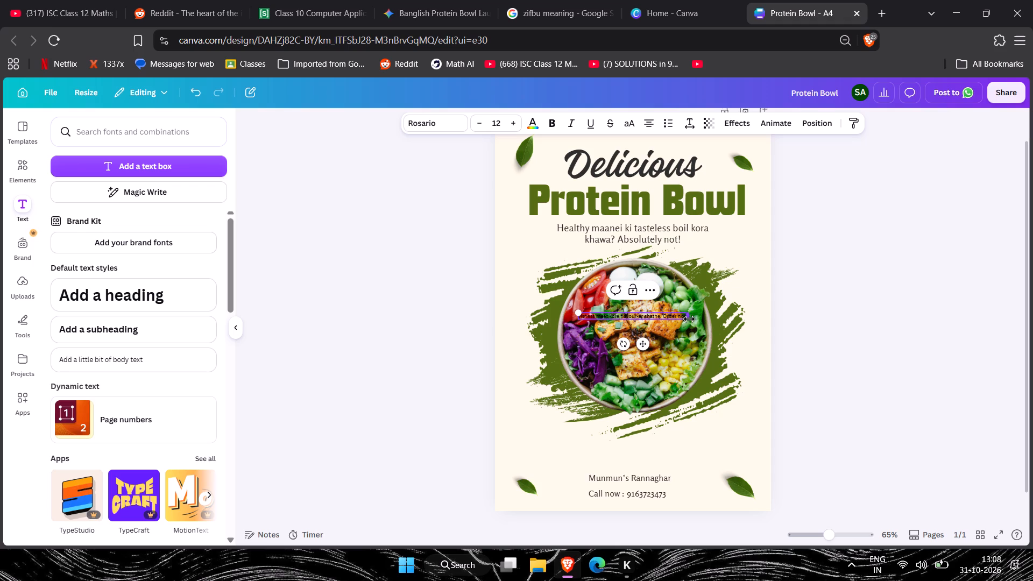
Enlarge the call-to-action text to about size 17.9 and place it between the bowl photo and the contact footer.
{"action": "left_click_drag", "start_coordinate": [690, 321], "coordinate": [739, 372]}
{"action": "left_click_drag", "start_coordinate": [707, 313], "coordinate": [693, 384]}
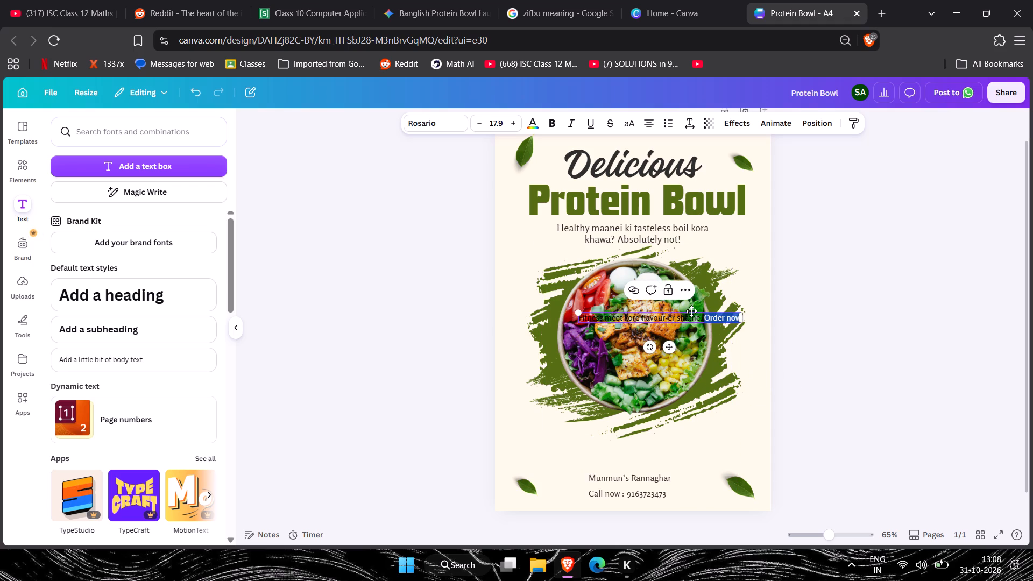
{"action": "left_click_drag", "start_coordinate": [691, 311], "coordinate": [658, 434]}
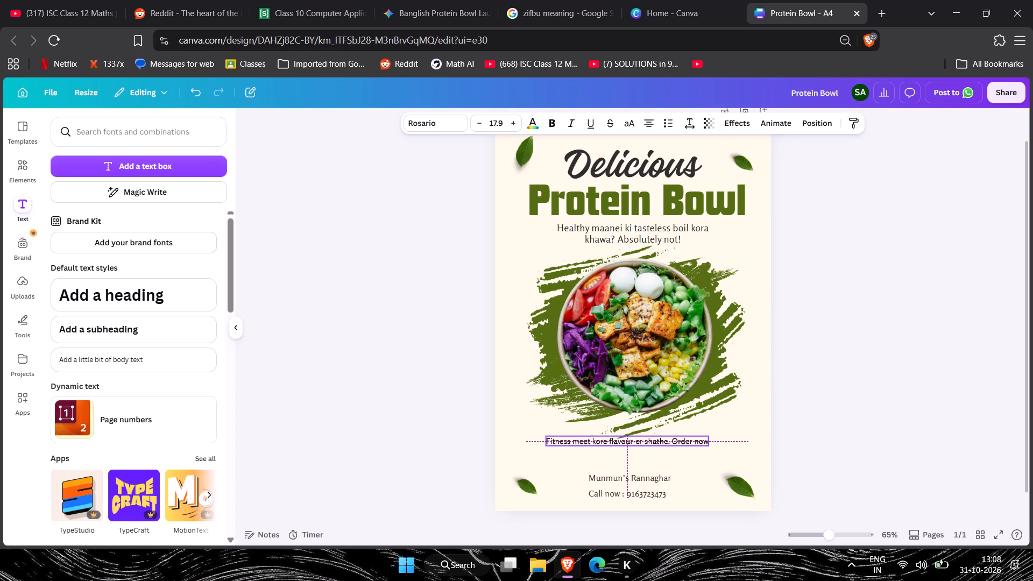
{"action": "left_click_drag", "start_coordinate": [658, 434], "coordinate": [660, 440]}
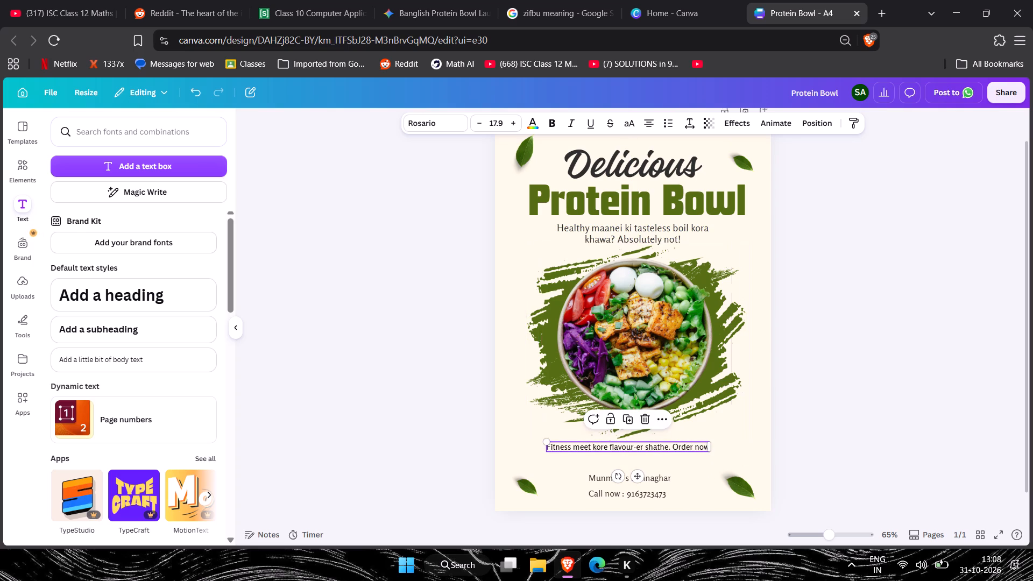
Make the call-to-action line bold and colour it red.
{"action": "left_click", "coordinate": [553, 116]}
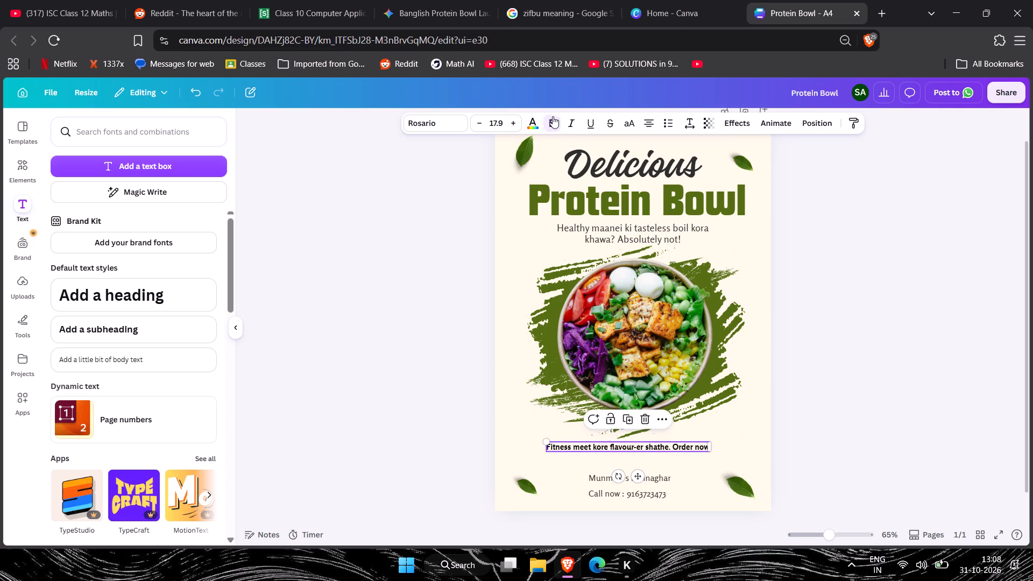
{"action": "left_click", "coordinate": [536, 123]}
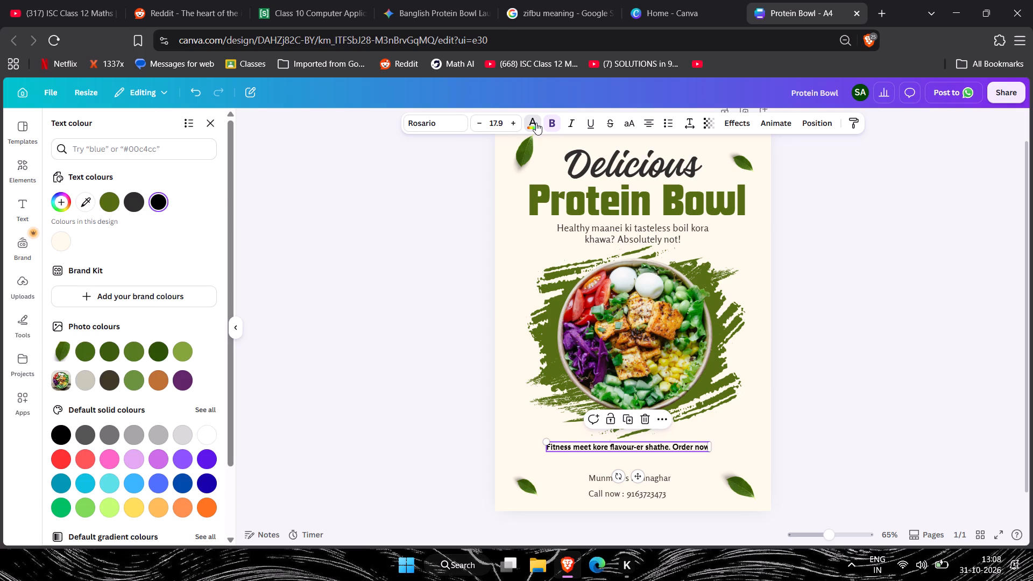
{"action": "left_click", "coordinate": [60, 460]}
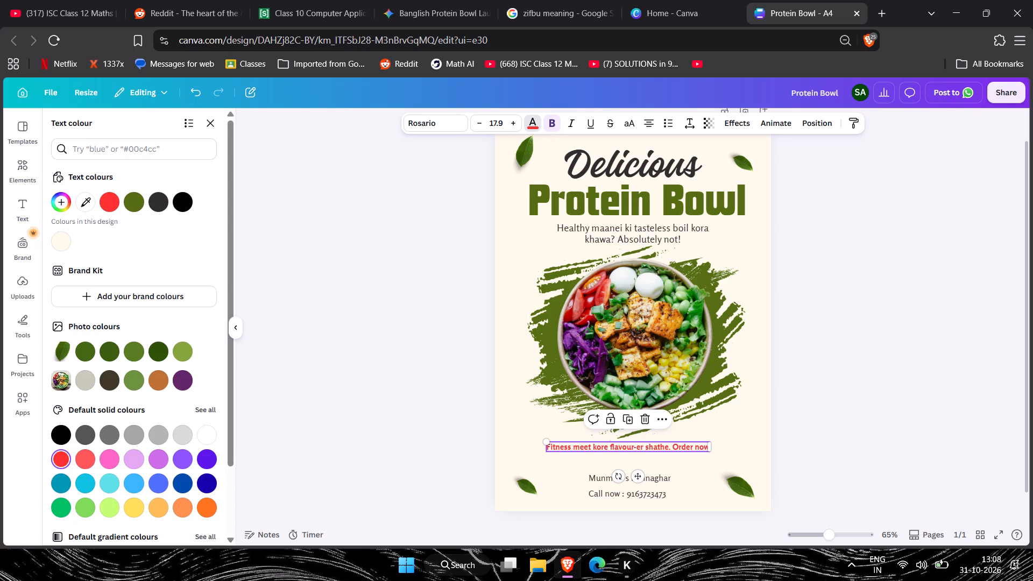
Change the call-to-action line's font to Archivo Black.
{"action": "left_click", "coordinate": [441, 122]}
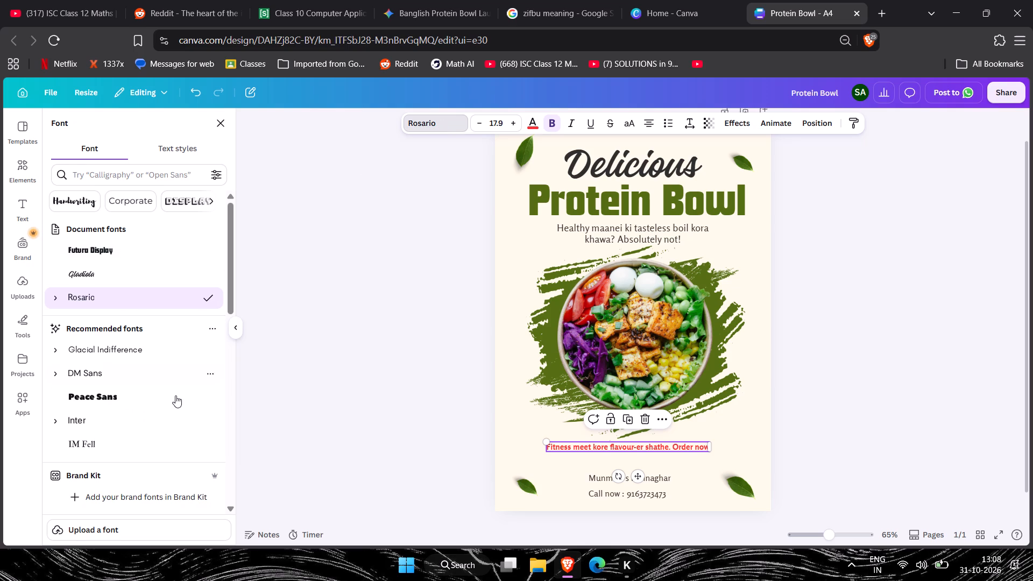
{"action": "scroll", "coordinate": [147, 393], "scroll_direction": "down", "scroll_amount": 3}
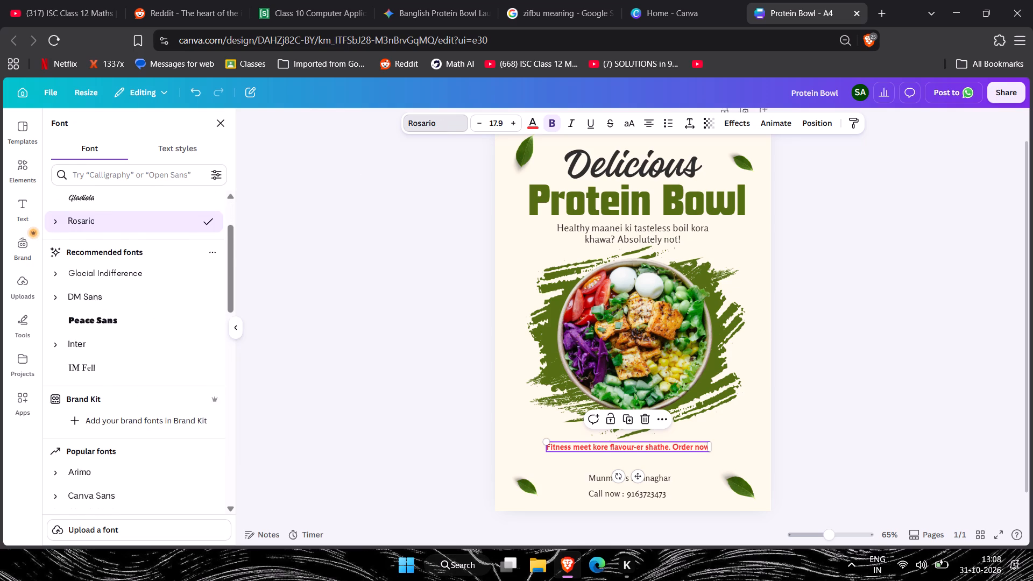
{"action": "scroll", "coordinate": [146, 389], "scroll_direction": "down", "scroll_amount": 1}
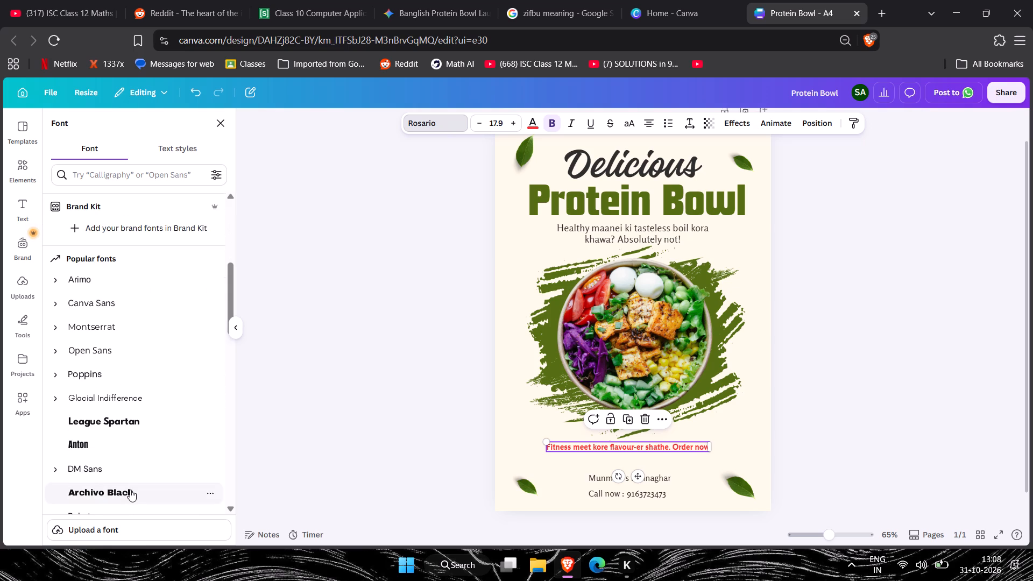
{"action": "left_click", "coordinate": [130, 490]}
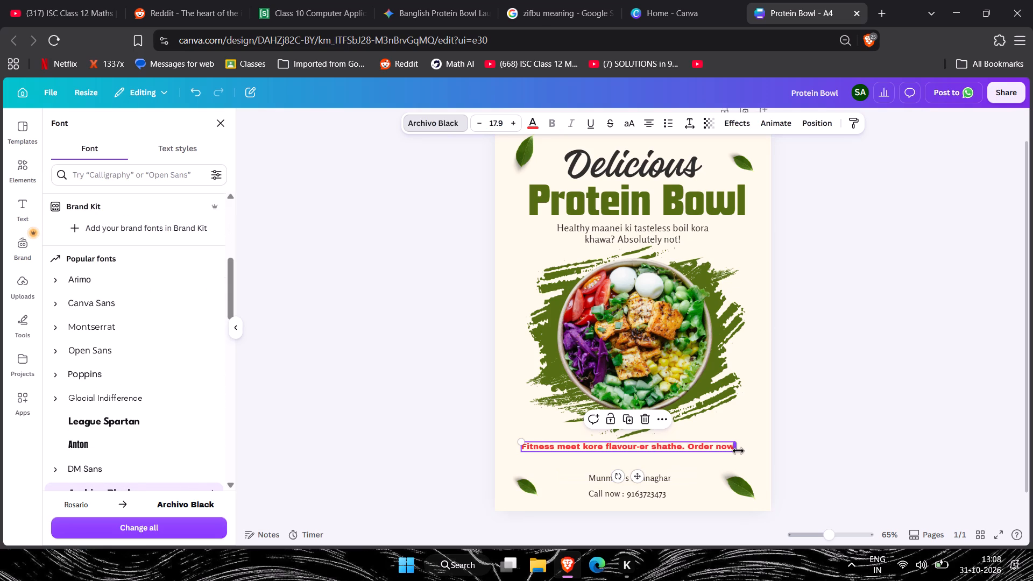
Enlarge the call-to-action line to about size 22.4 and shift it left and slightly up to fit across the page.
{"action": "left_click_drag", "start_coordinate": [737, 452], "coordinate": [789, 485]}
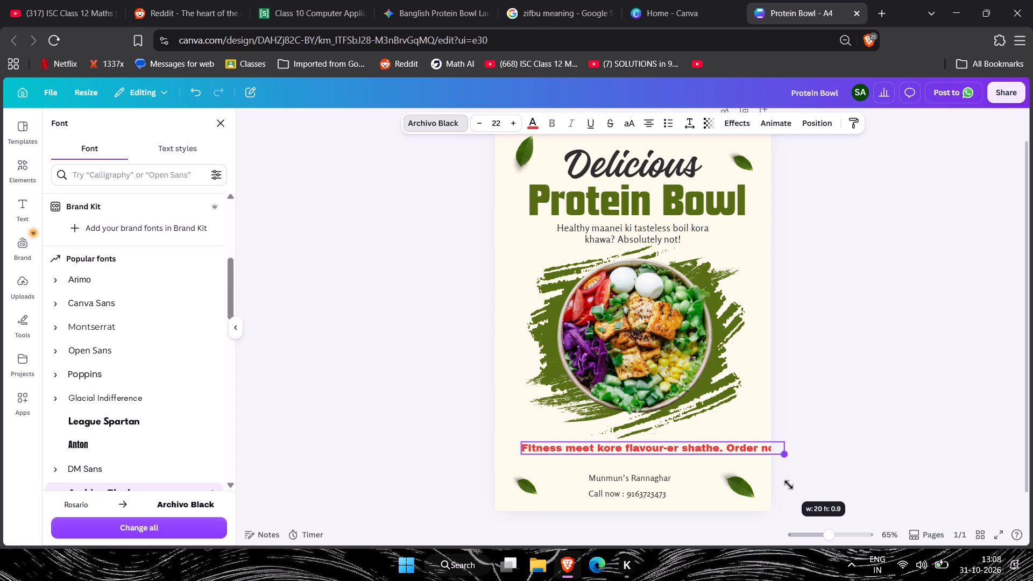
{"action": "left_click_drag", "start_coordinate": [789, 485], "coordinate": [789, 486]}
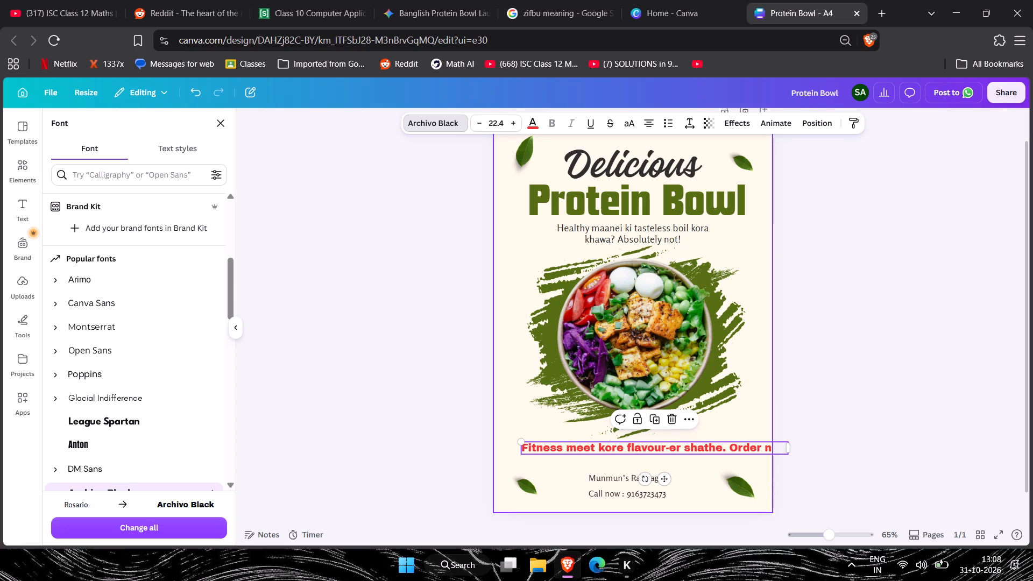
{"action": "left_click_drag", "start_coordinate": [782, 441], "coordinate": [770, 433]}
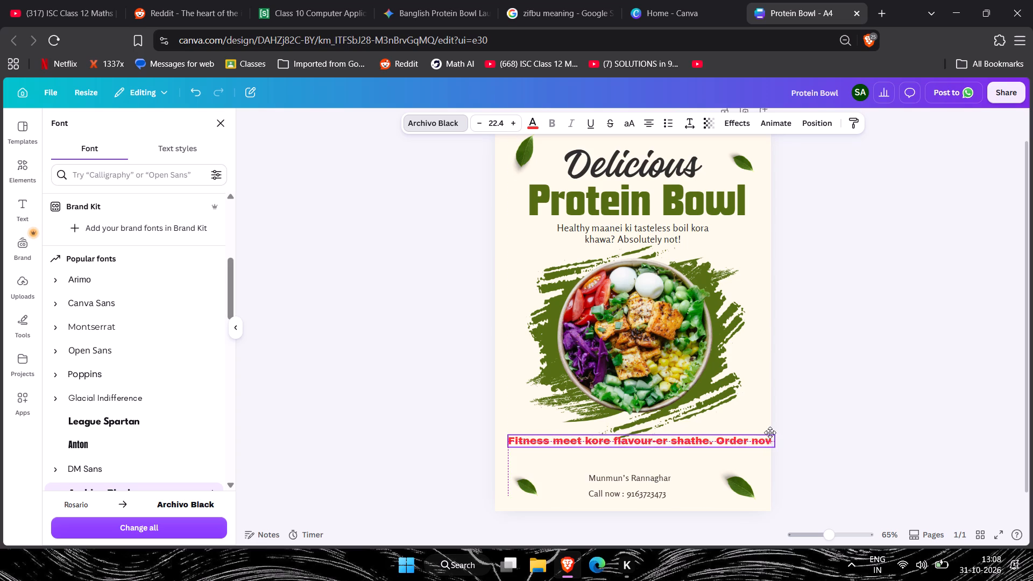
{"action": "left_click_drag", "start_coordinate": [770, 433], "coordinate": [765, 431]}
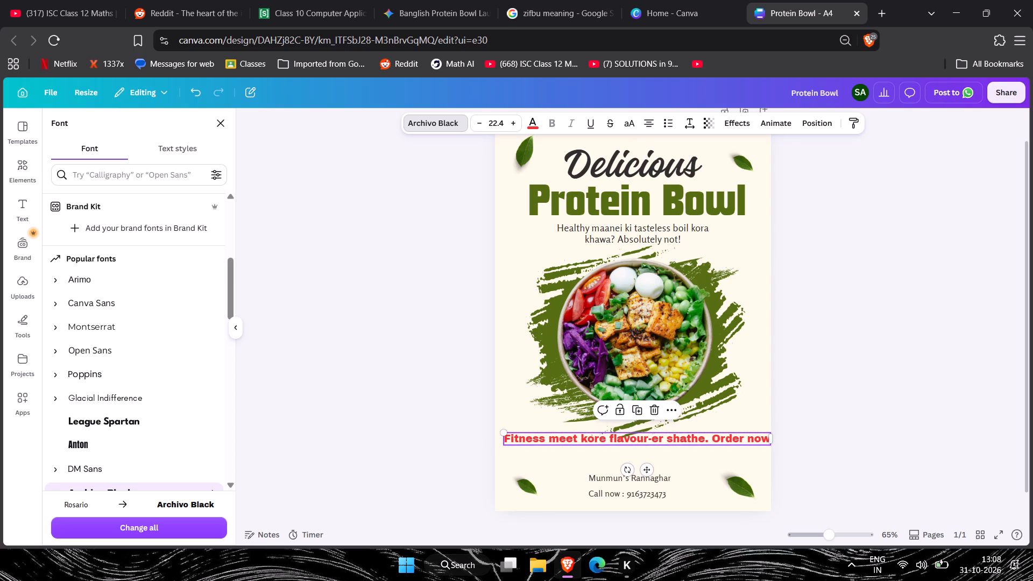
{"action": "left_click", "coordinate": [688, 437]}
{"action": "left_click", "coordinate": [710, 437]}
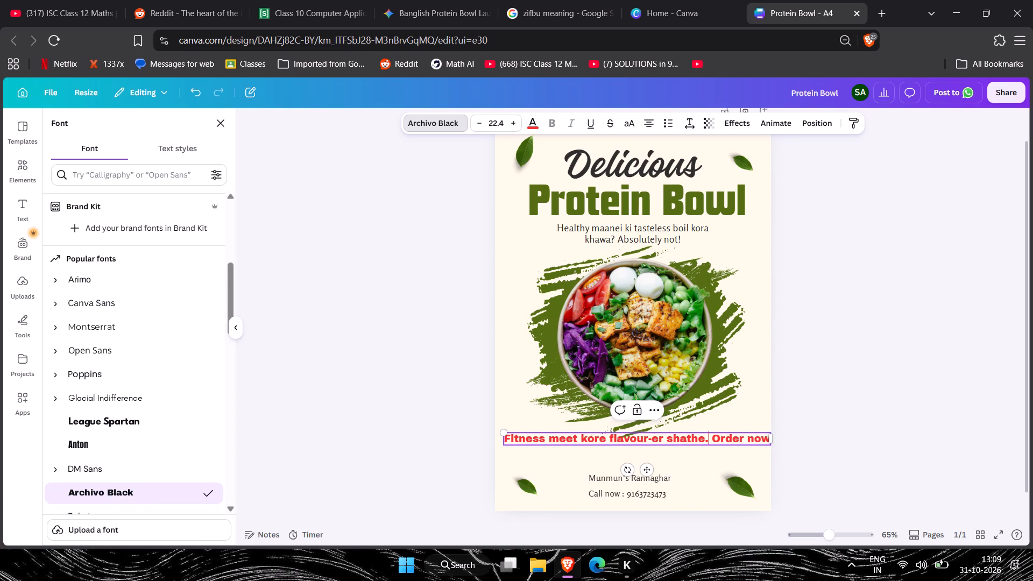
{"action": "key", "text": "Return"}
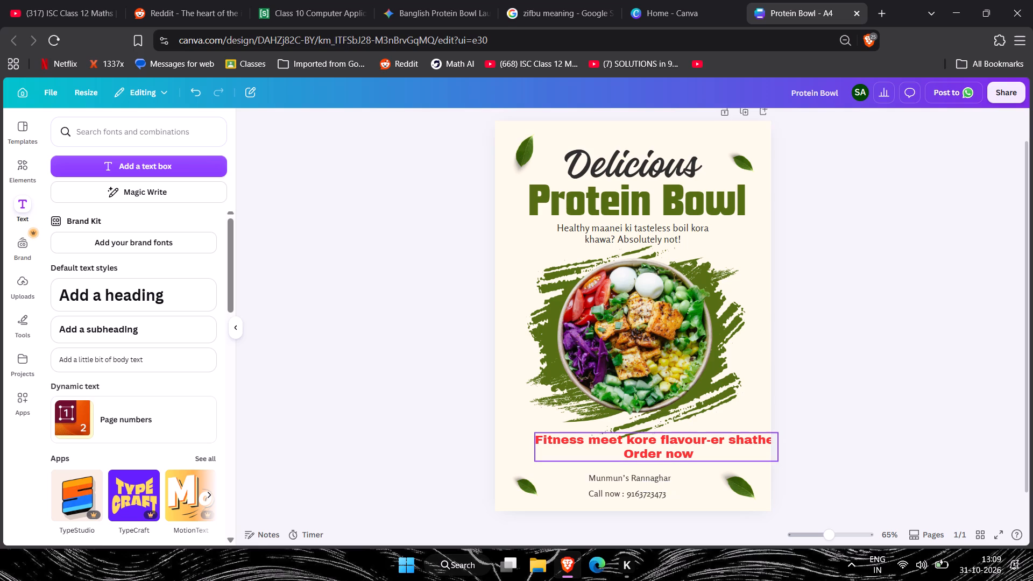
{"action": "key", "text": "Left"}
{"action": "key", "text": "Left"}
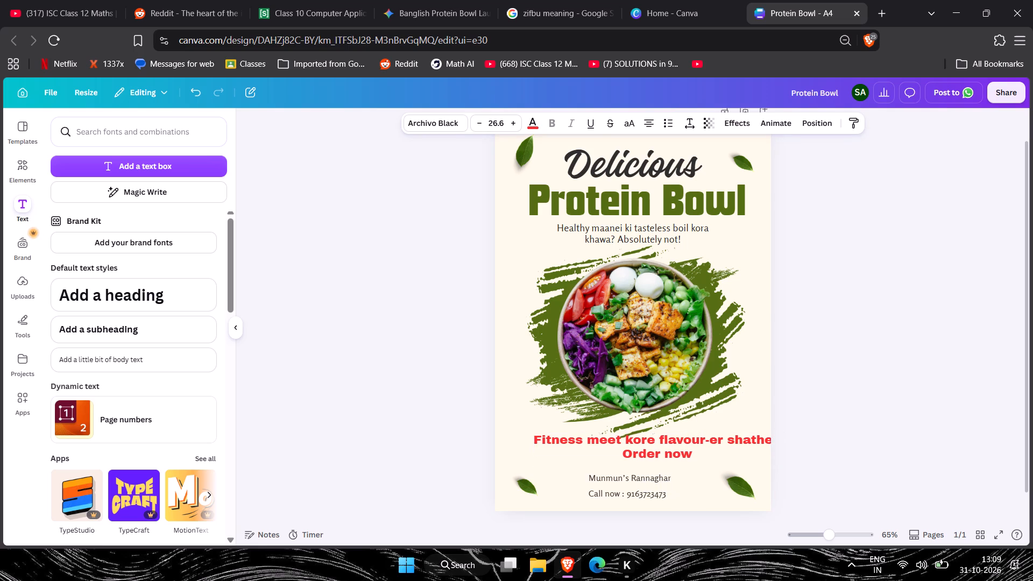
{"action": "key", "text": "Left"}
{"action": "key", "text": "Left"}
{"action": "key", "text": "Left"}
{"action": "key", "text": "Left"}
{"action": "key", "text": "Left"}
{"action": "key", "text": "Left"}
{"action": "key", "text": "Left"}
{"action": "key", "text": "Left"}
{"action": "key", "text": "Left"}
{"action": "key", "text": "Left"}
{"action": "key", "text": "Left"}
{"action": "key", "text": "Left"}
{"action": "key", "text": "Left"}
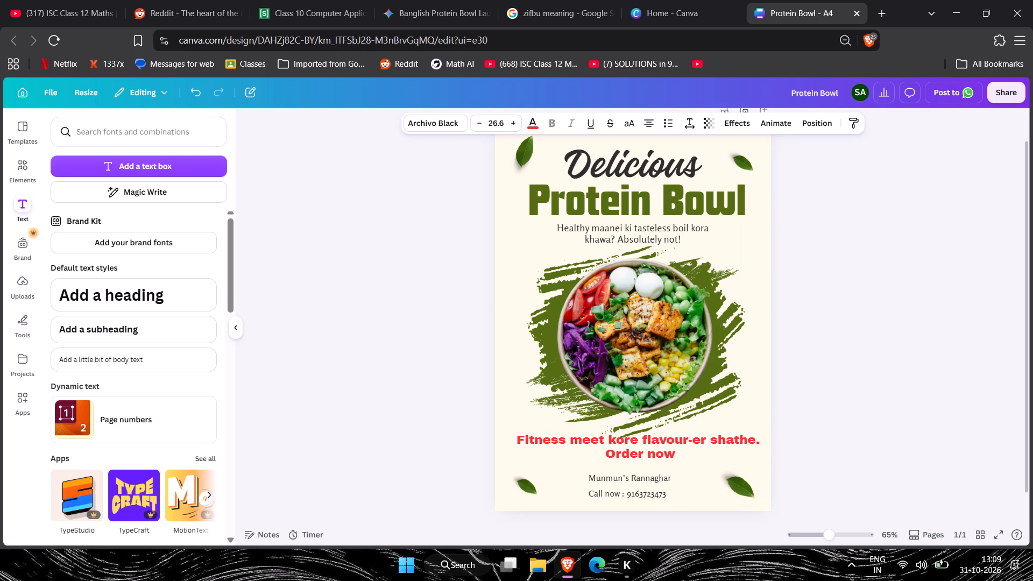
{"action": "key", "text": "Left"}
{"action": "key", "text": "Up"}
{"action": "key", "text": "Up"}
{"action": "key", "text": "Down"}
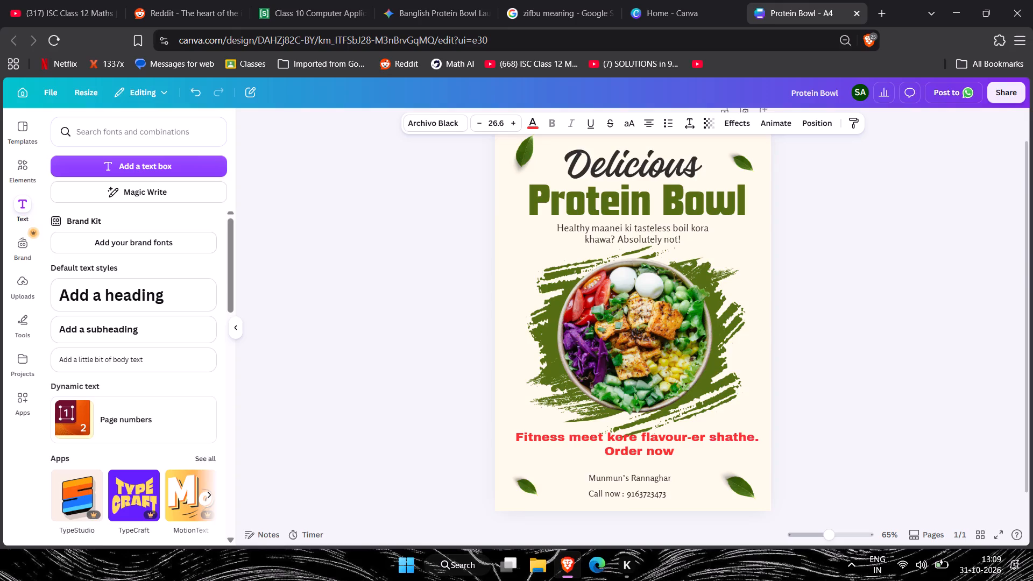
{"action": "key", "text": "Up"}
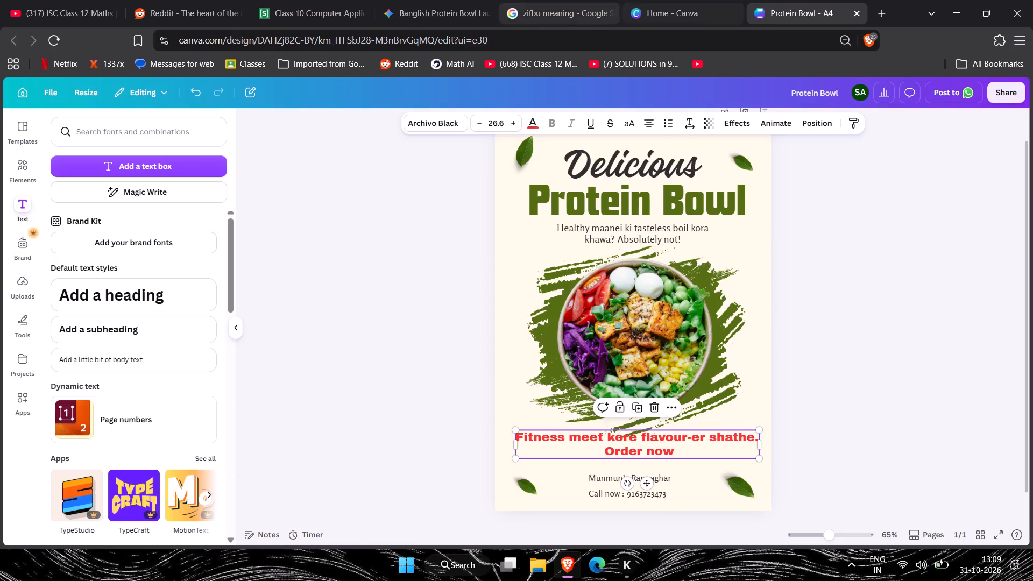
Search the web for "cosmos" in a new browser tab and open the Cosmos design inspiration site.
{"action": "left_click", "coordinate": [882, 12]}
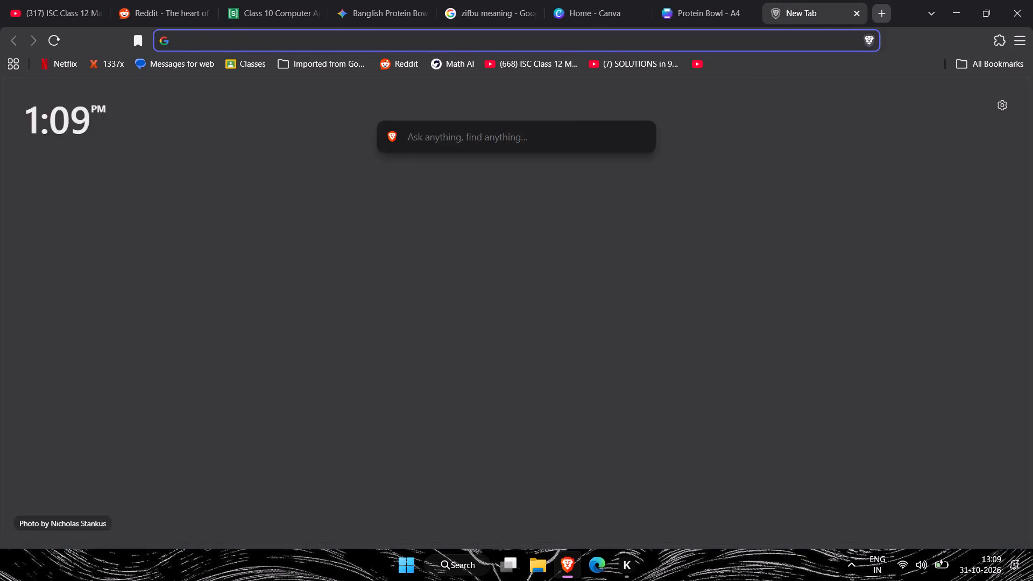
{"action": "type", "text": "cosmos"}
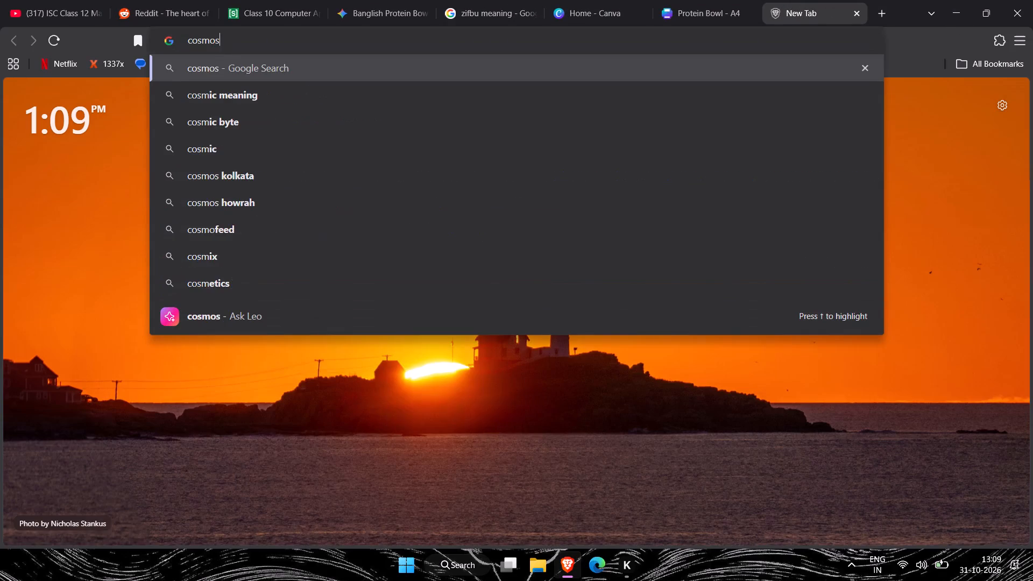
{"action": "key", "text": "Return"}
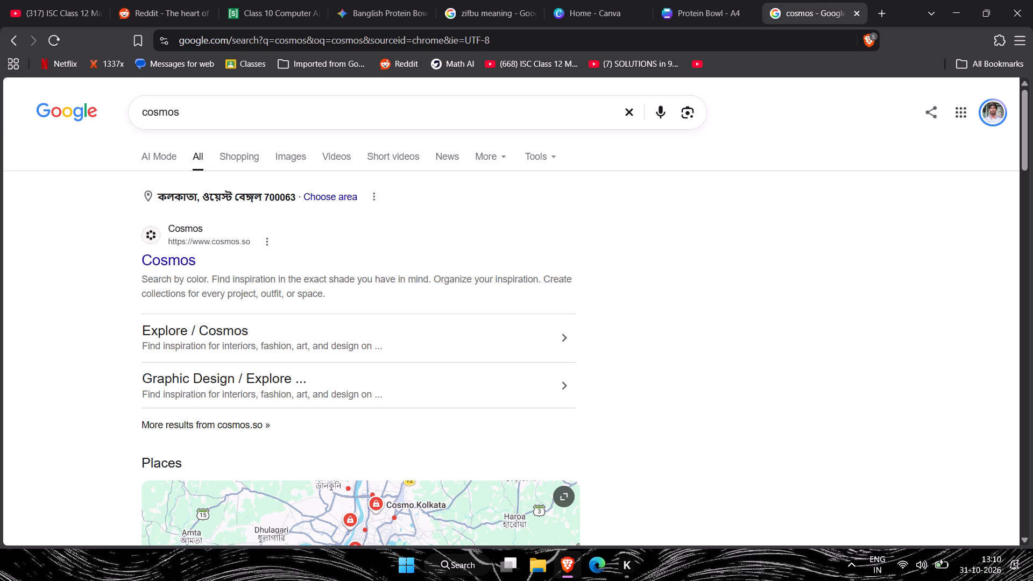
{"action": "left_click", "coordinate": [141, 264]}
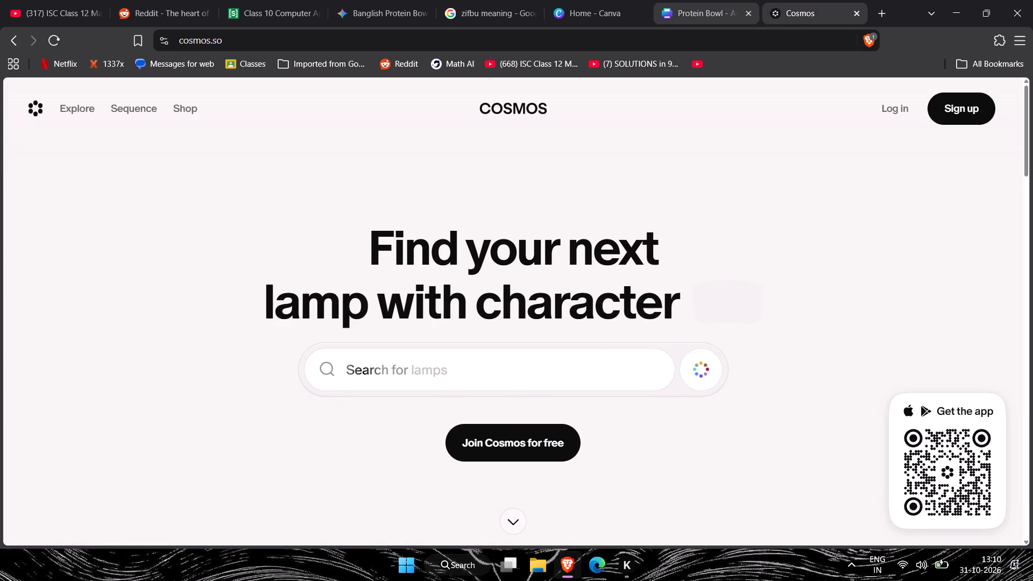
Switch back to the Canva poster and look up the hex code of the "Protein Bowl" heading's text colour.
{"action": "left_click", "coordinate": [664, 6]}
{"action": "left_click", "coordinate": [698, 202]}
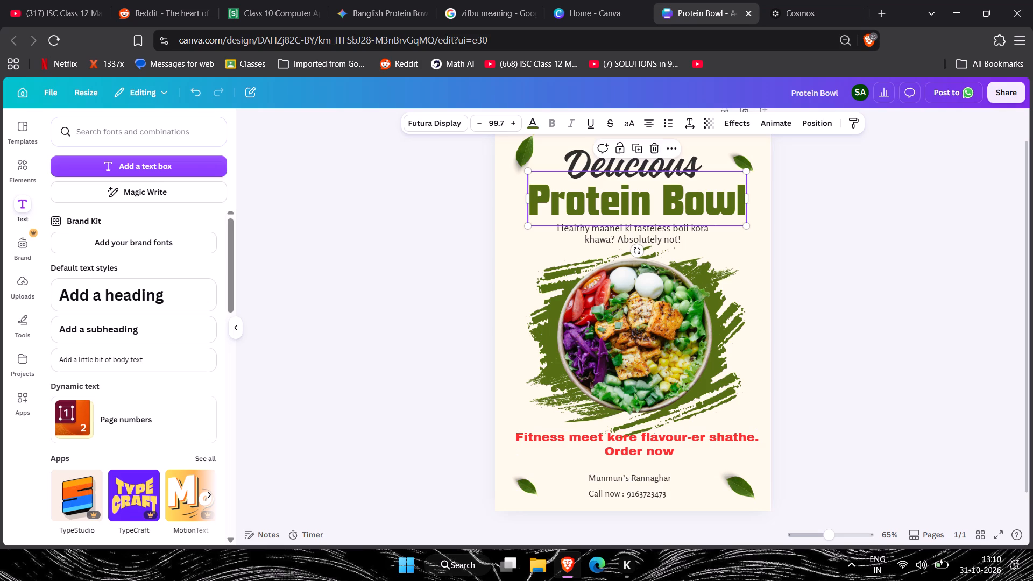
{"action": "left_click", "coordinate": [533, 123]}
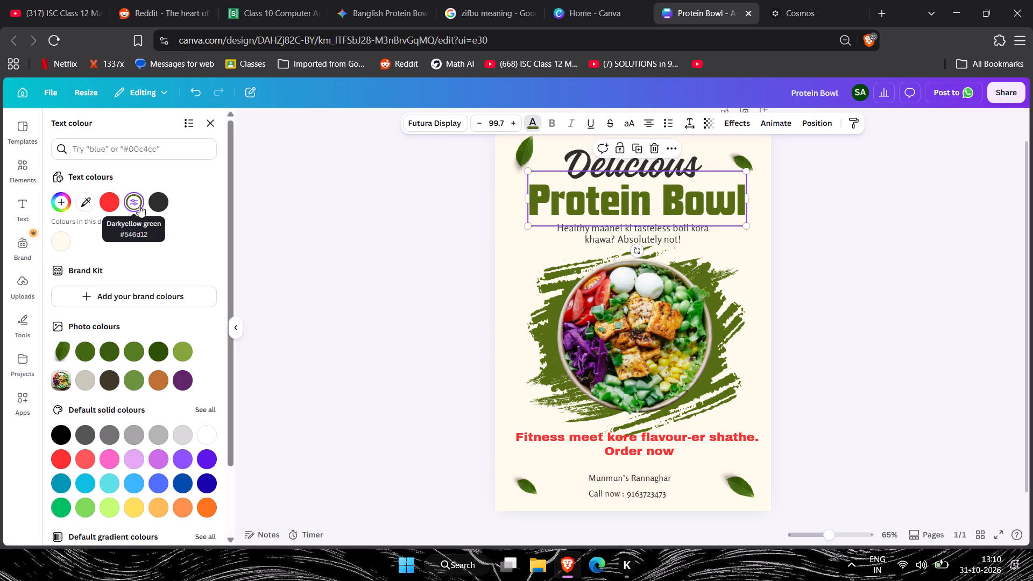
Return to the Cosmos site and add the colour #546D12 as a colour filter in its search.
{"action": "left_click", "coordinate": [813, 4]}
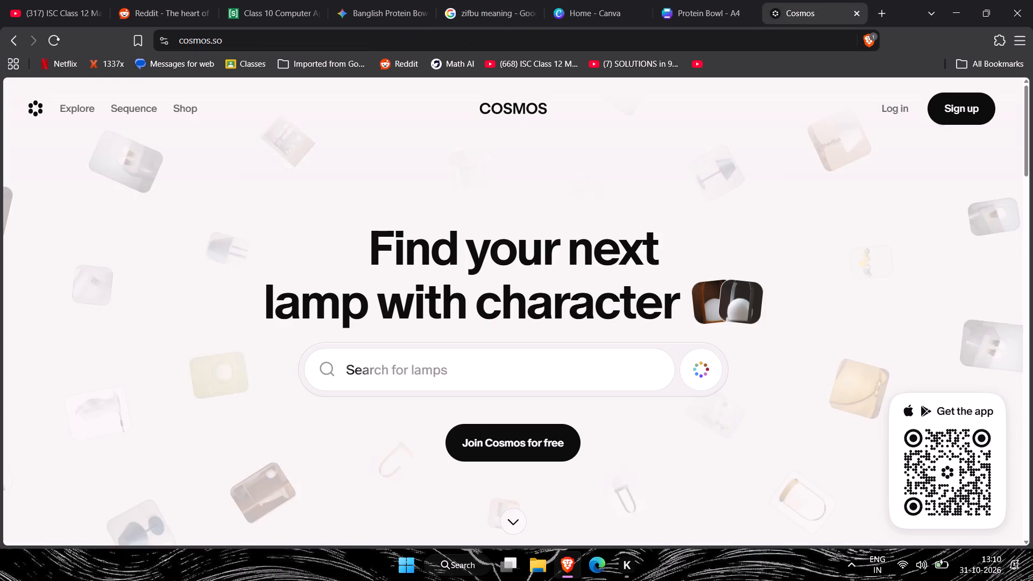
{"action": "left_click", "coordinate": [463, 359]}
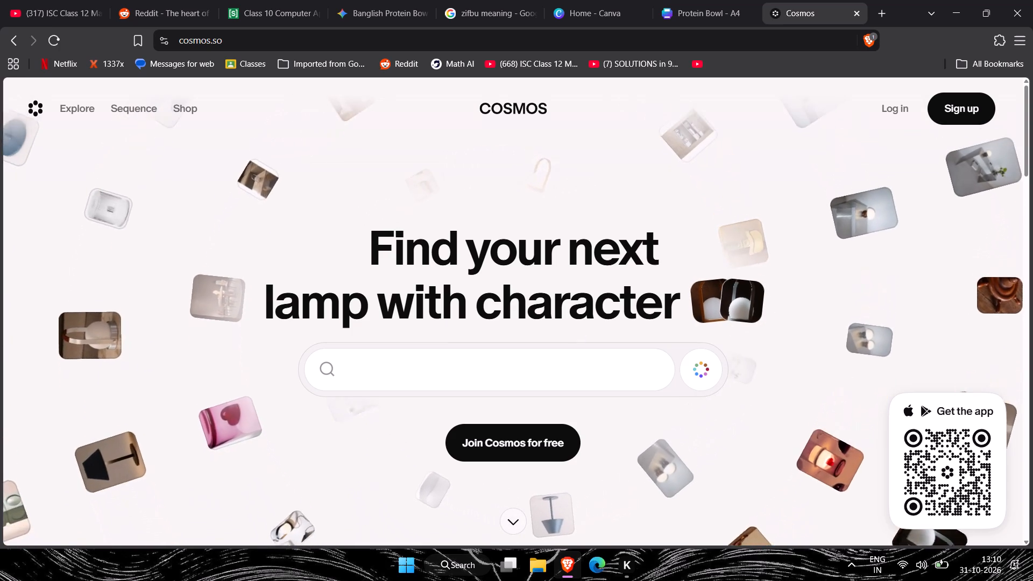
{"action": "left_click", "coordinate": [671, 366]}
{"action": "left_click", "coordinate": [708, 379]}
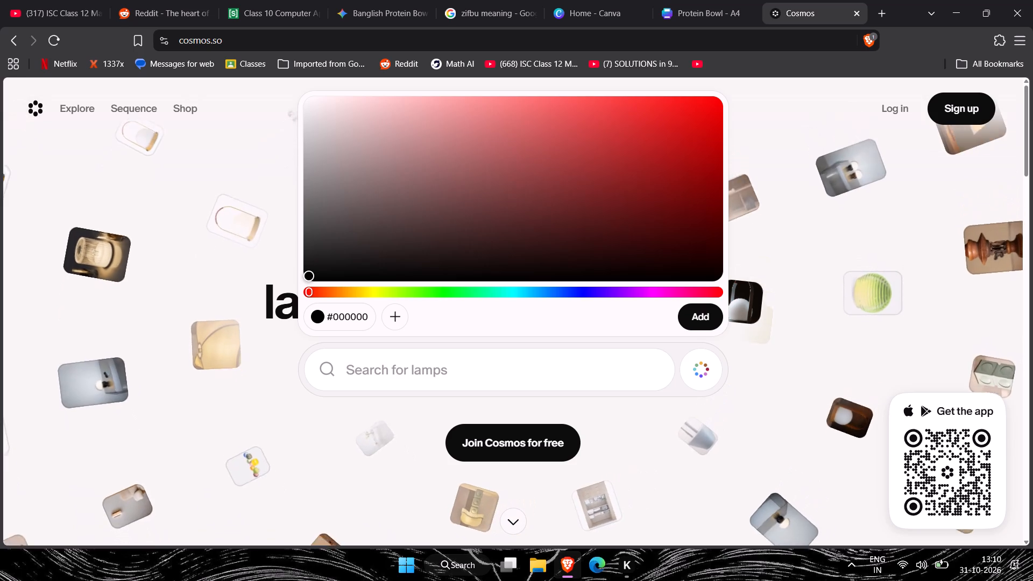
{"action": "left_click", "coordinate": [351, 313]}
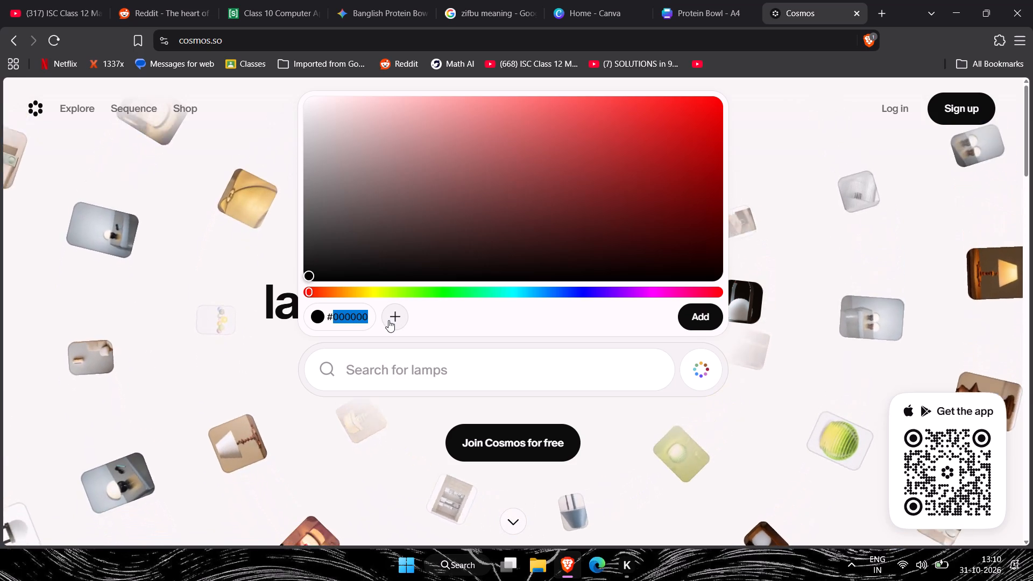
{"action": "type", "text": "546"}
{"action": "key", "text": "d"}
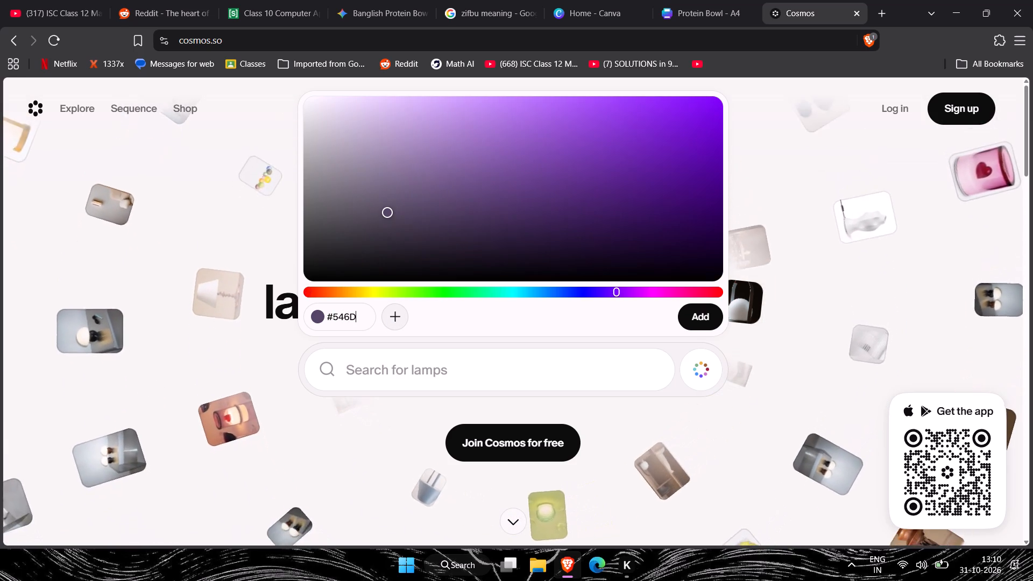
{"action": "type", "text": "12"}
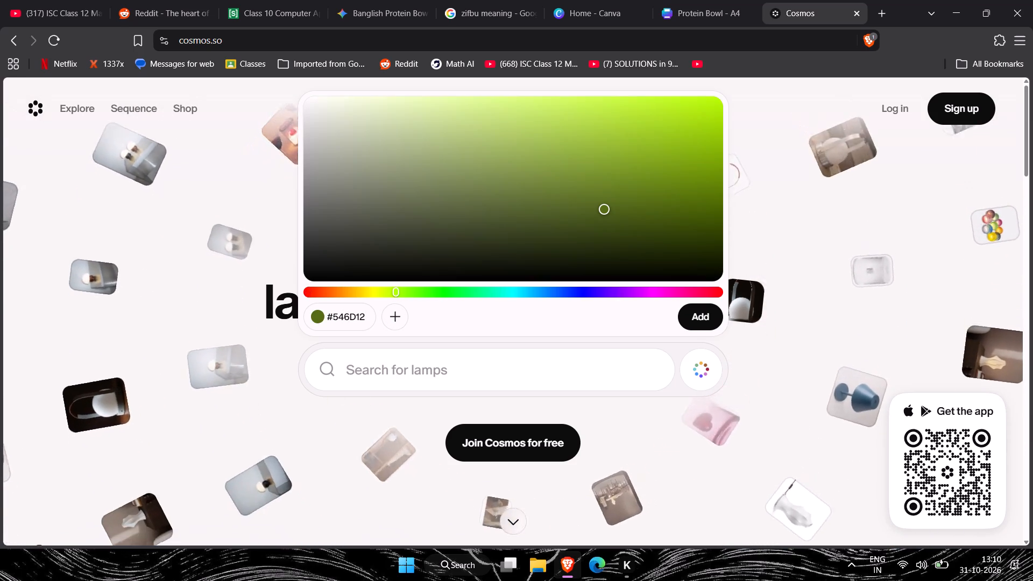
{"action": "left_click", "coordinate": [697, 318]}
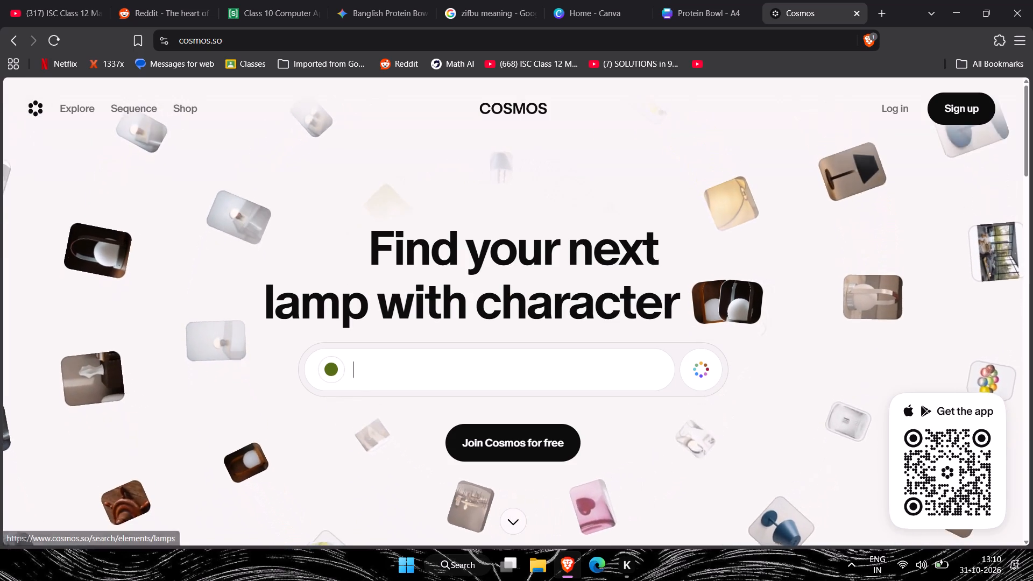
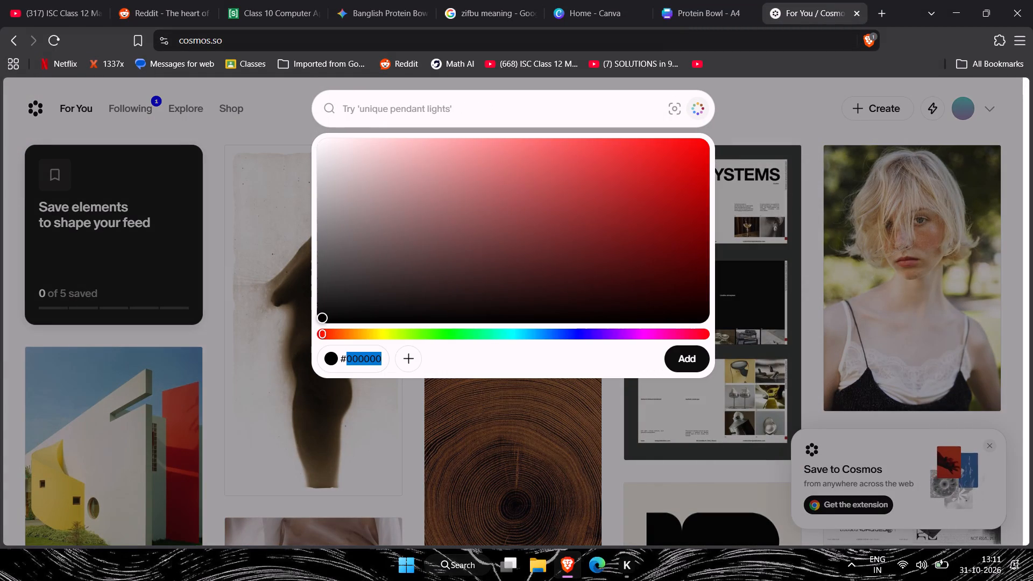
Set the Cosmos colour filter to #546D12 and run the search with it.
{"action": "key", "text": "5"}
{"action": "type", "text": "46"}
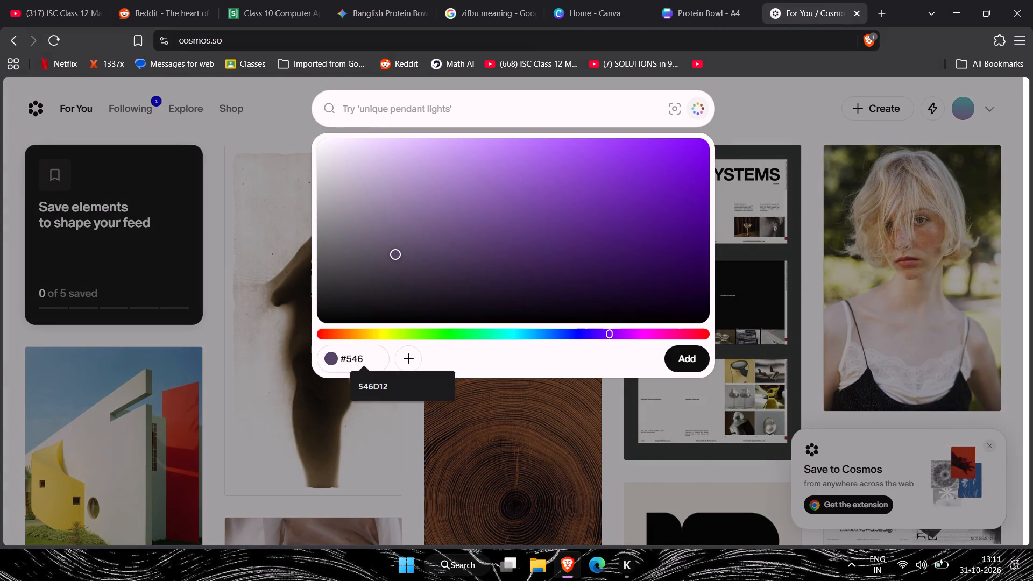
{"action": "type", "text": "d12"}
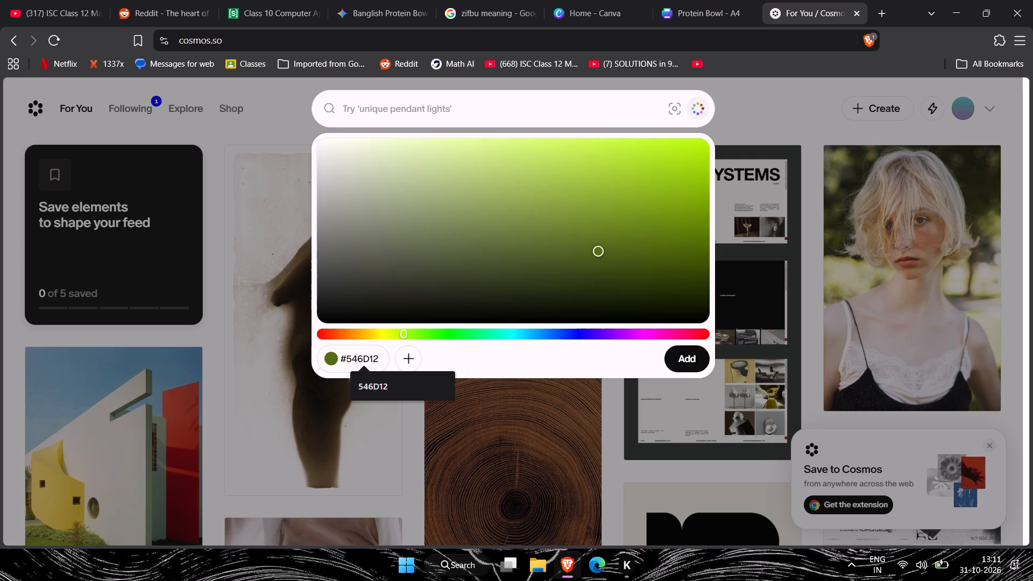
{"action": "left_click", "coordinate": [681, 356]}
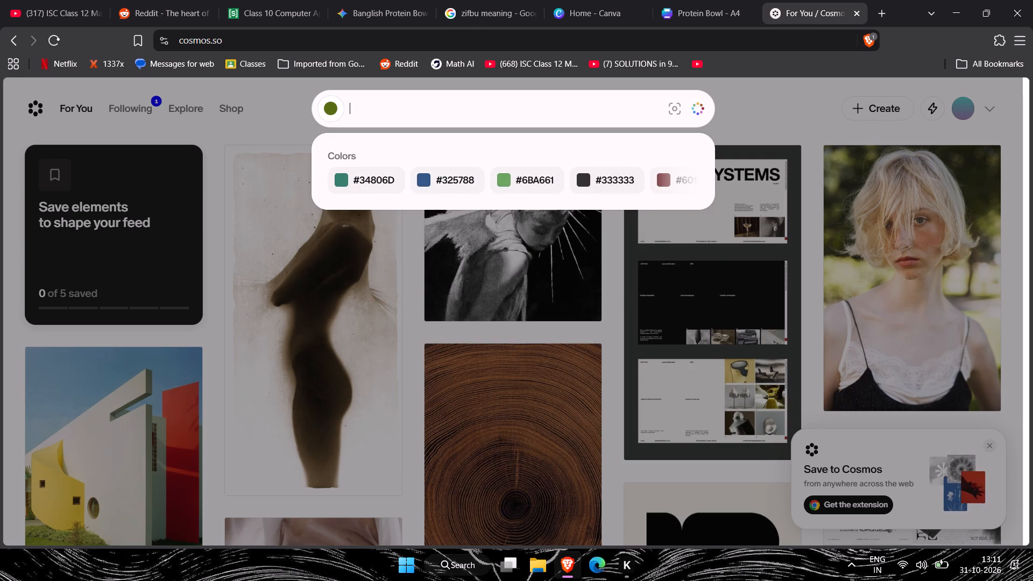
{"action": "key", "text": "Return"}
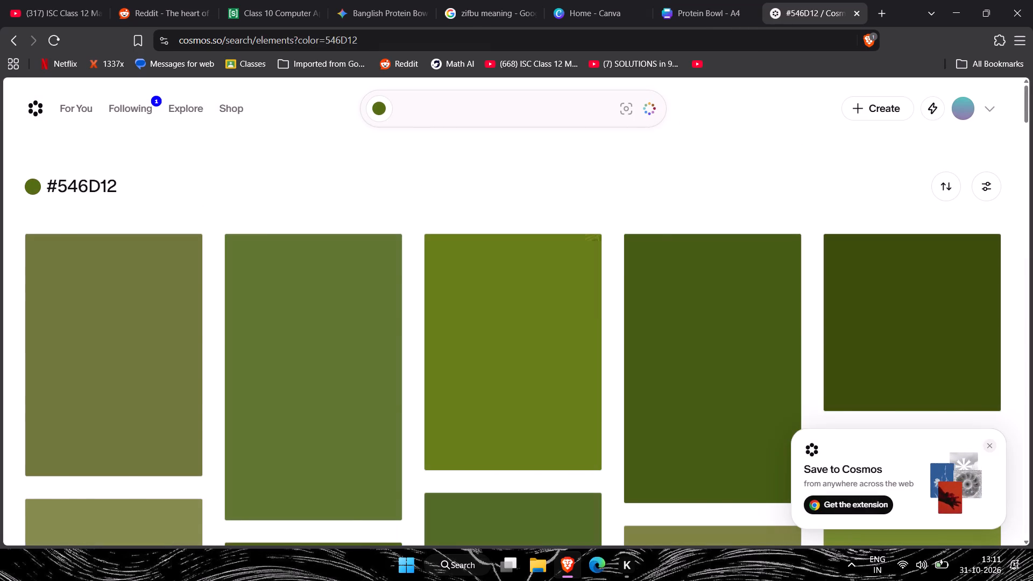
Browse the green search results and look at the Mika Matcha tea-field image before returning to the results.
{"action": "scroll", "coordinate": [564, 398], "scroll_direction": "down", "scroll_amount": 2}
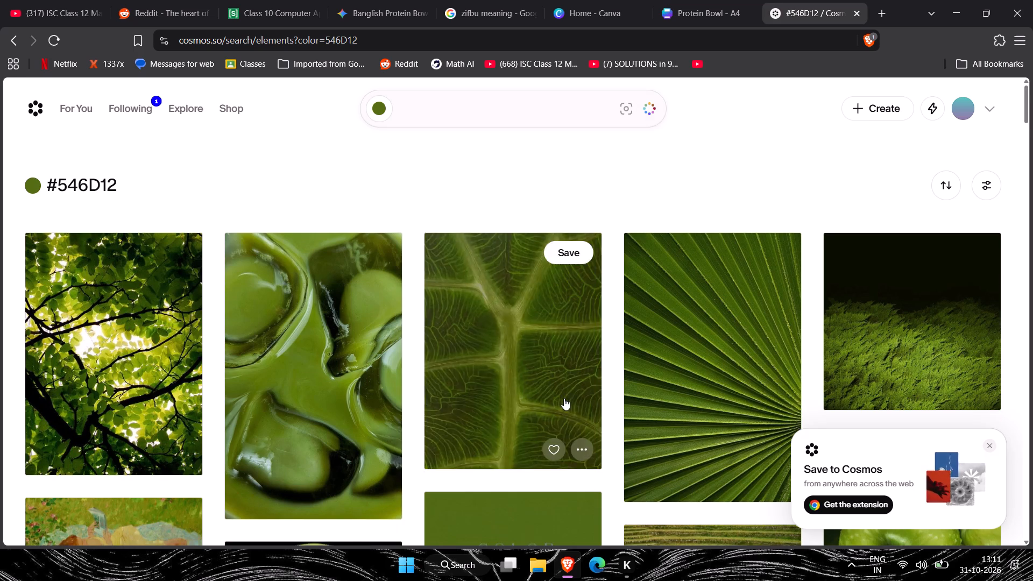
{"action": "scroll", "coordinate": [564, 398], "scroll_direction": "down", "scroll_amount": 2}
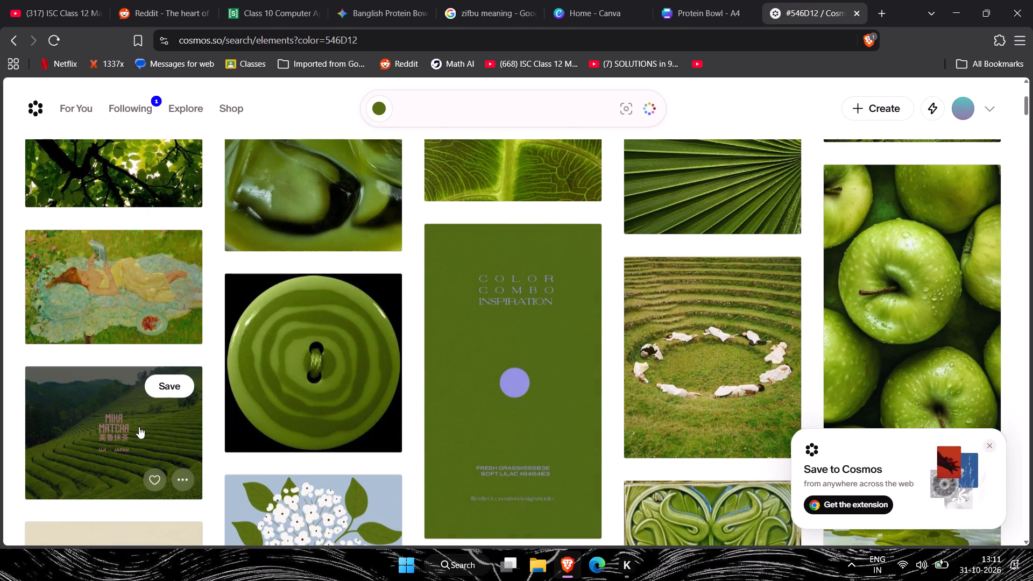
{"action": "left_click", "coordinate": [139, 425]}
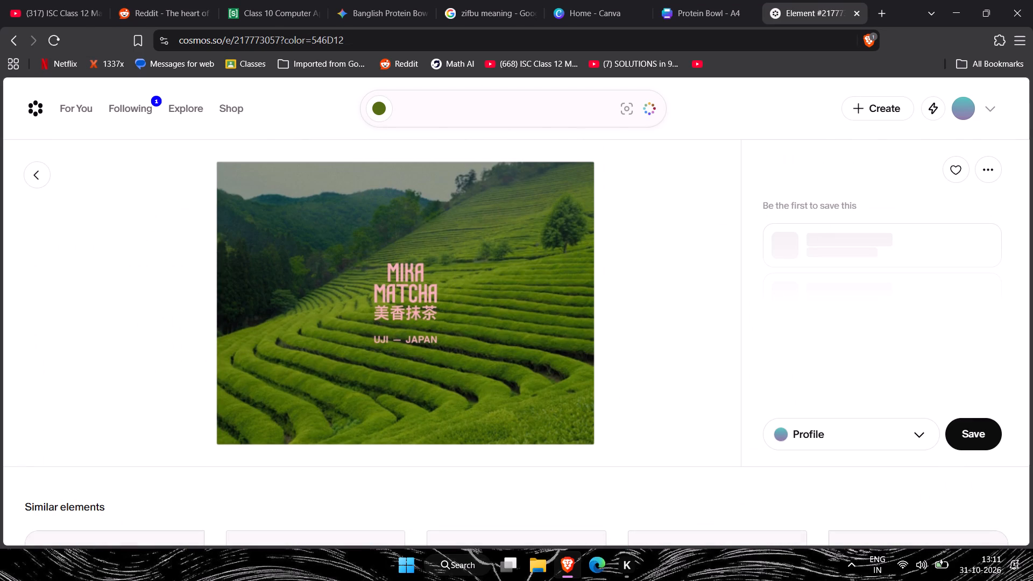
{"action": "left_click", "coordinate": [45, 175]}
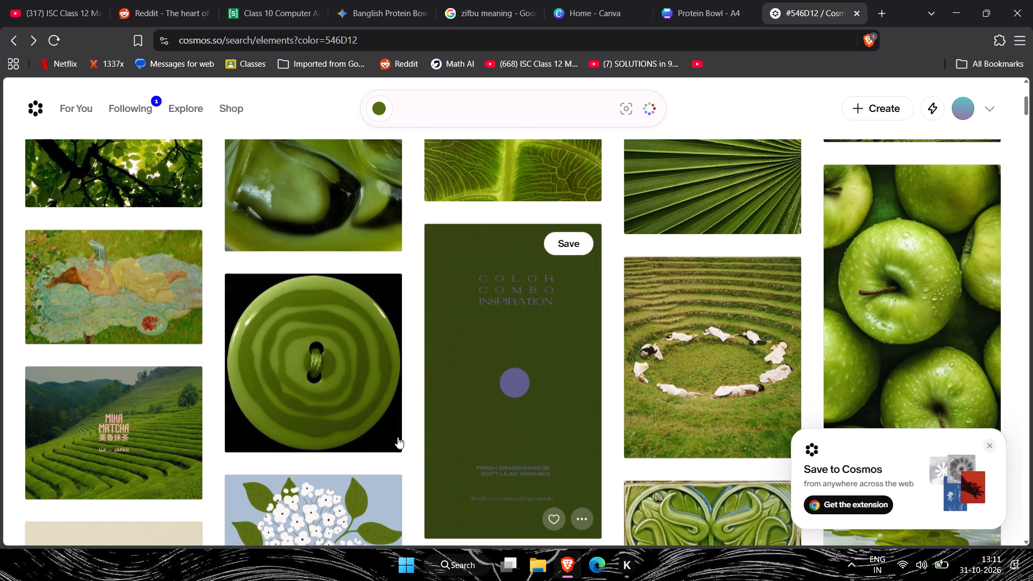
Open the green "Color Combo Inspiration" image and enlarge it to read the hex codes of its colour pairing.
{"action": "left_click", "coordinate": [455, 389]}
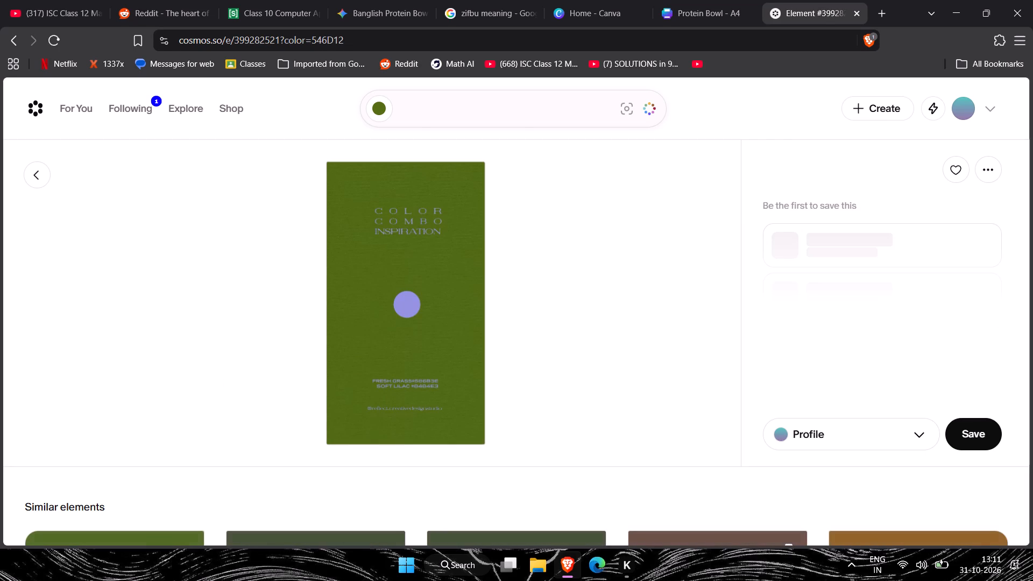
{"action": "scroll", "coordinate": [440, 392], "scroll_direction": "up", "scroll_amount": 3, "text": "ctrl"}
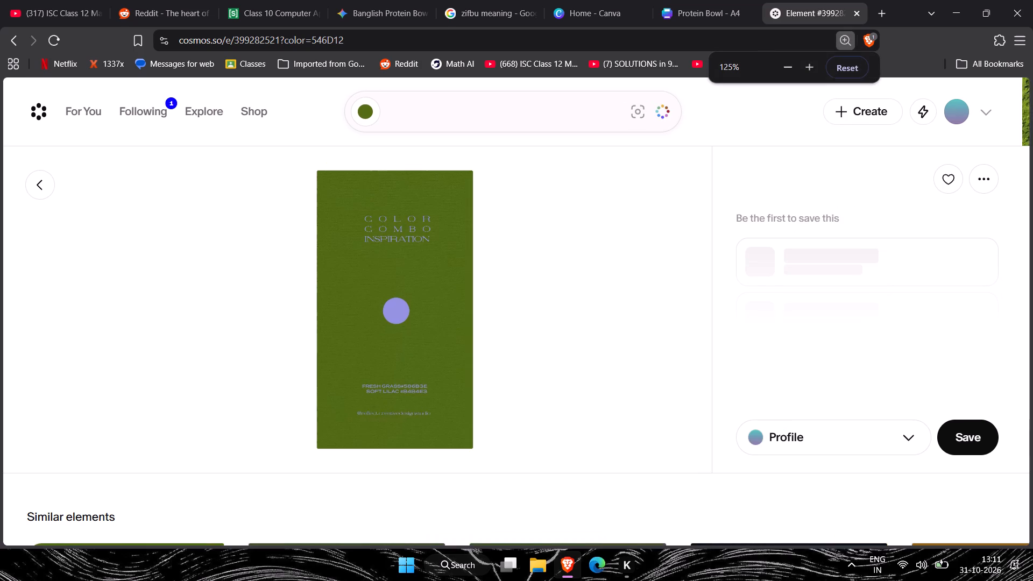
{"action": "scroll", "coordinate": [433, 399], "scroll_direction": "up", "scroll_amount": 7, "text": "ctrl"}
{"action": "scroll", "coordinate": [433, 399], "scroll_direction": "down", "scroll_amount": 4, "text": "ctrl"}
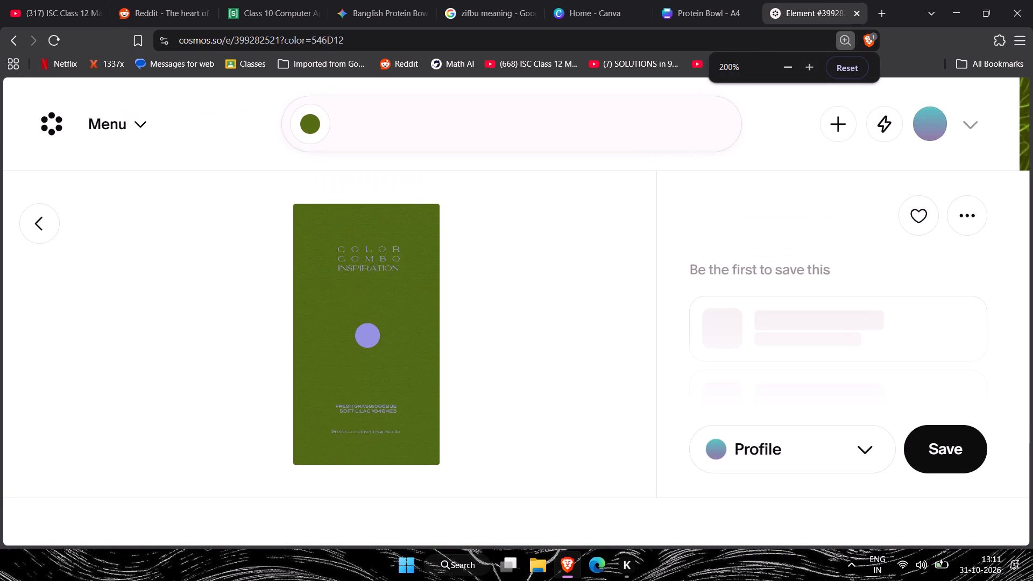
{"action": "scroll", "coordinate": [434, 399], "scroll_direction": "down", "scroll_amount": 8, "text": "ctrl"}
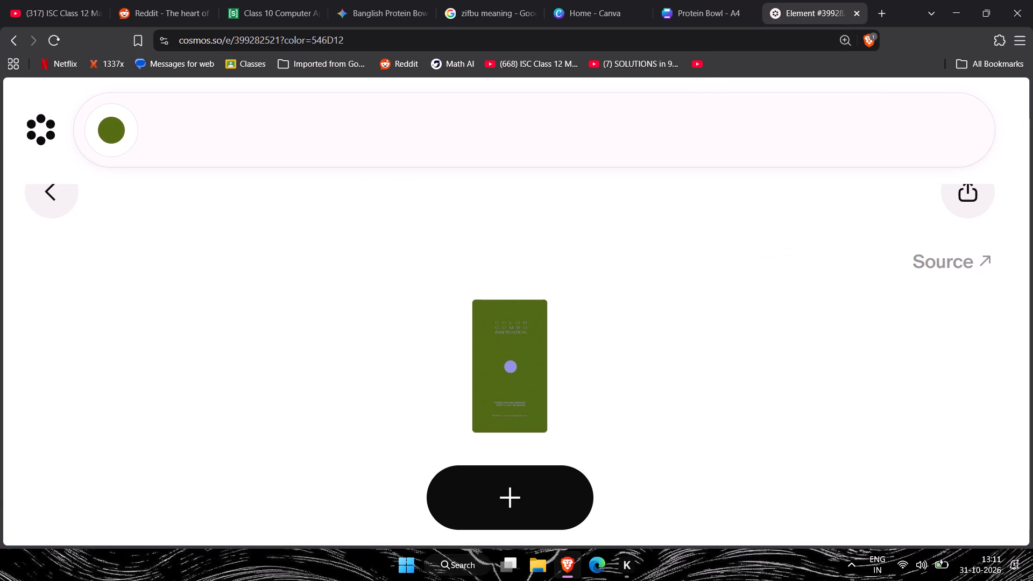
{"action": "left_click", "coordinate": [850, 45]}
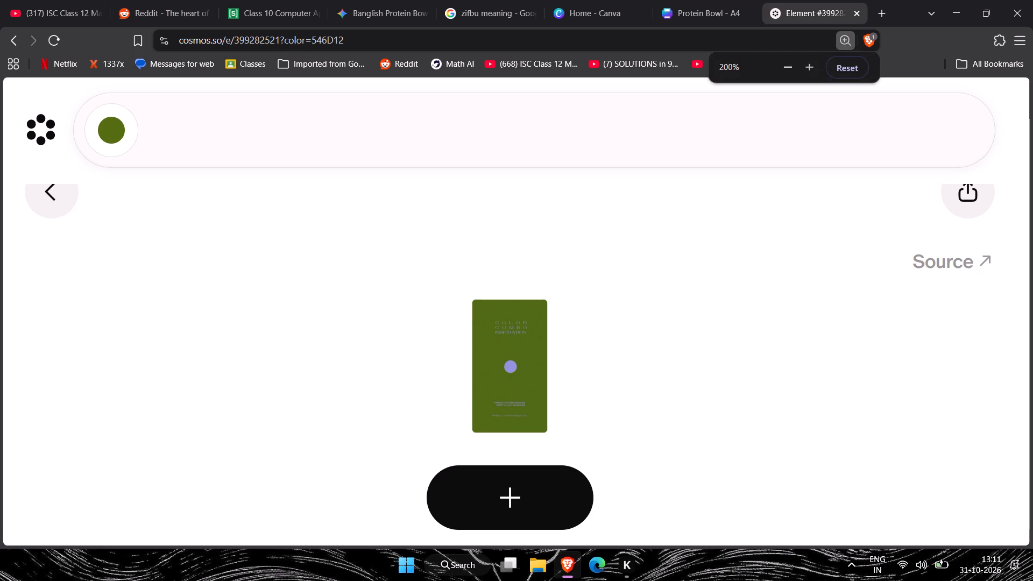
{"action": "left_click", "coordinate": [837, 66]}
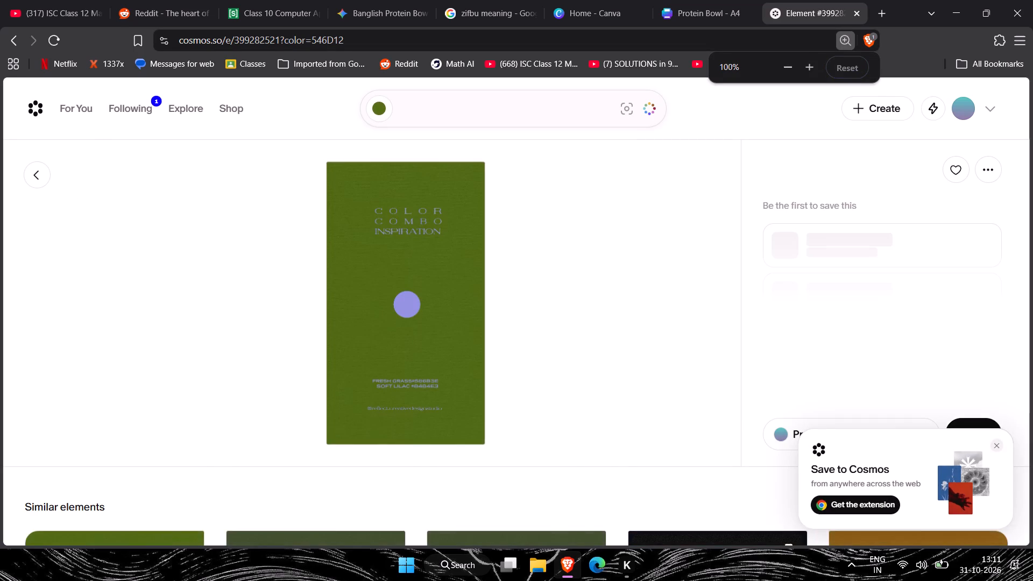
{"action": "left_click", "coordinate": [423, 298]}
{"action": "scroll", "coordinate": [519, 445], "scroll_direction": "up", "scroll_amount": 3}
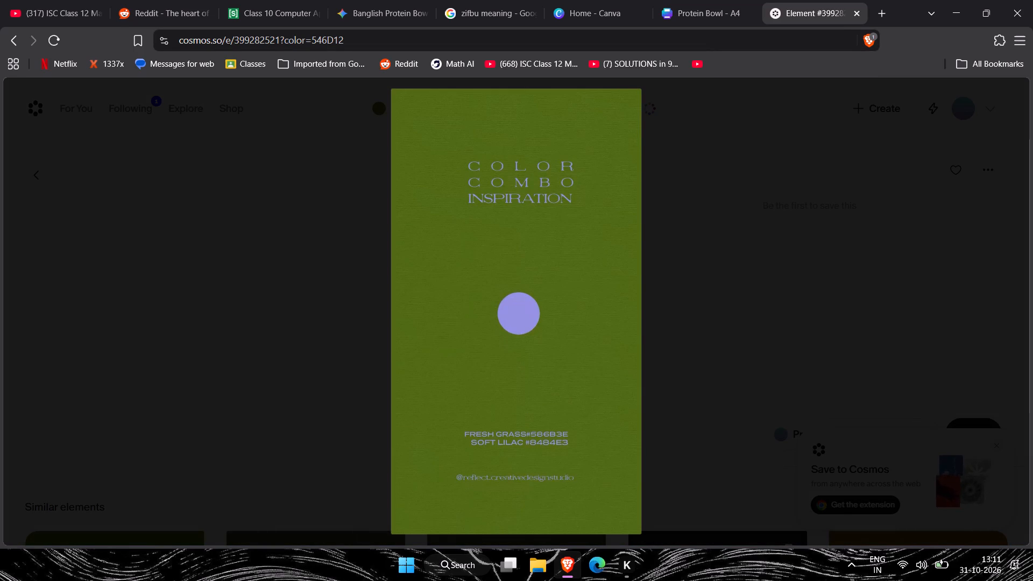
{"action": "scroll", "coordinate": [522, 444], "scroll_direction": "up", "scroll_amount": 1}
{"action": "left_click", "coordinate": [549, 446]}
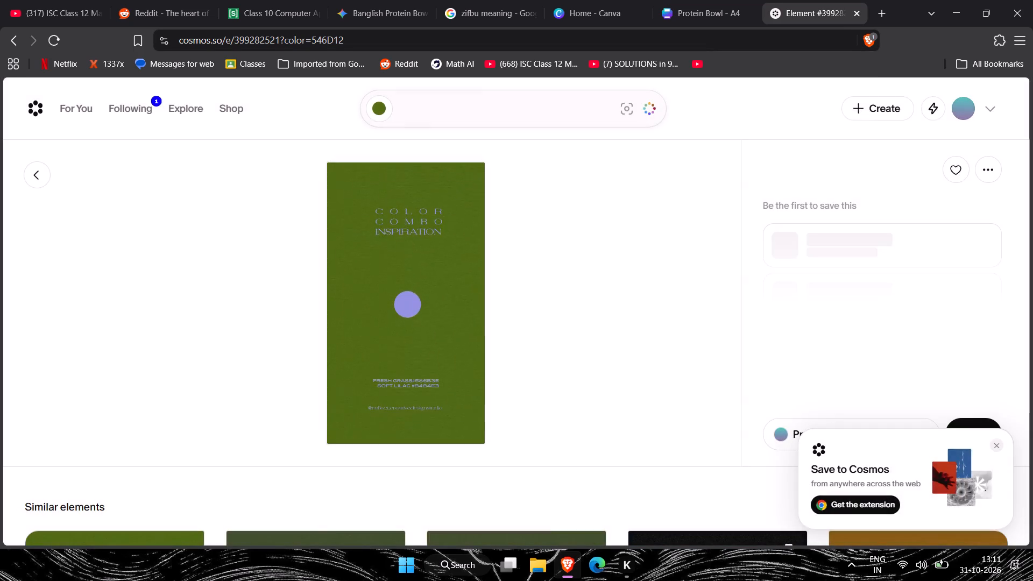
{"action": "left_click", "coordinate": [387, 384]}
{"action": "scroll", "coordinate": [551, 460], "scroll_direction": "up", "scroll_amount": 2, "text": "ctrl"}
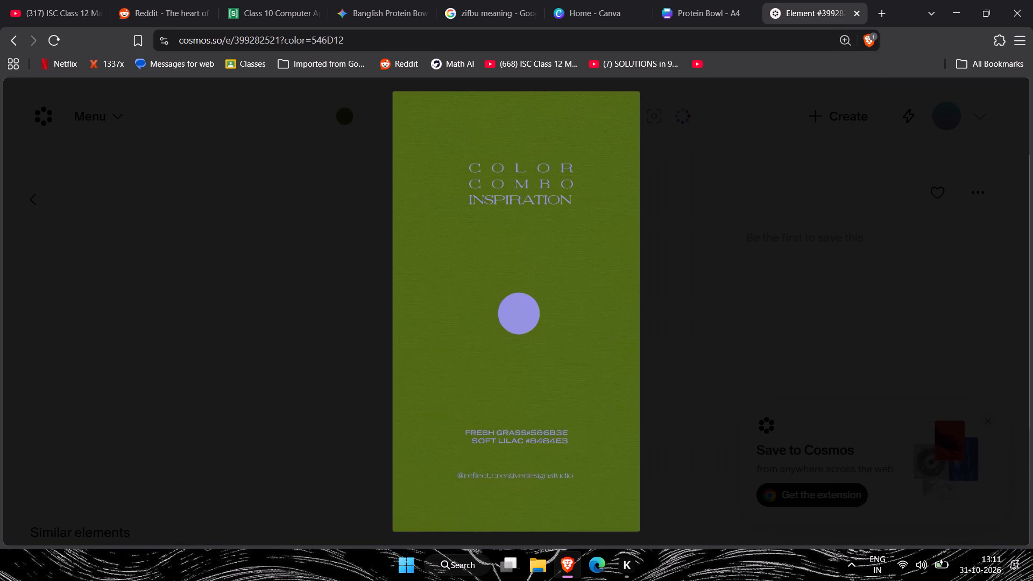
{"action": "left_click", "coordinate": [847, 40]}
{"action": "left_click", "coordinate": [847, 66]}
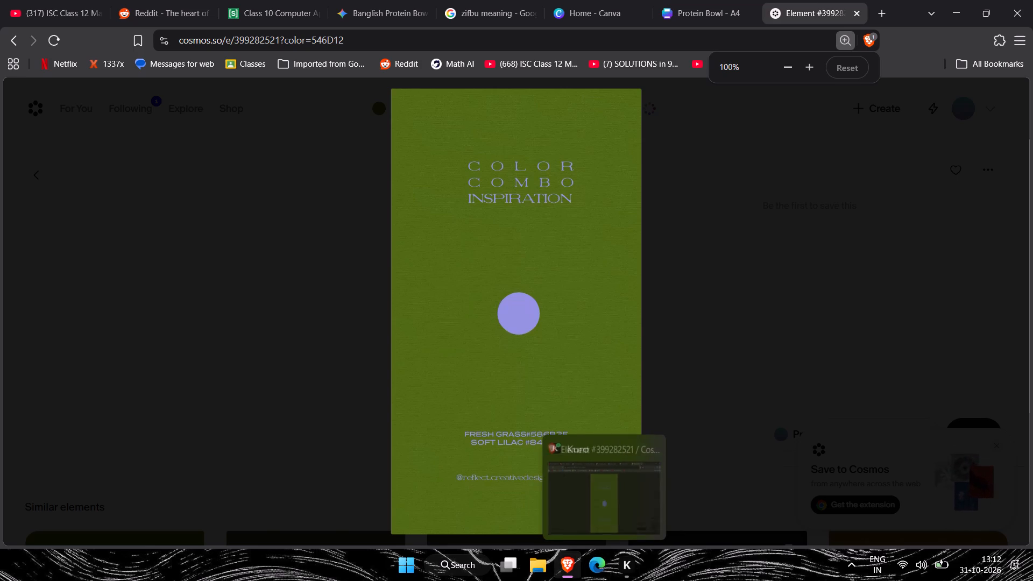
Return to the Canva poster and set the two-line call-to-action's text colour to #8484e3.
{"action": "left_click", "coordinate": [600, 0]}
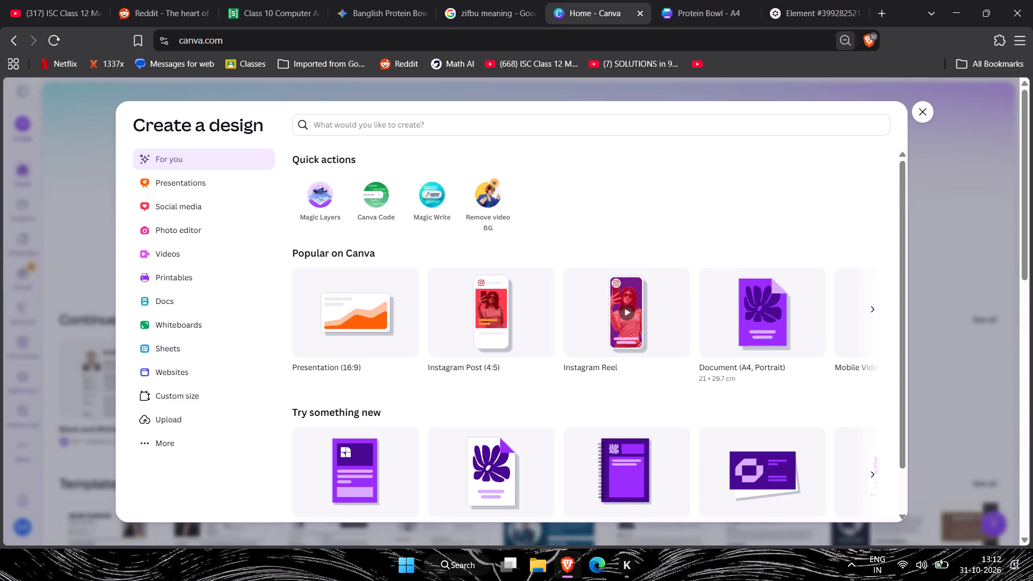
{"action": "left_click", "coordinate": [704, 11]}
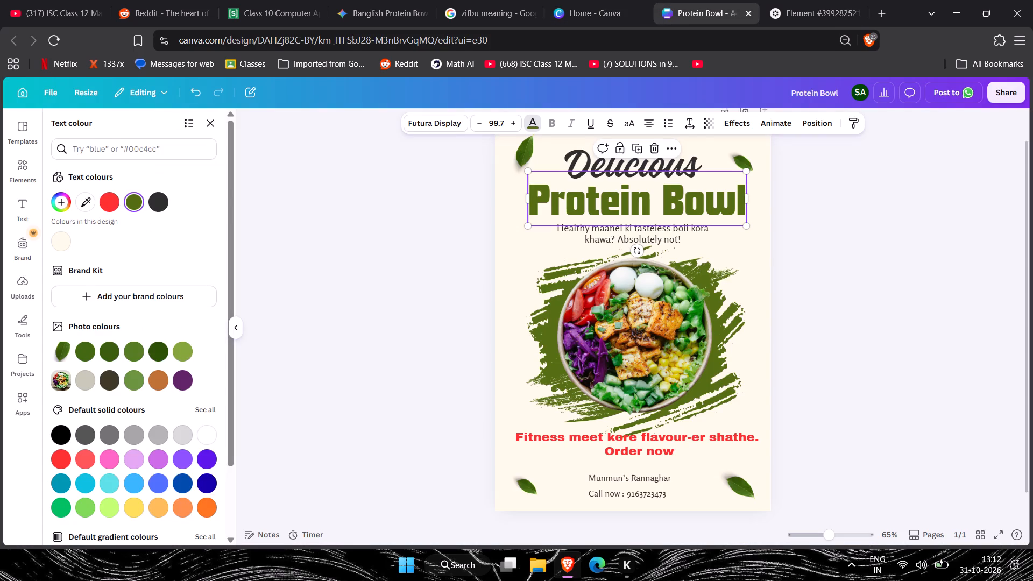
{"action": "left_click", "coordinate": [695, 441]}
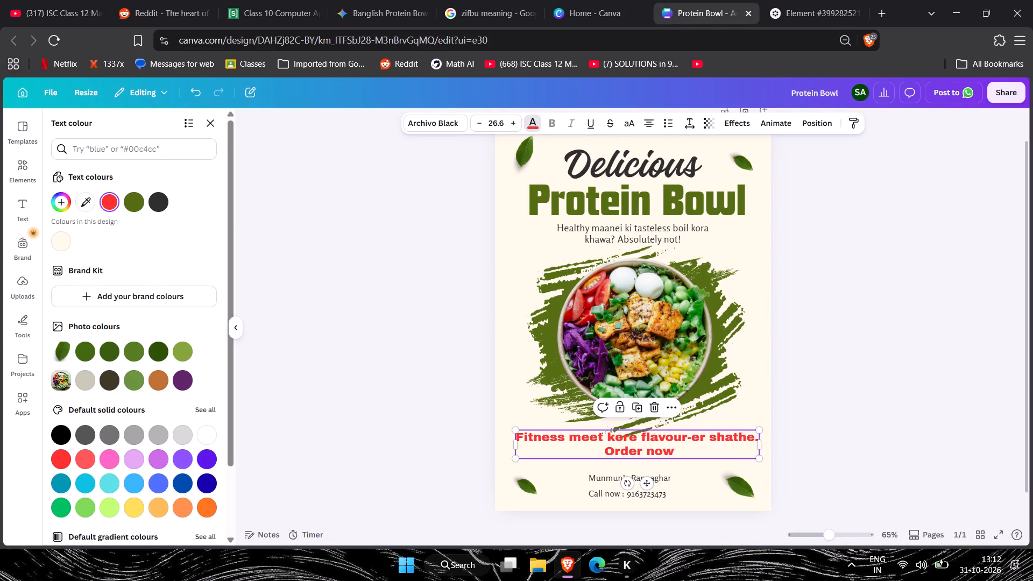
{"action": "left_click", "coordinate": [158, 142]}
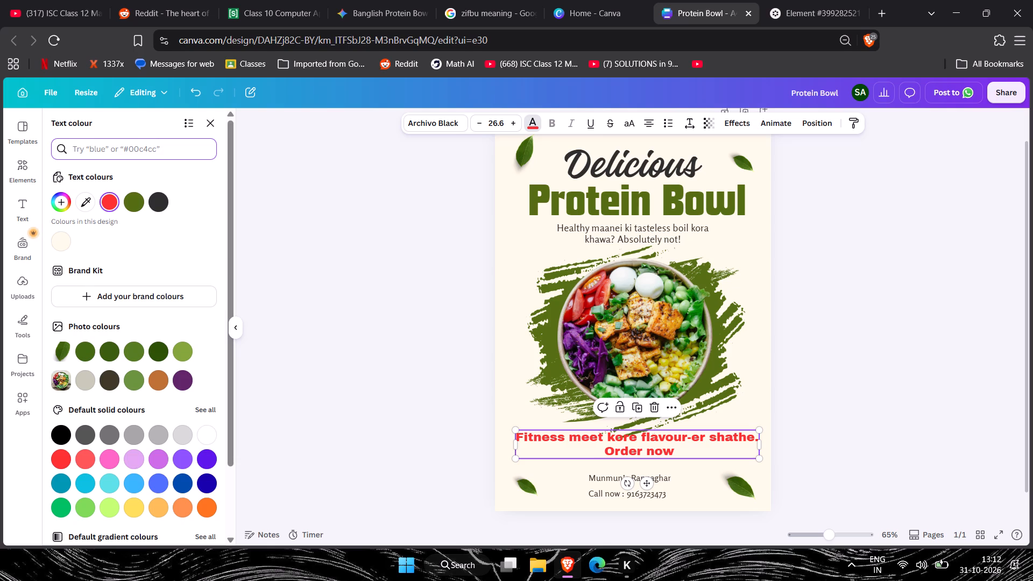
{"action": "key", "text": "shift+numbersign"}
{"action": "type", "text": "848"}
{"action": "key", "text": "shift+dollar"}
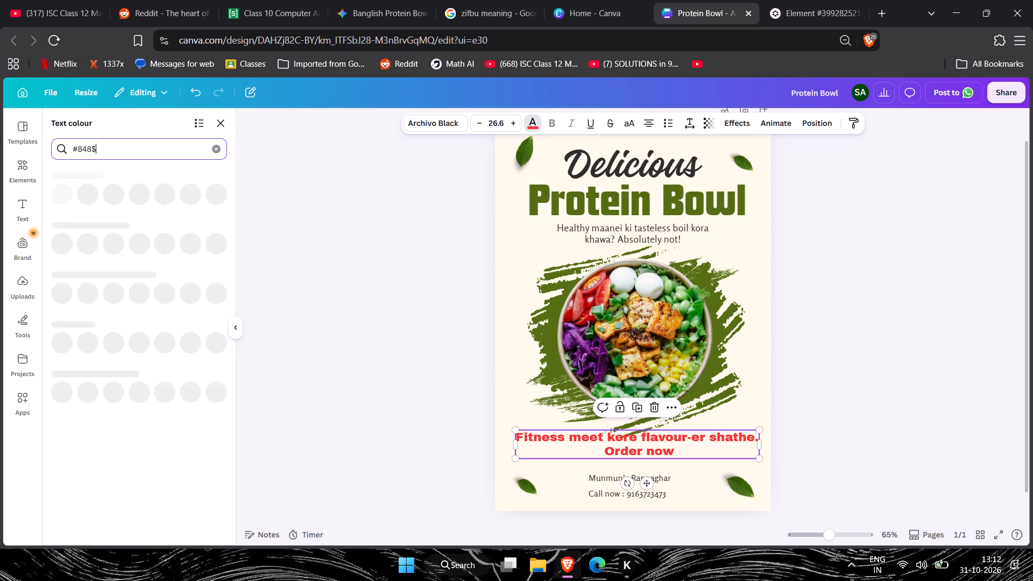
{"action": "key", "text": "BackSpace"}
{"action": "type", "text": "4e3"}
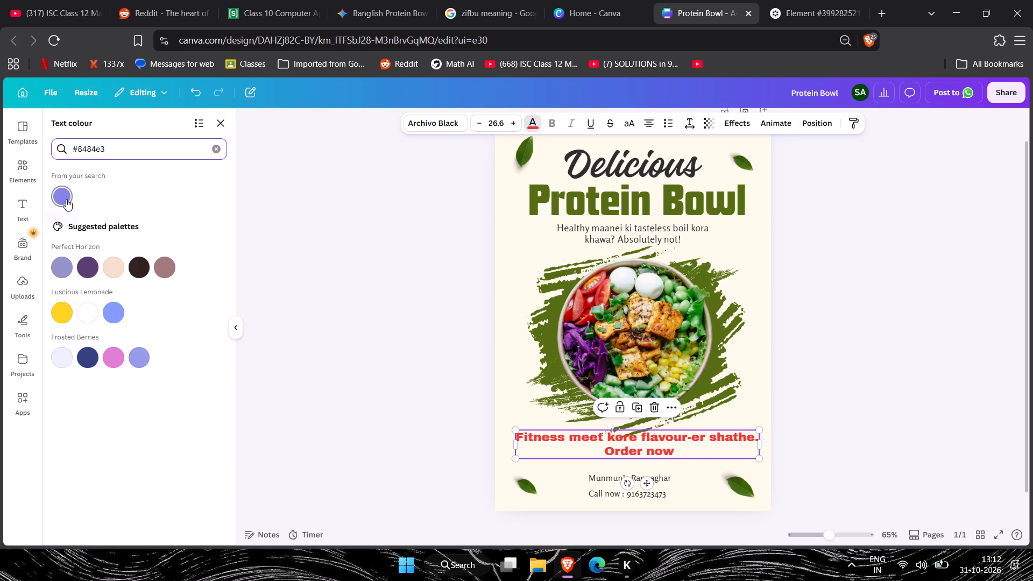
{"action": "left_click", "coordinate": [66, 199]}
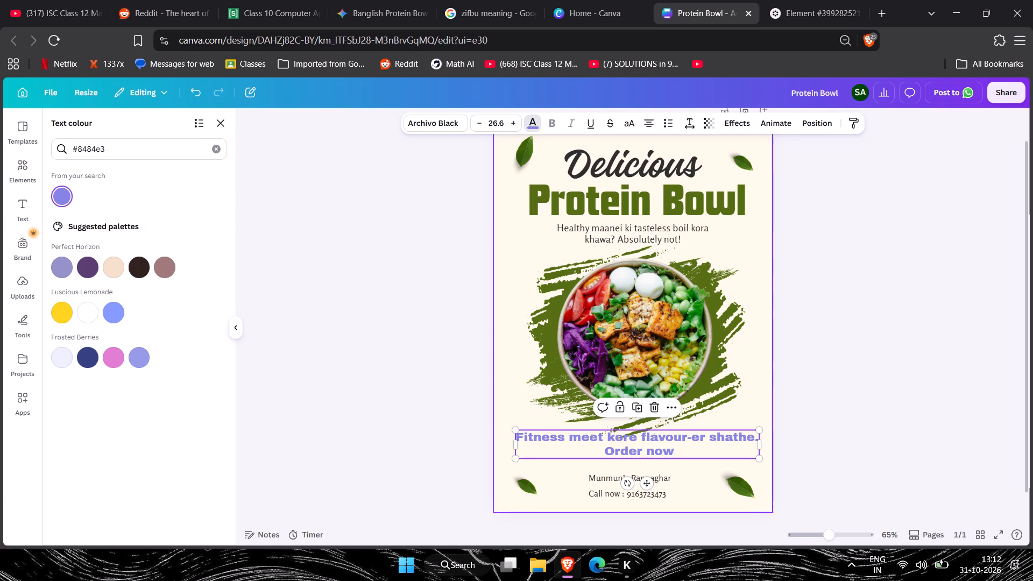
Shift the "Fitness meet kore flavour-er shathe. Order now" text slightly down beneath the bowl photo and deselect it.
{"action": "left_click", "coordinate": [720, 444]}
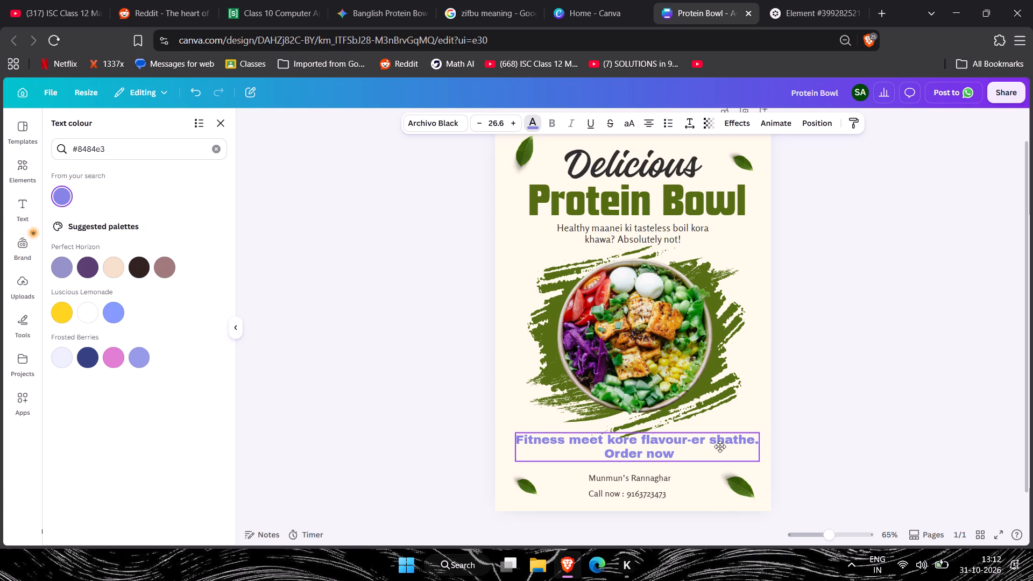
{"action": "left_click", "coordinate": [758, 399]}
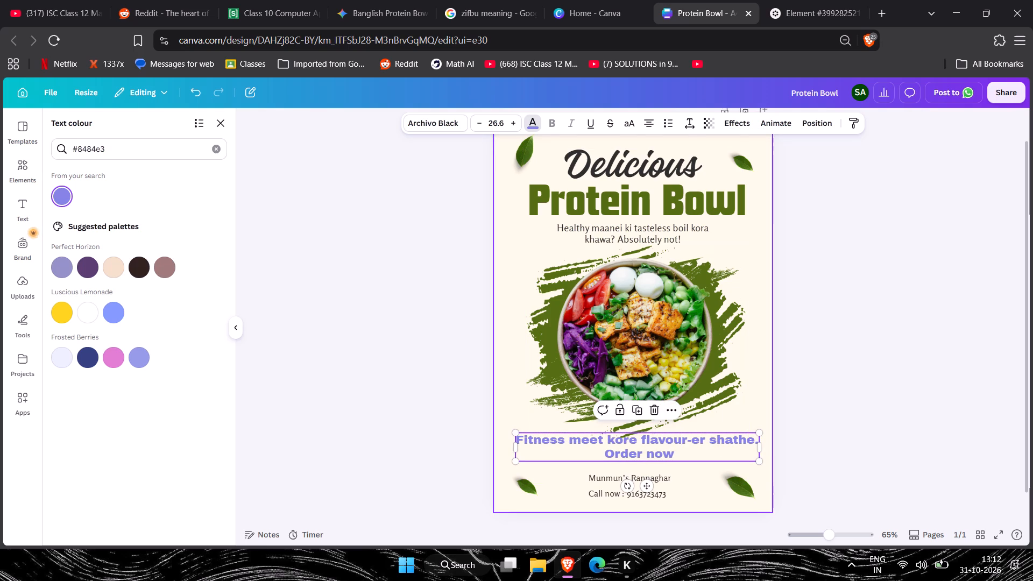
{"action": "left_click", "coordinate": [764, 402]}
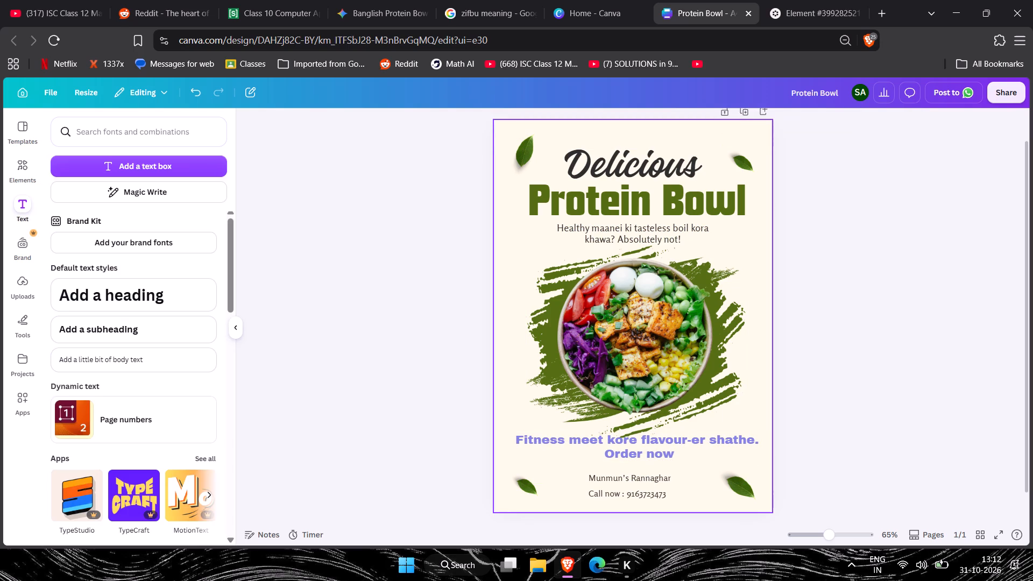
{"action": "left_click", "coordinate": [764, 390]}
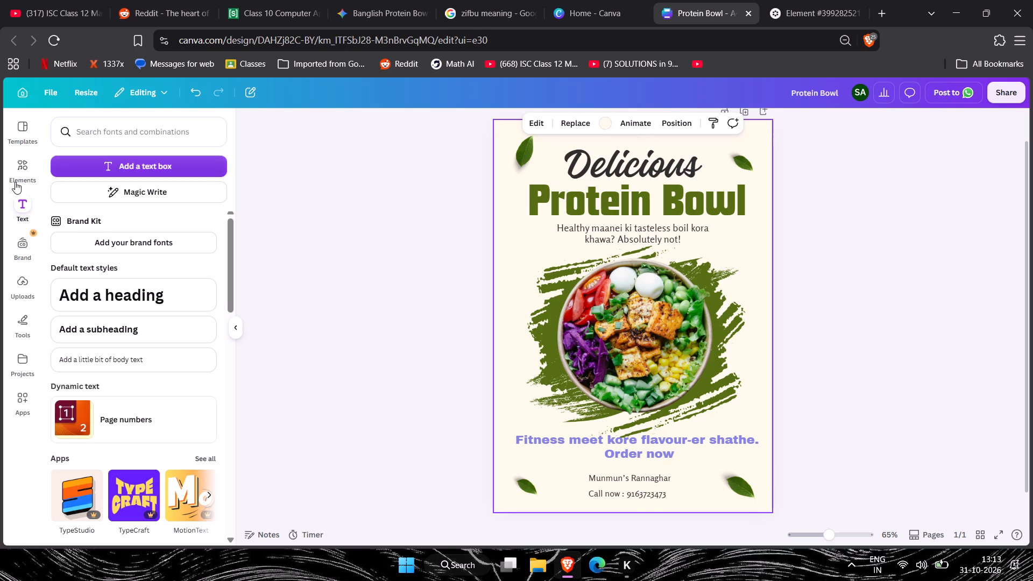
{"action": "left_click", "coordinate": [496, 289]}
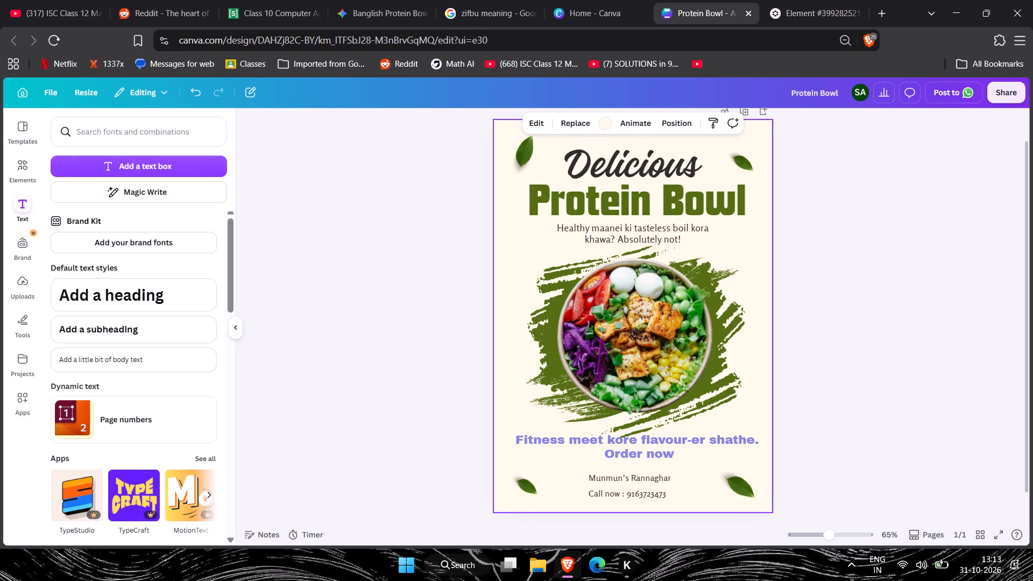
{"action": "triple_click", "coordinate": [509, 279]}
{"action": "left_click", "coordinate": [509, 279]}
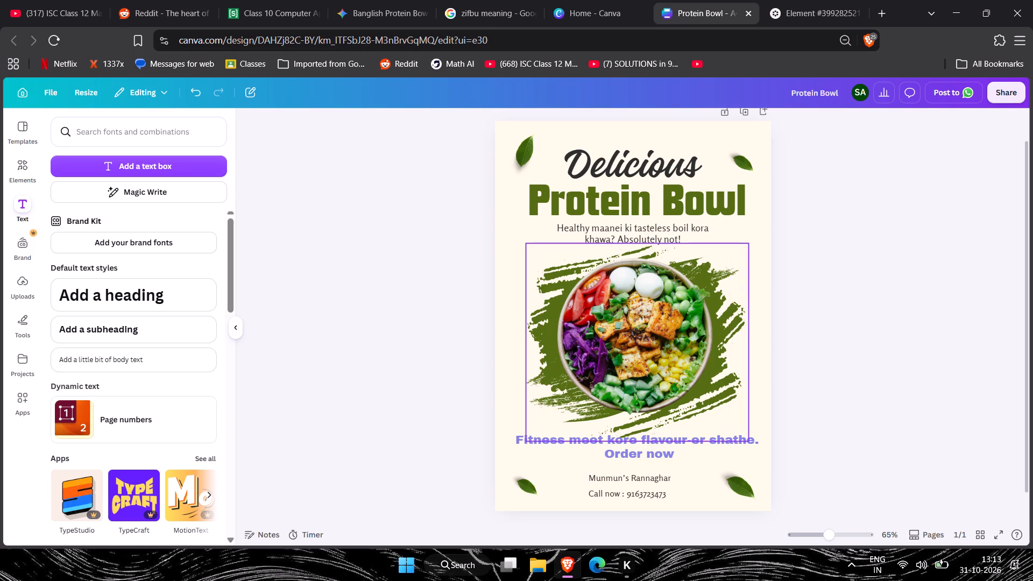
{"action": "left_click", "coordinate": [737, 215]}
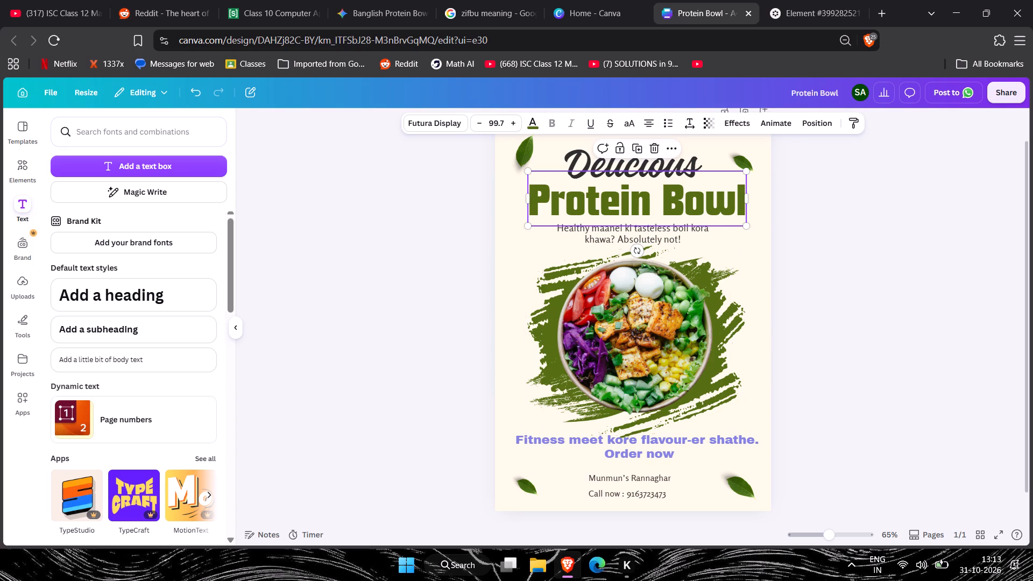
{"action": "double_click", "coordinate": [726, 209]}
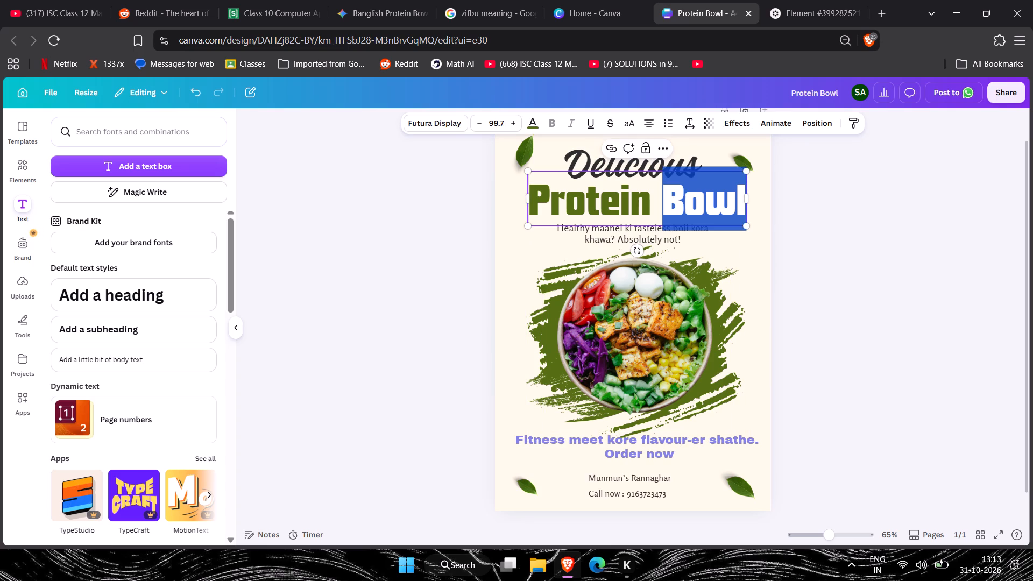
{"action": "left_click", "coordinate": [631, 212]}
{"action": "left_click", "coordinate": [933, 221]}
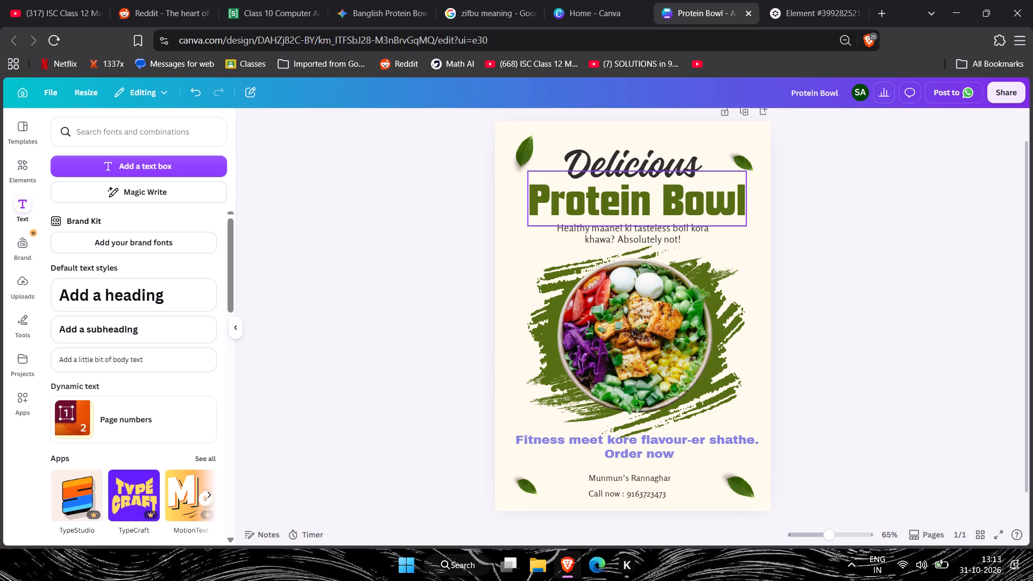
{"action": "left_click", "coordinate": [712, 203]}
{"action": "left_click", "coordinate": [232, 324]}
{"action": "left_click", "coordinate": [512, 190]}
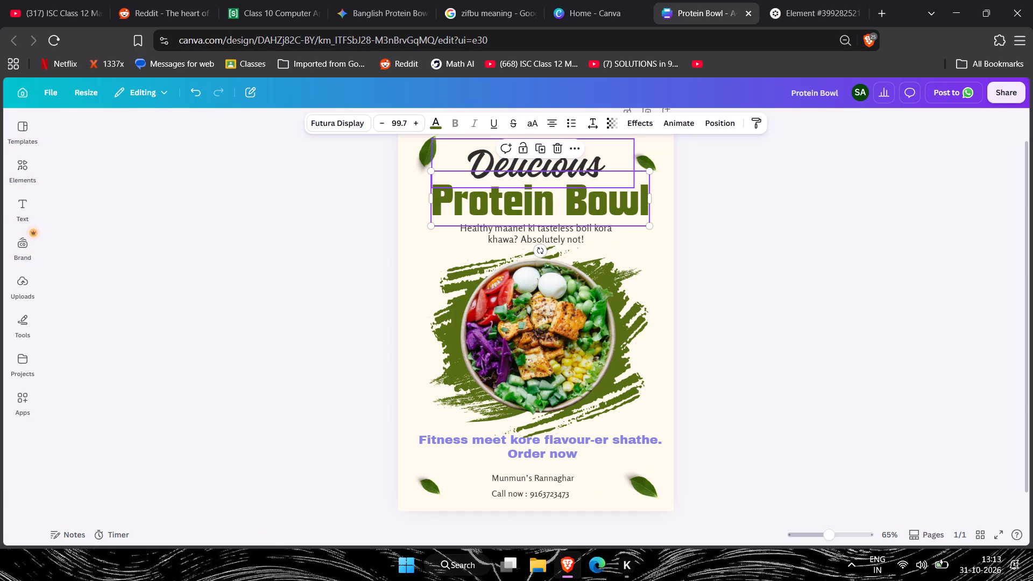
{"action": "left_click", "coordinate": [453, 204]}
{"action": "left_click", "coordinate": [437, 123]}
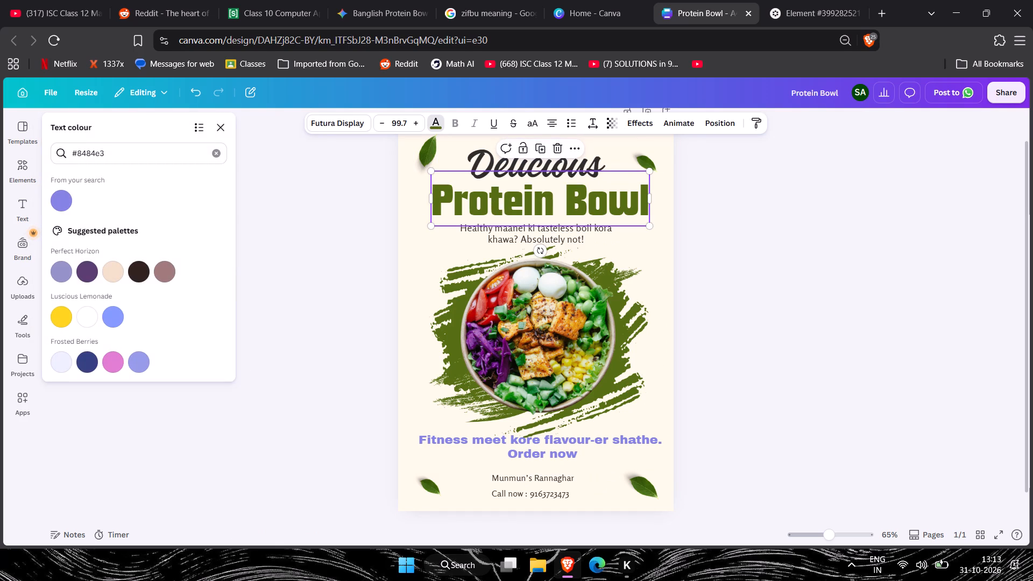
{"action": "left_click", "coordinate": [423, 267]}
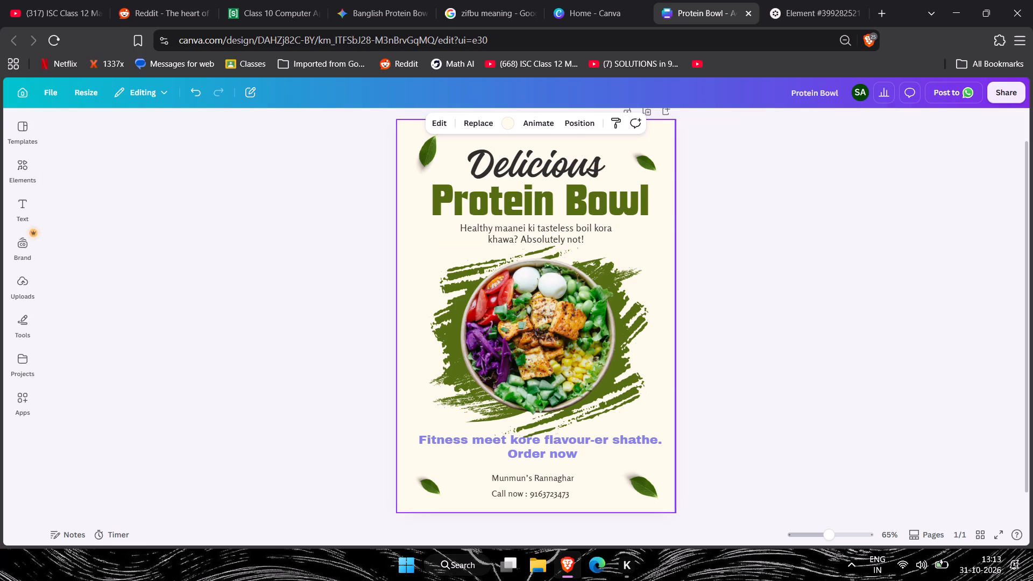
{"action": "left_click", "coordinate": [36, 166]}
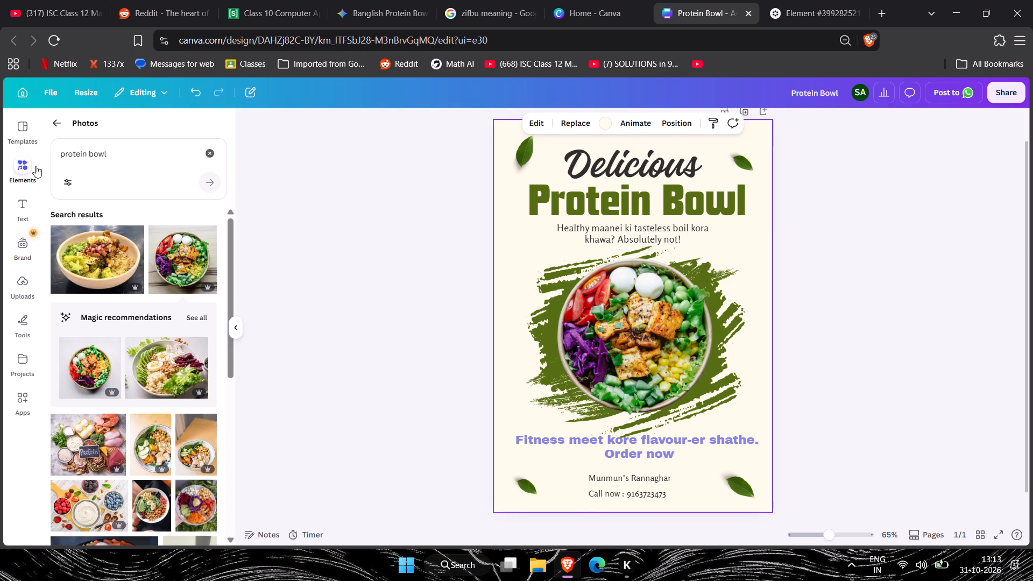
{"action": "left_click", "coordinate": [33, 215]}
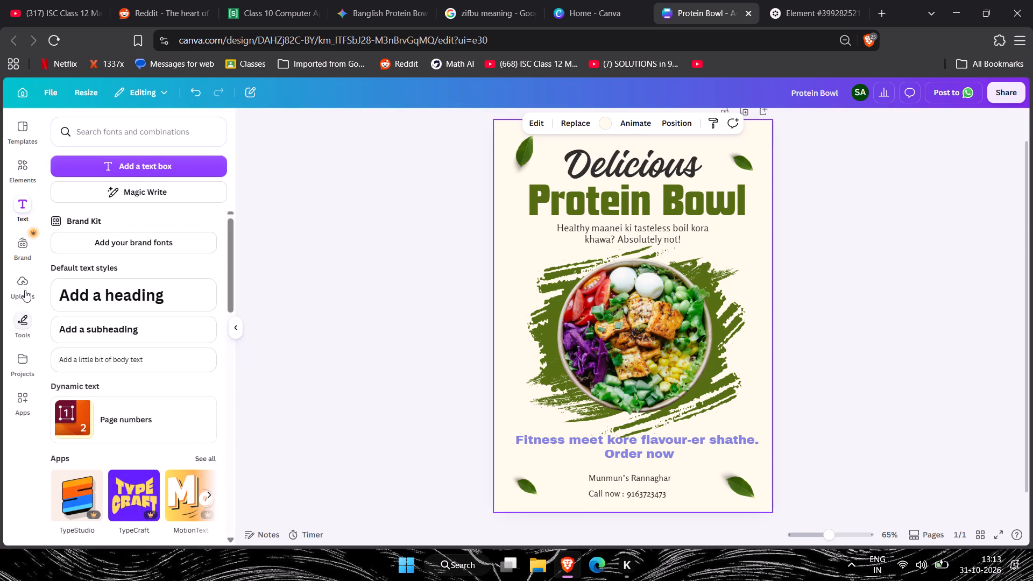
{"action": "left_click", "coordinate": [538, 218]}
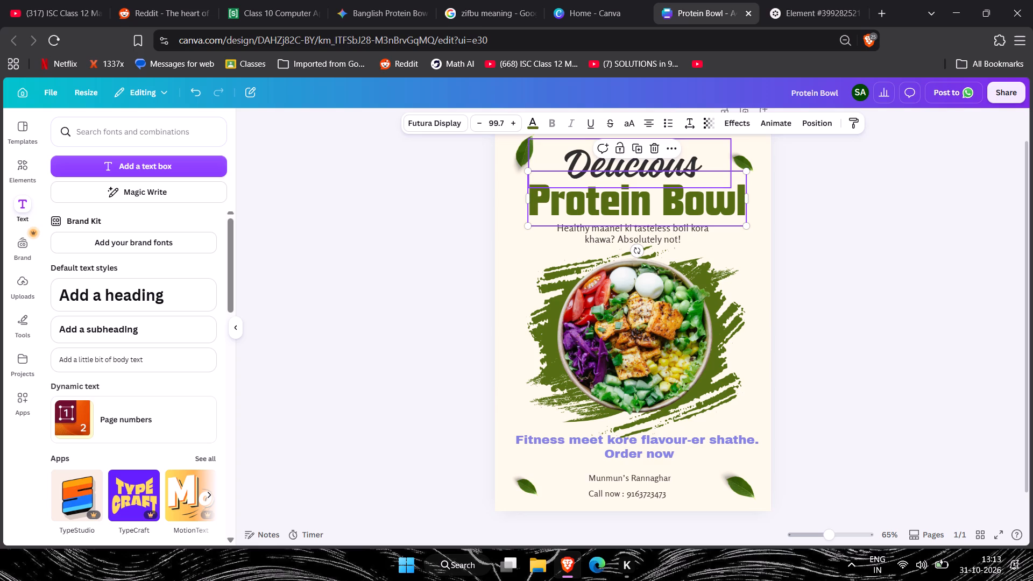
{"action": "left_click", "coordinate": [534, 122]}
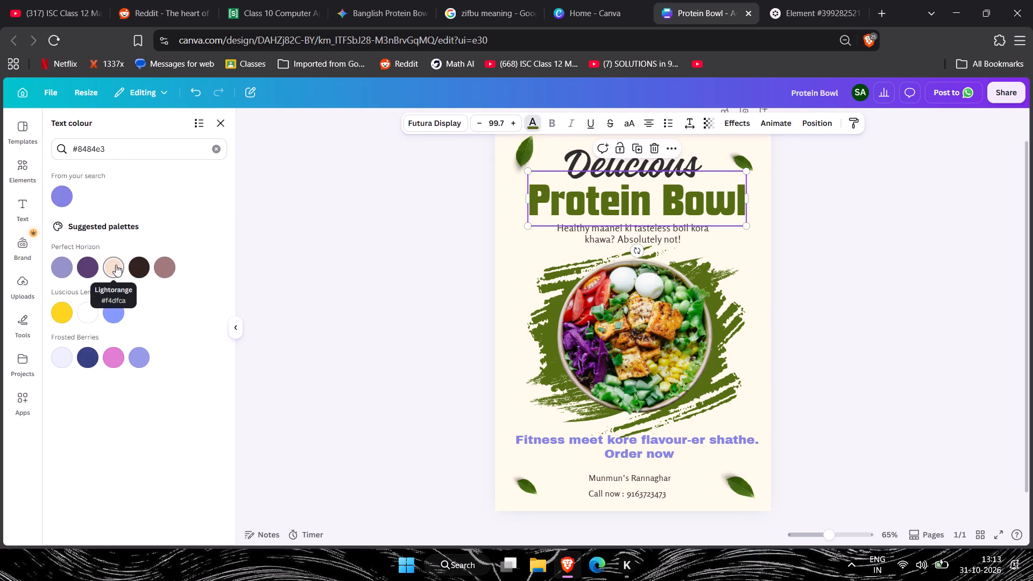
Look up the hex code of the poster's background colour and leave the background colour options.
{"action": "left_click", "coordinate": [507, 327]}
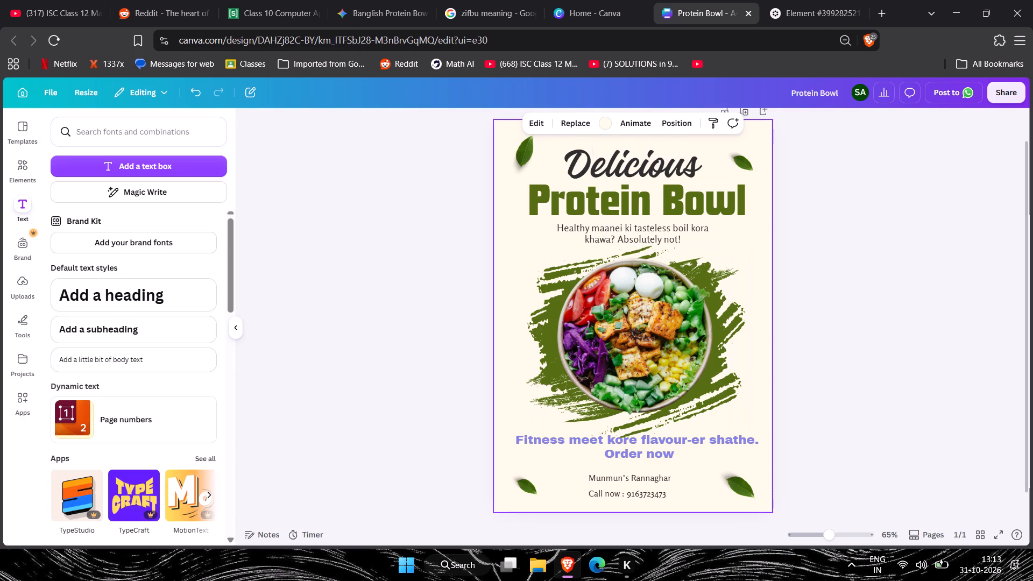
{"action": "double_click", "coordinate": [507, 327]}
{"action": "double_click", "coordinate": [507, 327]}
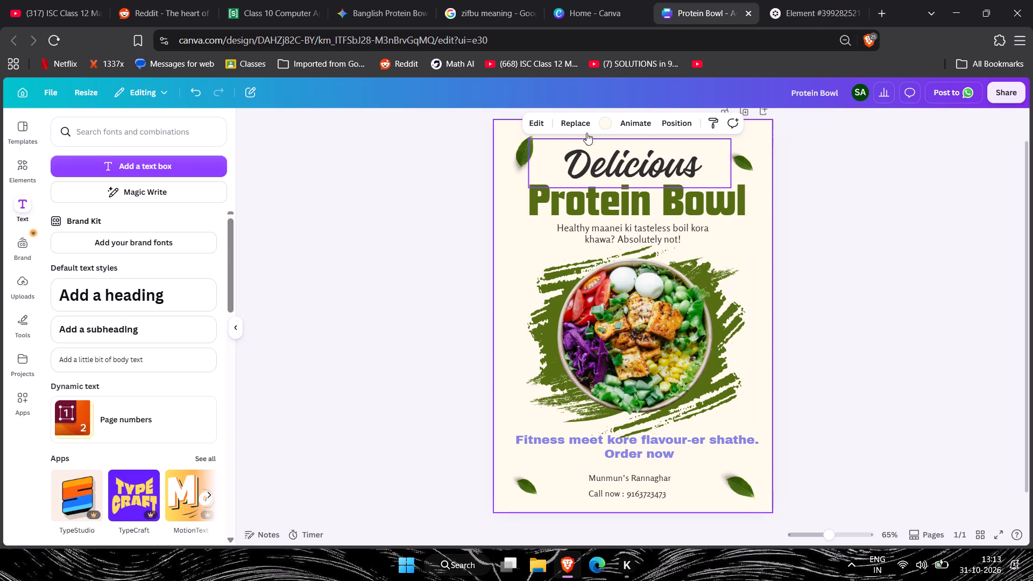
{"action": "left_click", "coordinate": [602, 124]}
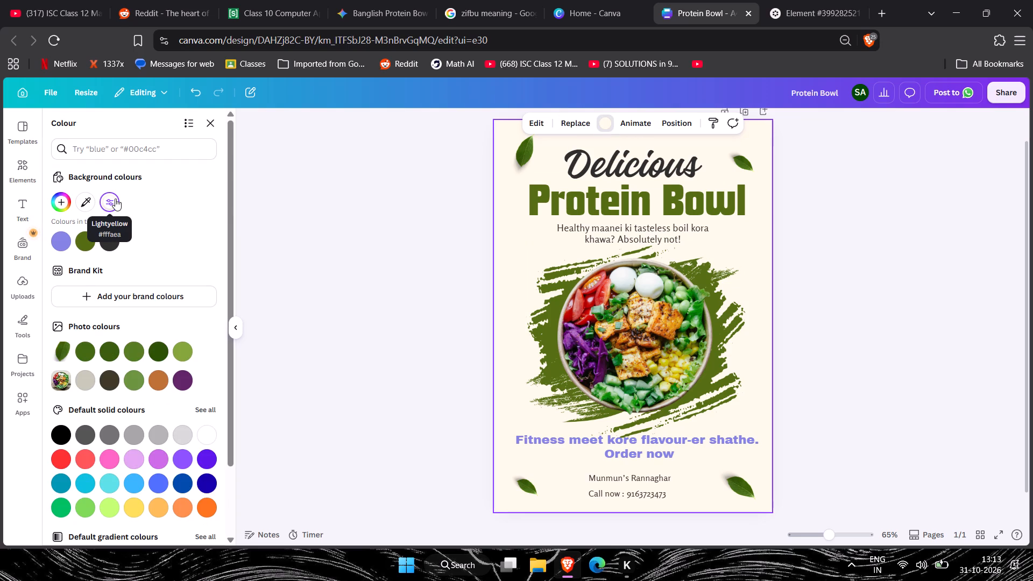
{"action": "left_click", "coordinate": [919, 405]}
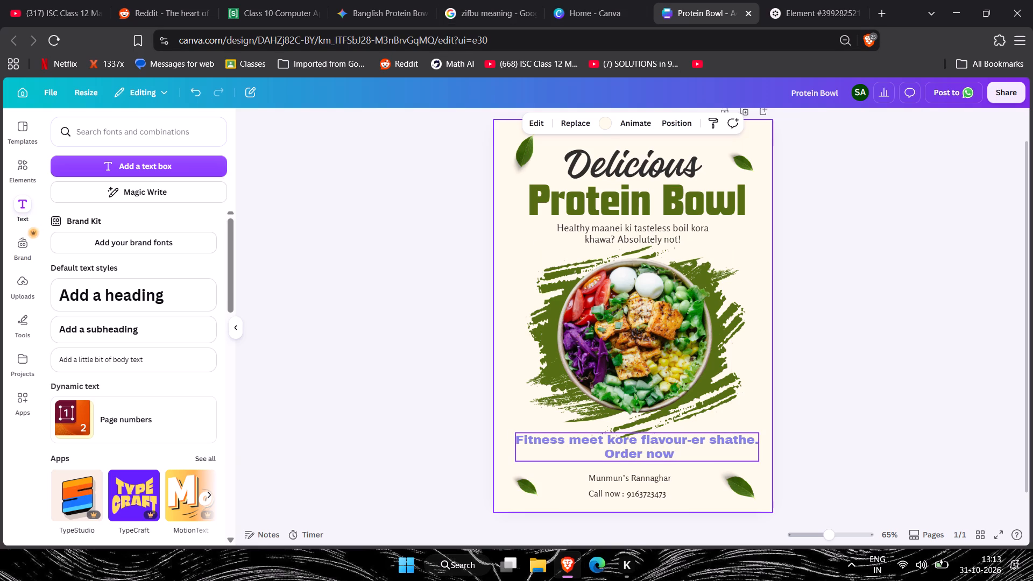
Switch to Cosmos, clear the green colour search, search by colour #FFFAEA instead and dismiss the extension pop-up.
{"action": "left_click", "coordinate": [779, 0]}
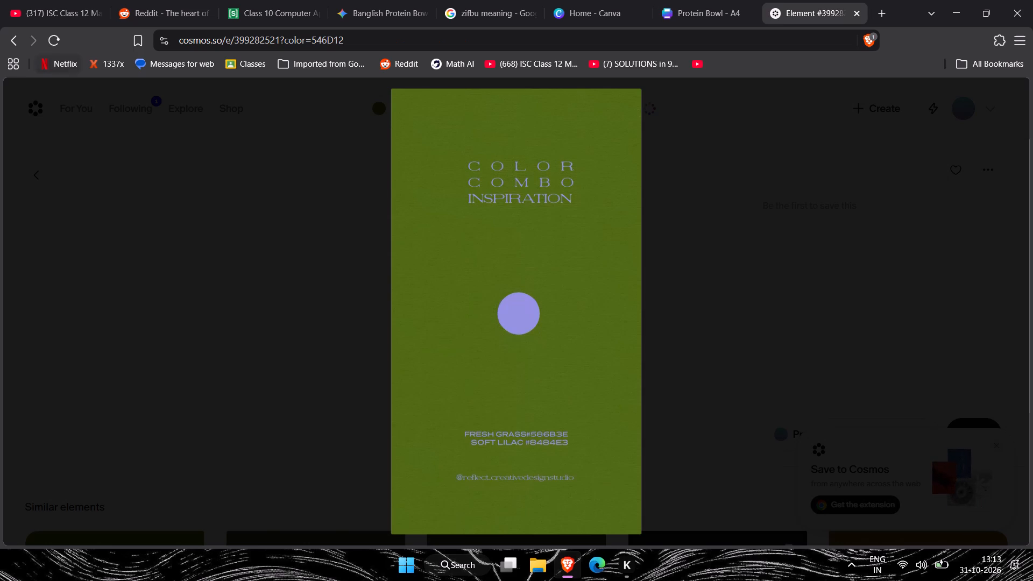
{"action": "left_click", "coordinate": [4, 44]}
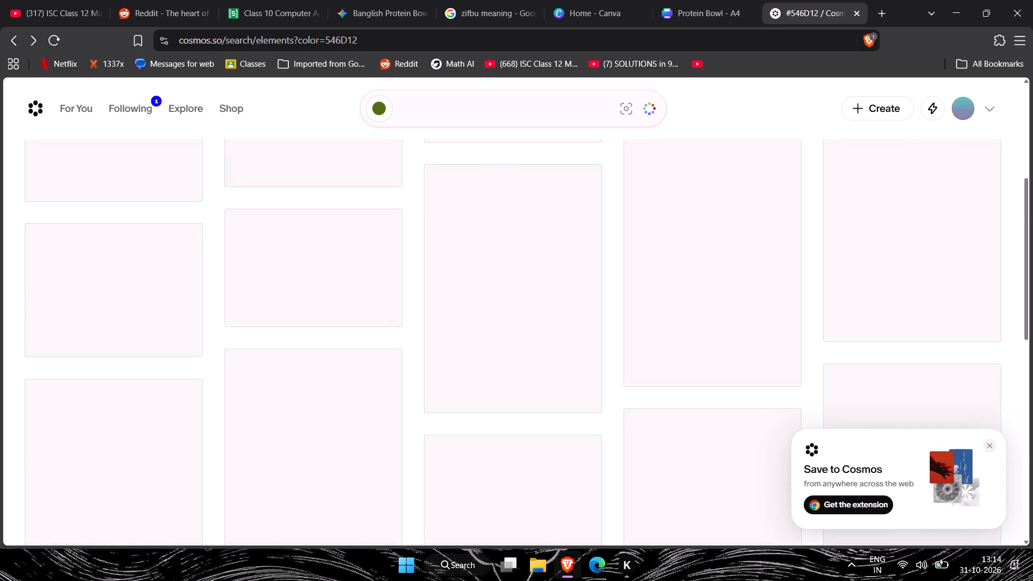
{"action": "left_click", "coordinate": [376, 104]}
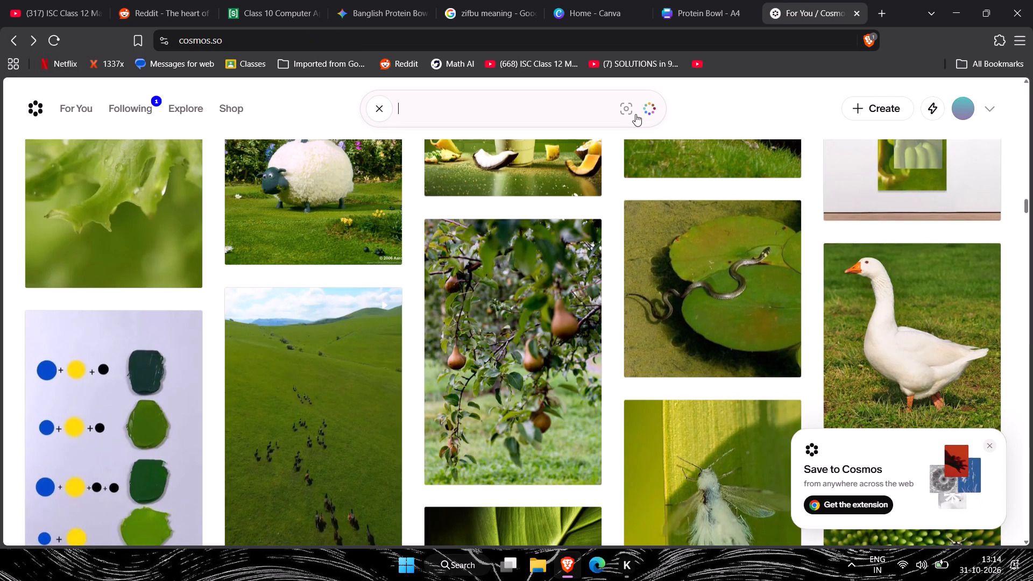
{"action": "left_click", "coordinate": [642, 113]}
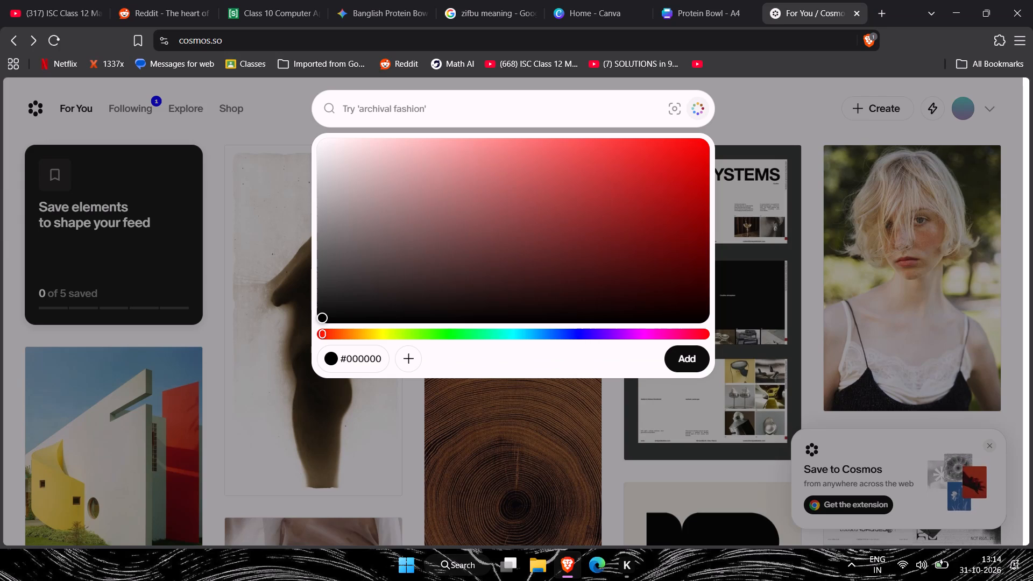
{"action": "left_click", "coordinate": [359, 364]}
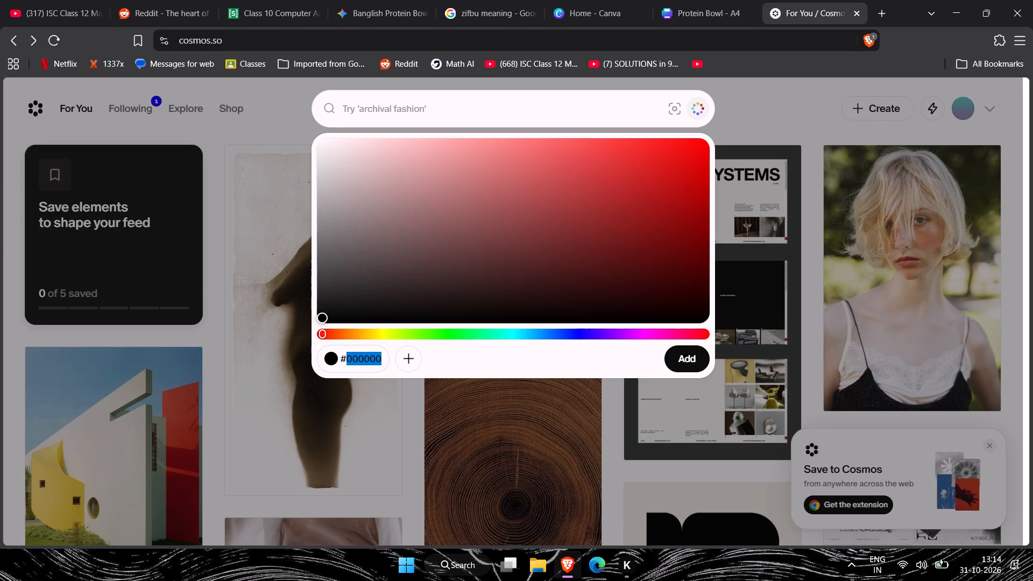
{"action": "type", "text": "fff"}
{"action": "type", "text": "aea"}
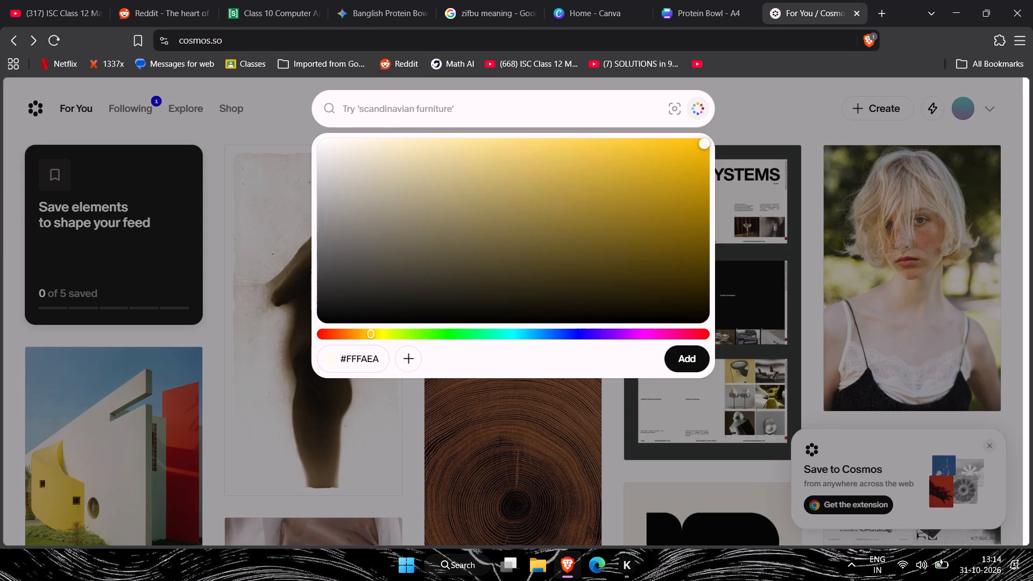
{"action": "left_click", "coordinate": [682, 359]}
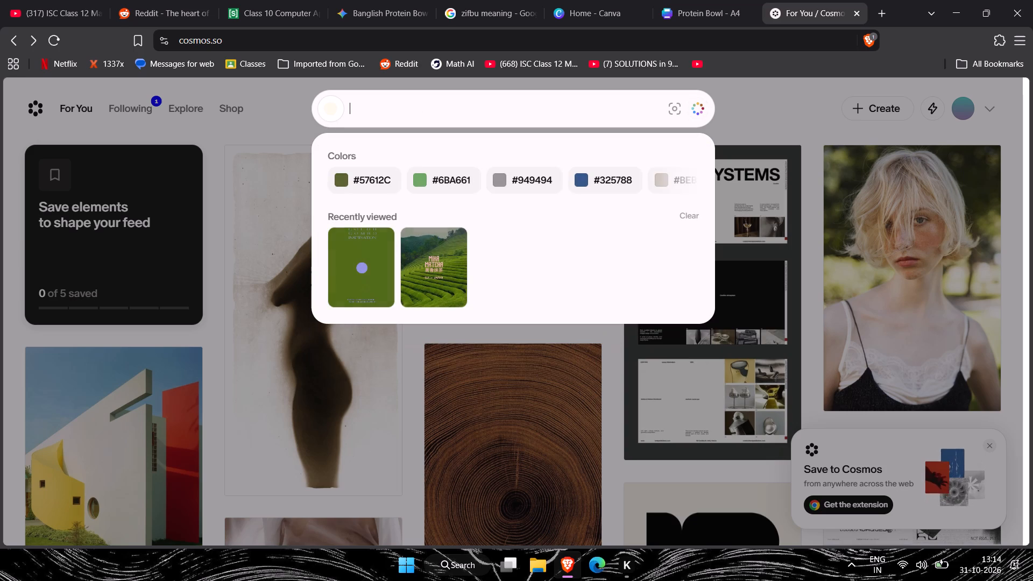
{"action": "key", "text": "Return"}
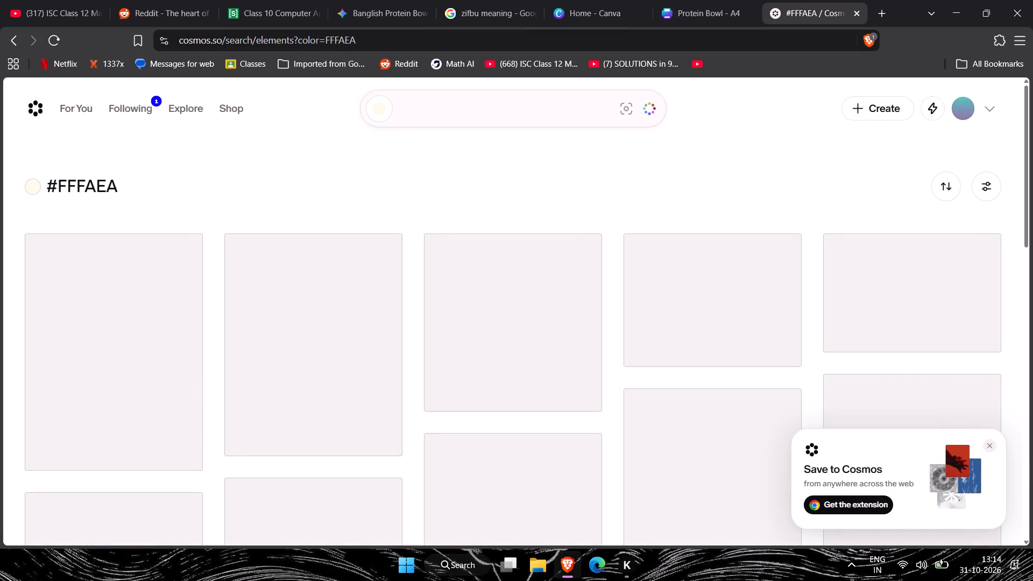
{"action": "left_click", "coordinate": [988, 444]}
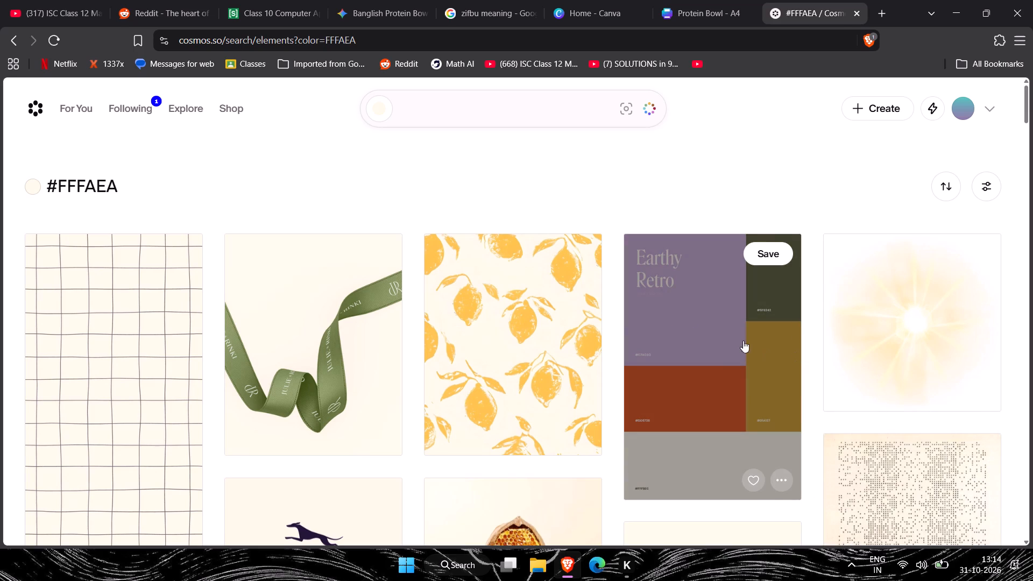
Open the "Earthy Retro" palette image, enlarge it to read its hex codes, and return to the results.
{"action": "left_click", "coordinate": [723, 381]}
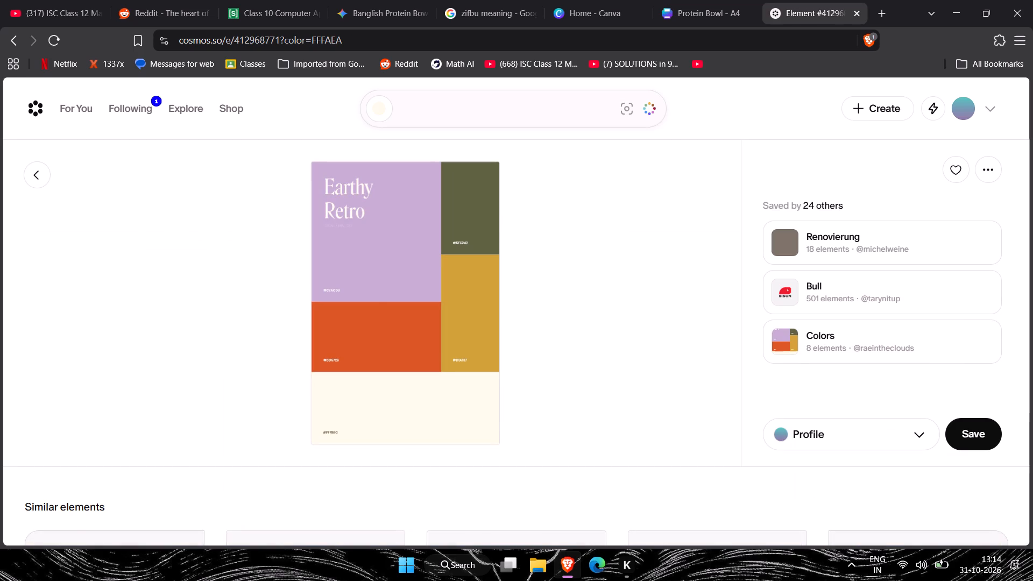
{"action": "left_click", "coordinate": [415, 287]}
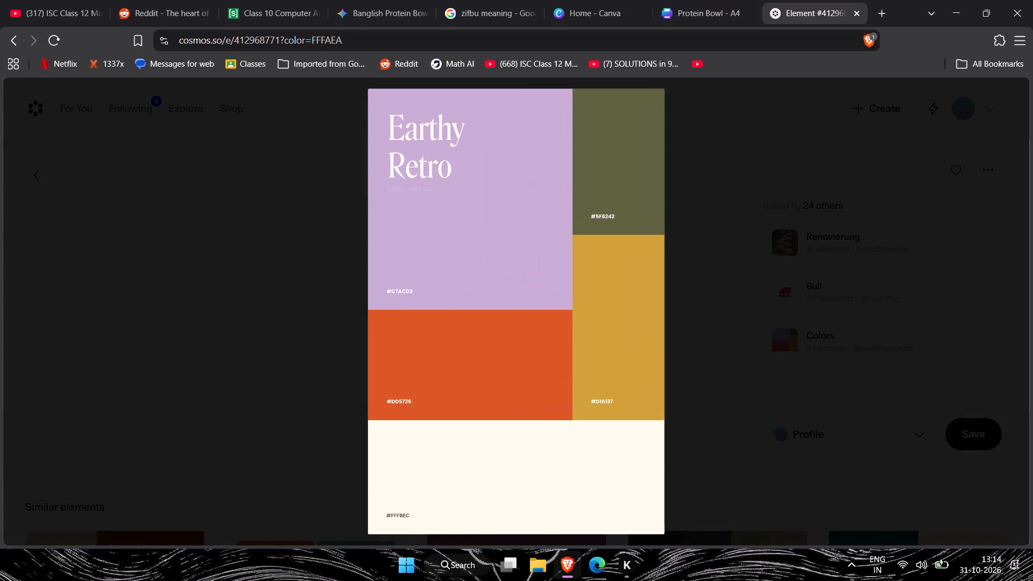
{"action": "left_click", "coordinate": [194, 216]}
{"action": "left_click", "coordinate": [31, 169]}
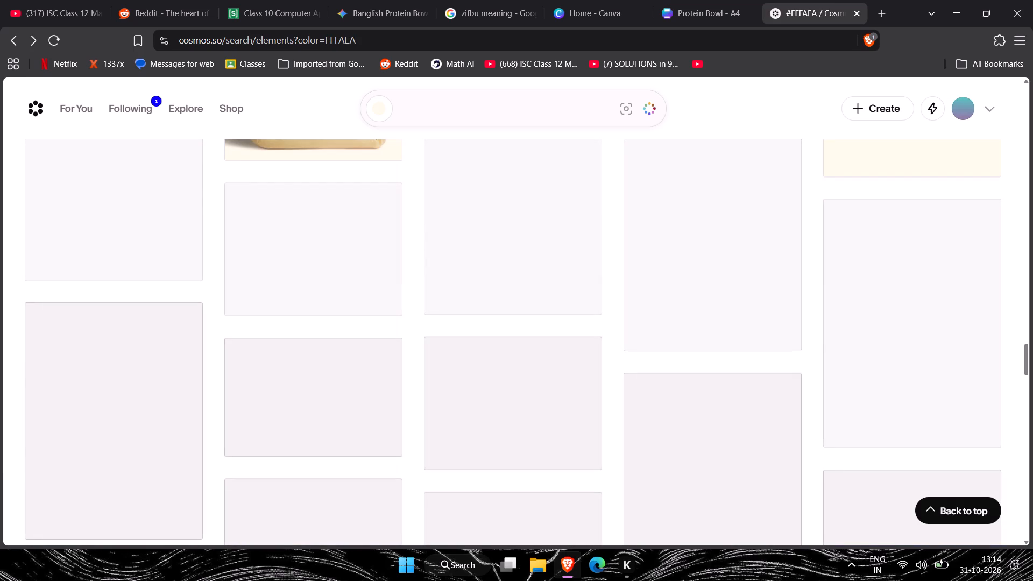
Browse the #FFFAEA results and look at the "Farewell, Neverland" fairy poster before returning to the results.
{"action": "scroll", "coordinate": [462, 305], "scroll_direction": "up", "scroll_amount": 6}
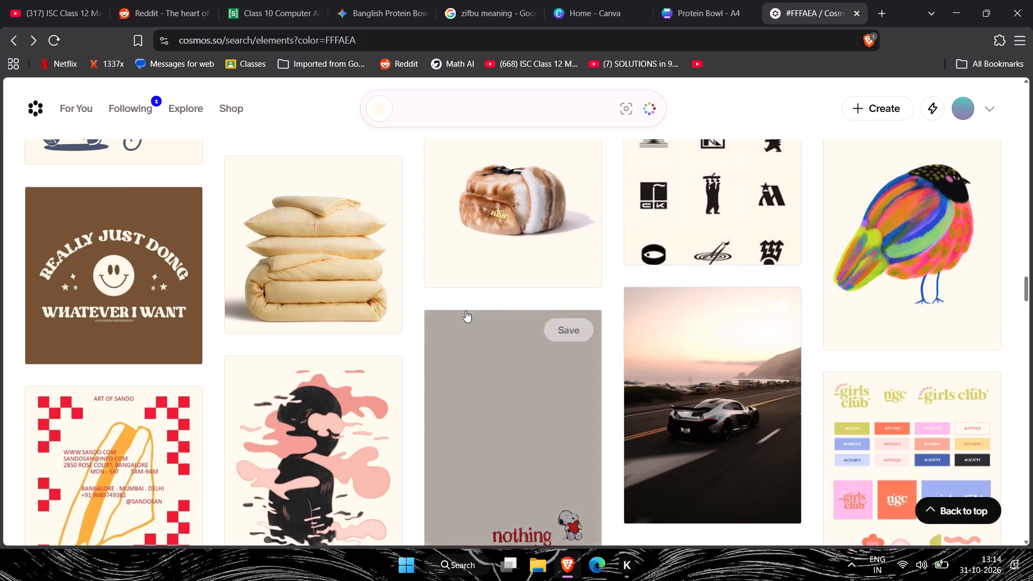
{"action": "scroll", "coordinate": [465, 310], "scroll_direction": "up", "scroll_amount": 4}
{"action": "scroll", "coordinate": [466, 310], "scroll_direction": "down", "scroll_amount": 1}
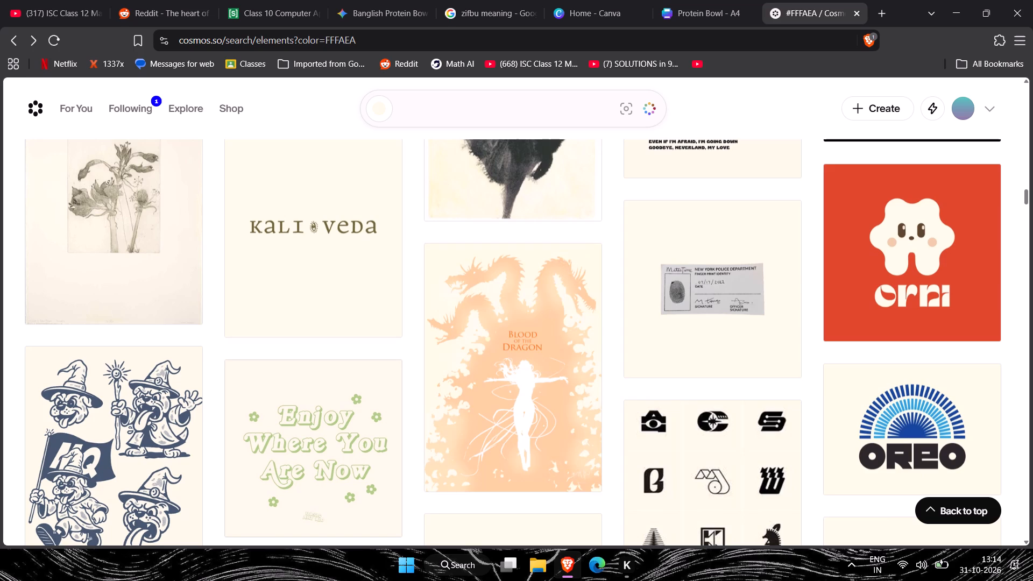
{"action": "scroll", "coordinate": [851, 352], "scroll_direction": "up", "scroll_amount": 2}
{"action": "scroll", "coordinate": [595, 352], "scroll_direction": "up", "scroll_amount": 3}
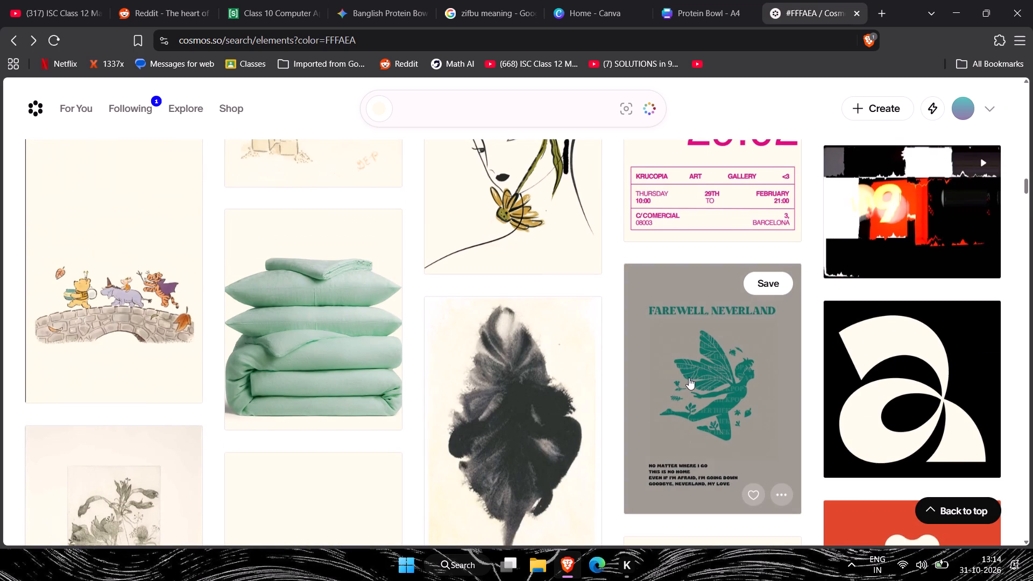
{"action": "left_click", "coordinate": [704, 367]}
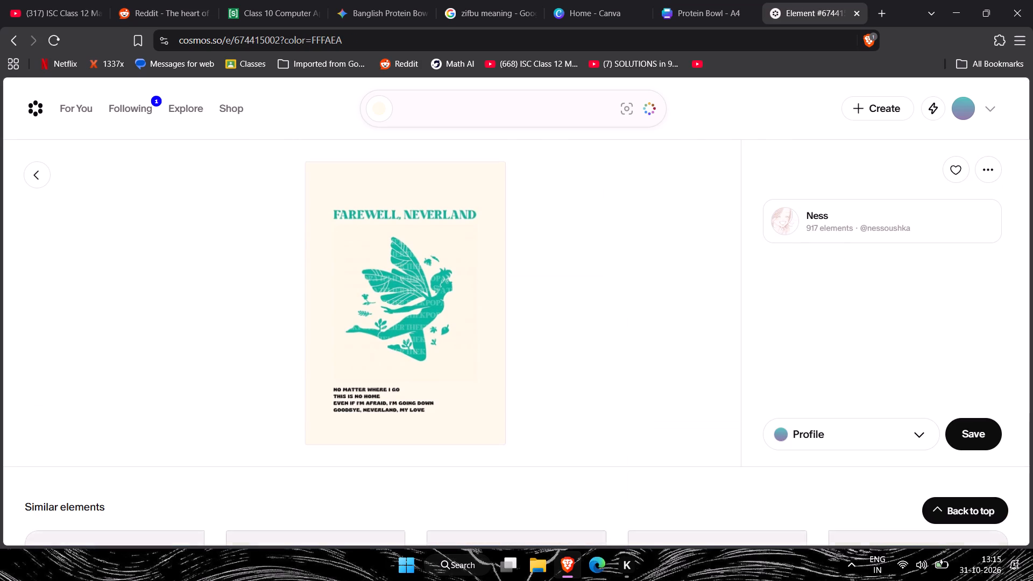
{"action": "left_click", "coordinate": [38, 175]}
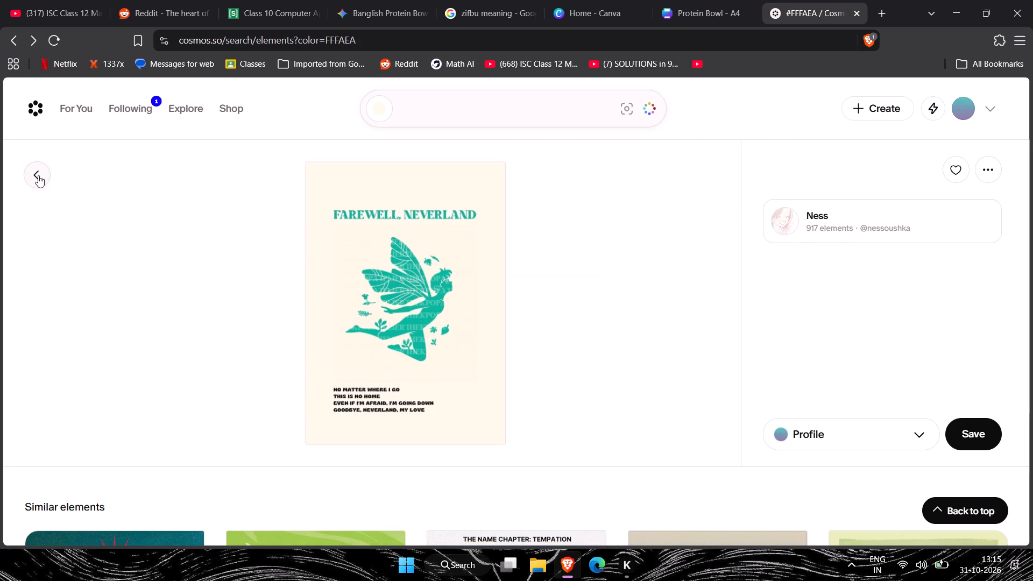
Look back through the #FFFAEA results from the first rows onward for colour pairings that suit the poster's cream background.
{"action": "scroll", "coordinate": [568, 420], "scroll_direction": "up", "scroll_amount": 8}
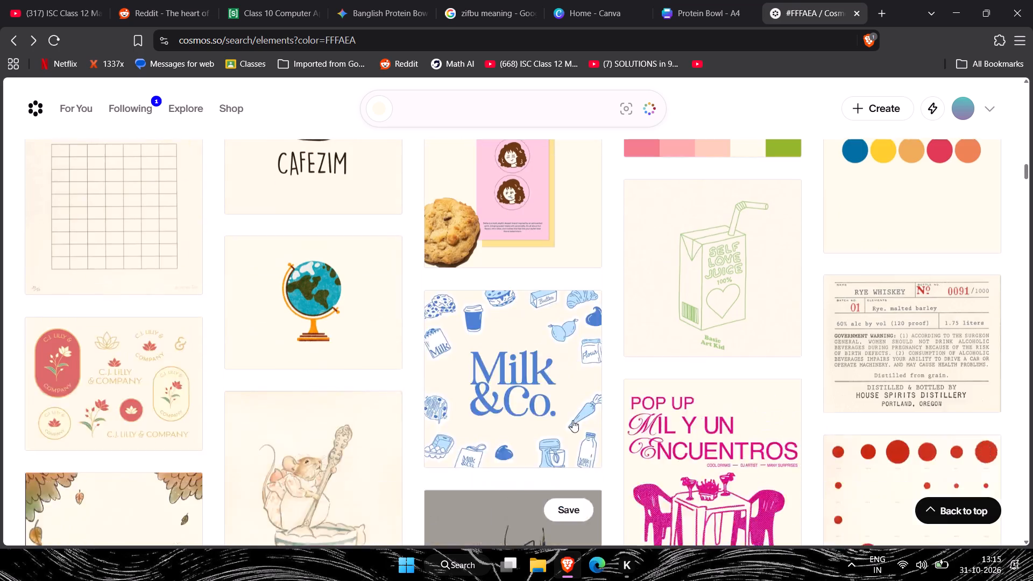
{"action": "scroll", "coordinate": [574, 420], "scroll_direction": "up", "scroll_amount": 16}
{"action": "scroll", "coordinate": [575, 401], "scroll_direction": "up", "scroll_amount": 5}
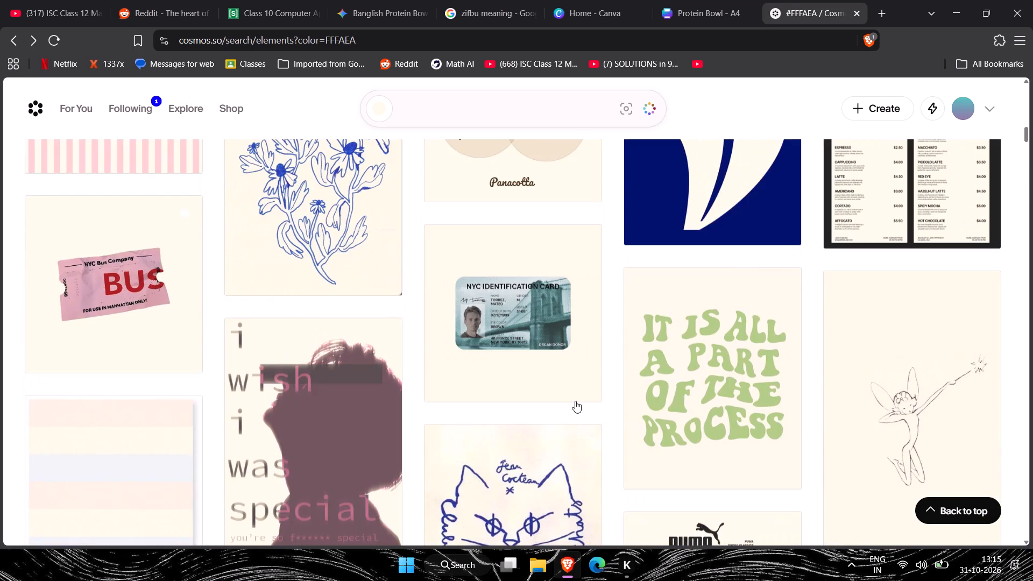
{"action": "scroll", "coordinate": [502, 274], "scroll_direction": "up", "scroll_amount": 16}
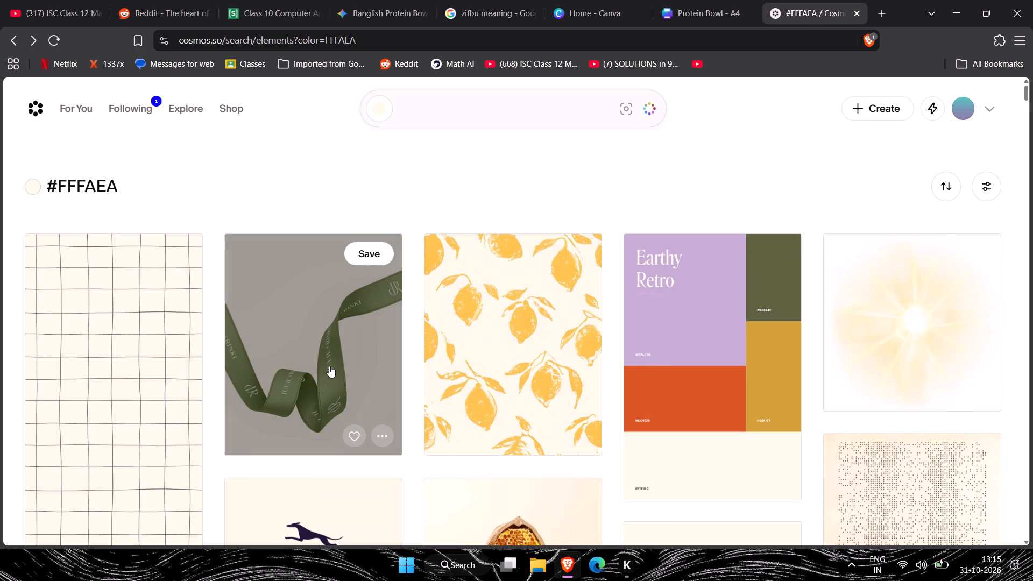
{"action": "scroll", "coordinate": [329, 366], "scroll_direction": "down", "scroll_amount": 5}
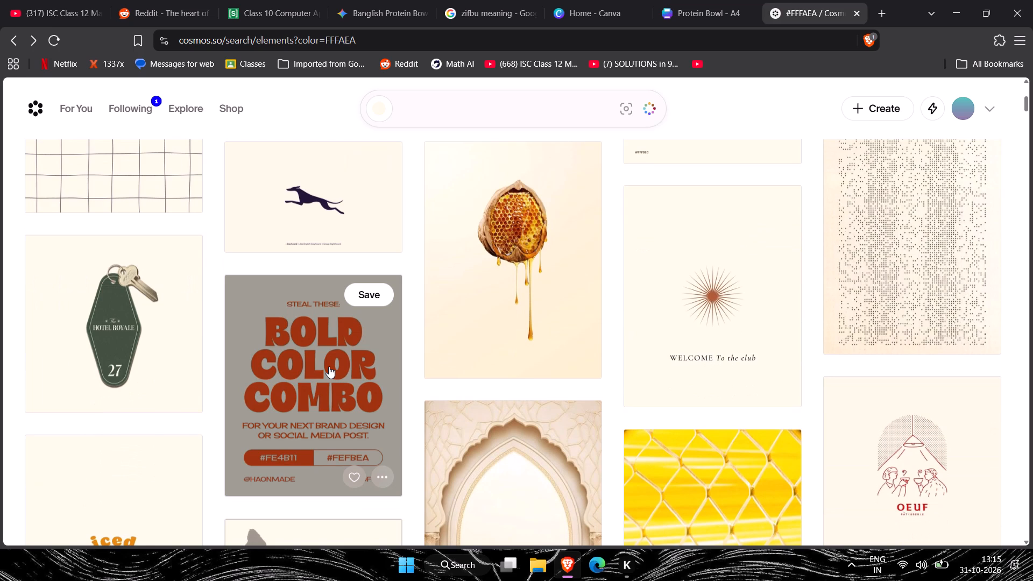
{"action": "scroll", "coordinate": [329, 366], "scroll_direction": "down", "scroll_amount": 5}
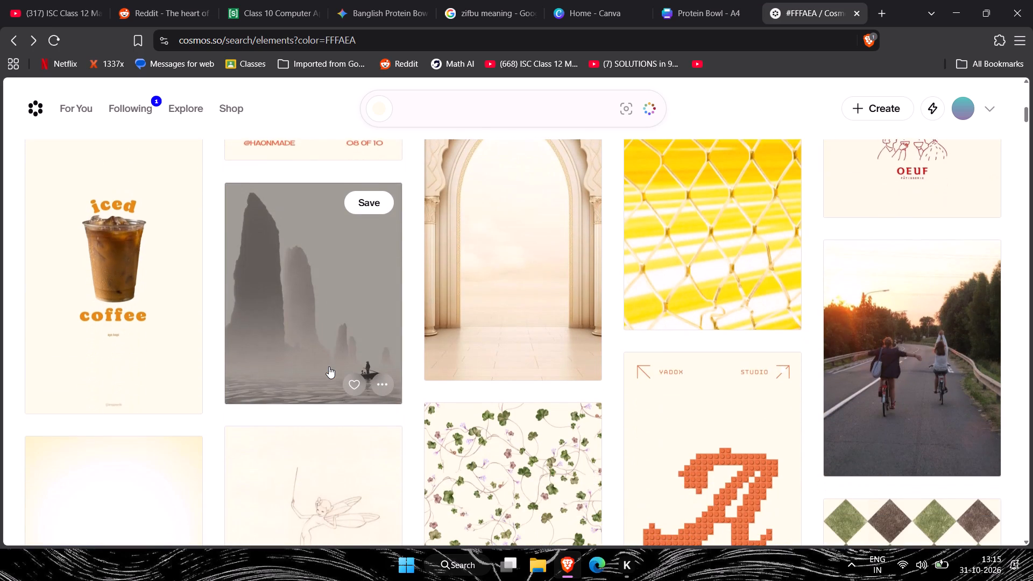
{"action": "scroll", "coordinate": [329, 366], "scroll_direction": "down", "scroll_amount": 2}
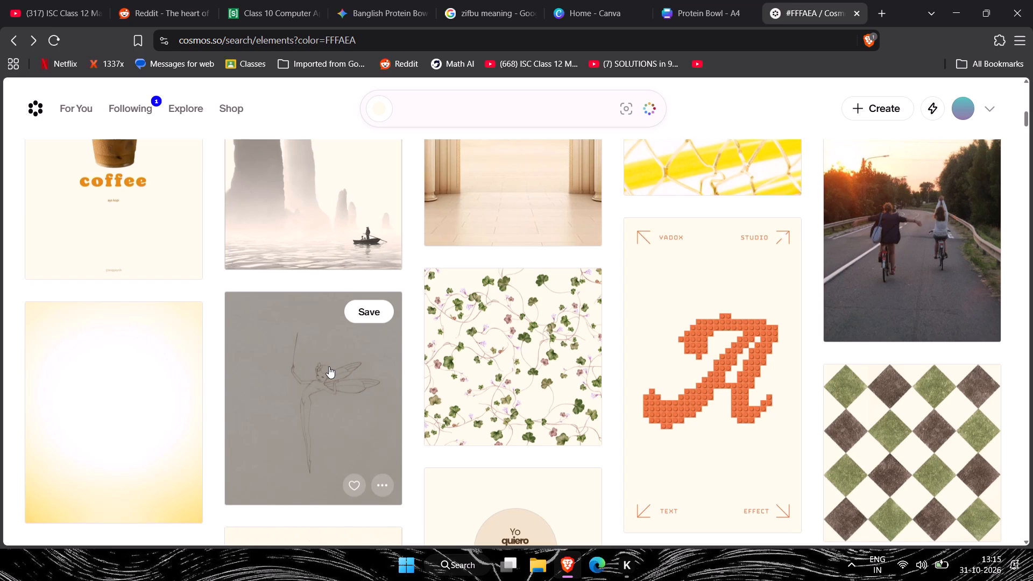
{"action": "scroll", "coordinate": [503, 410], "scroll_direction": "down", "scroll_amount": 5}
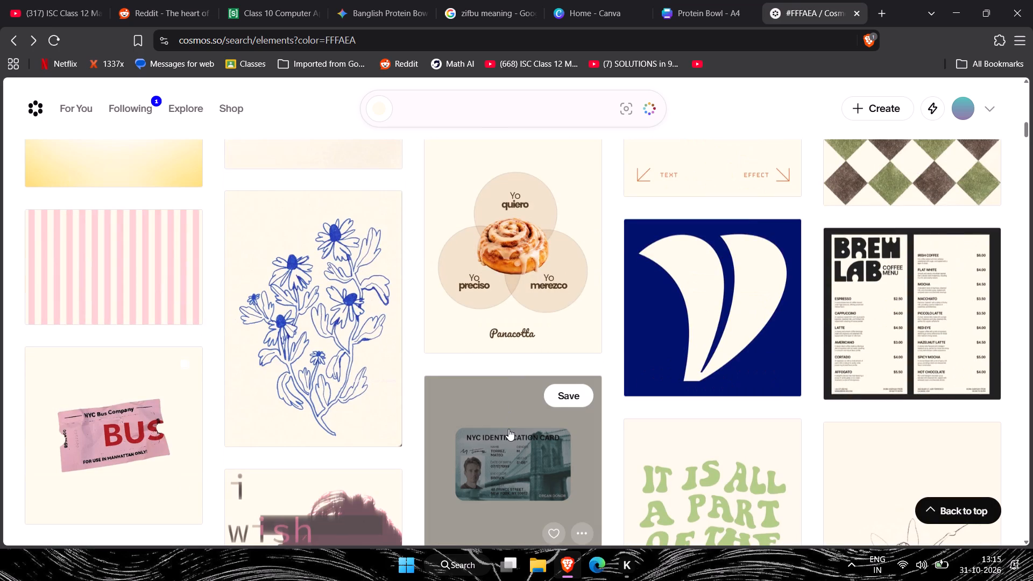
{"action": "scroll", "coordinate": [665, 345], "scroll_direction": "up", "scroll_amount": 3}
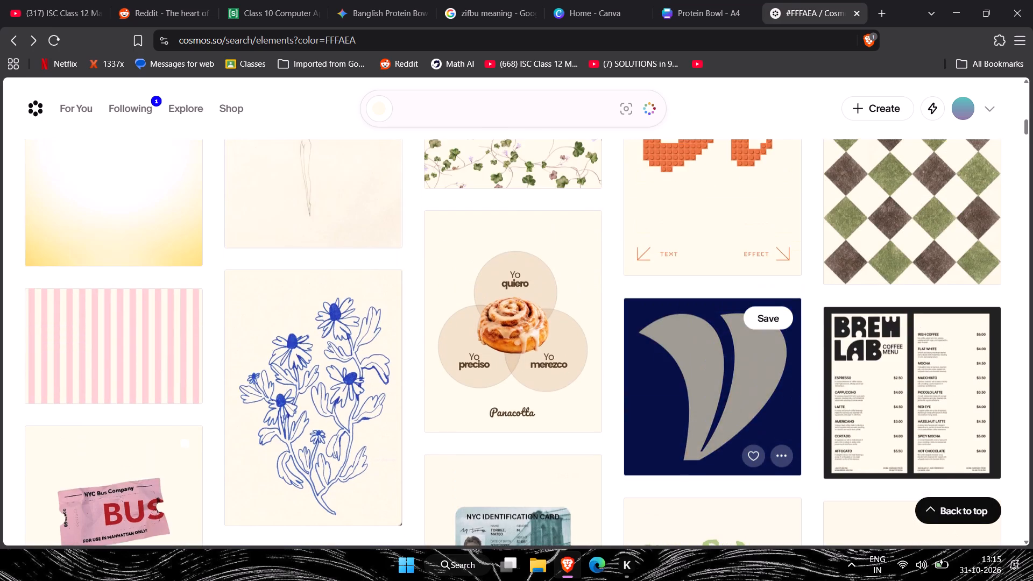
{"action": "scroll", "coordinate": [689, 393], "scroll_direction": "down", "scroll_amount": 5}
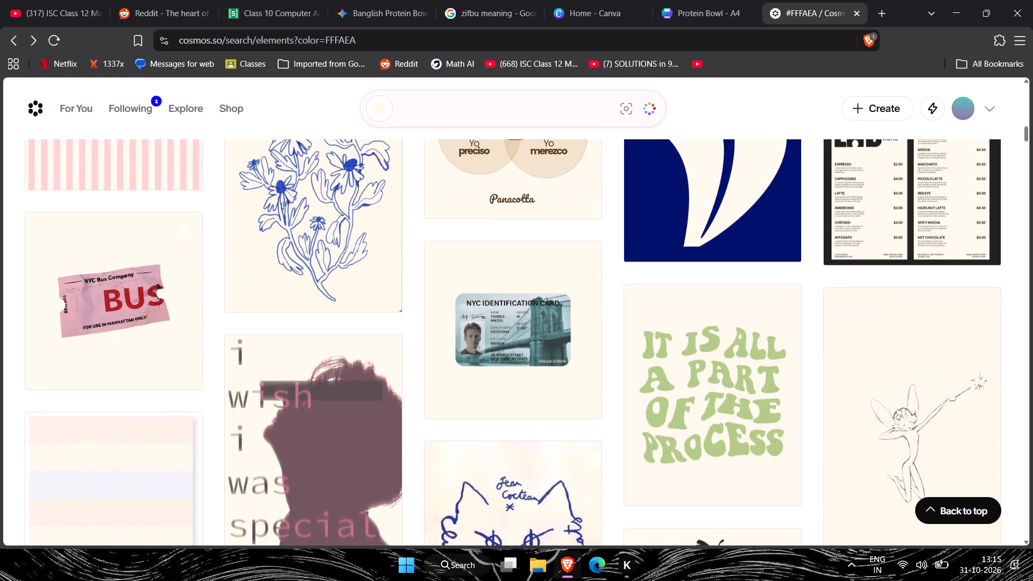
Switch to the Canva poster and search the text colours for "brown" for the "Fitness meet kore flavour-er shathe. Order now" tagline.
{"action": "left_click", "coordinate": [666, 0]}
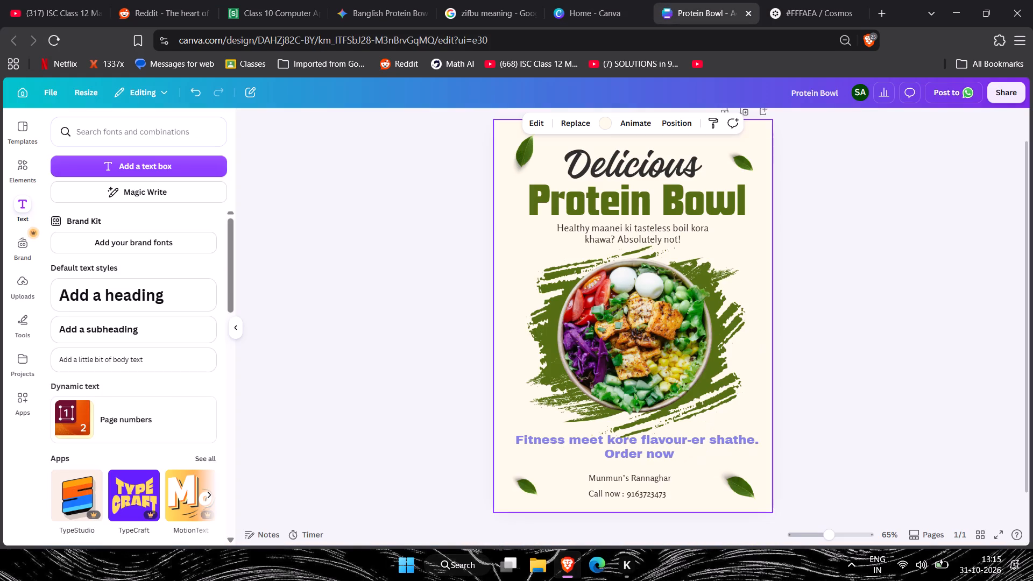
{"action": "left_click", "coordinate": [675, 451]}
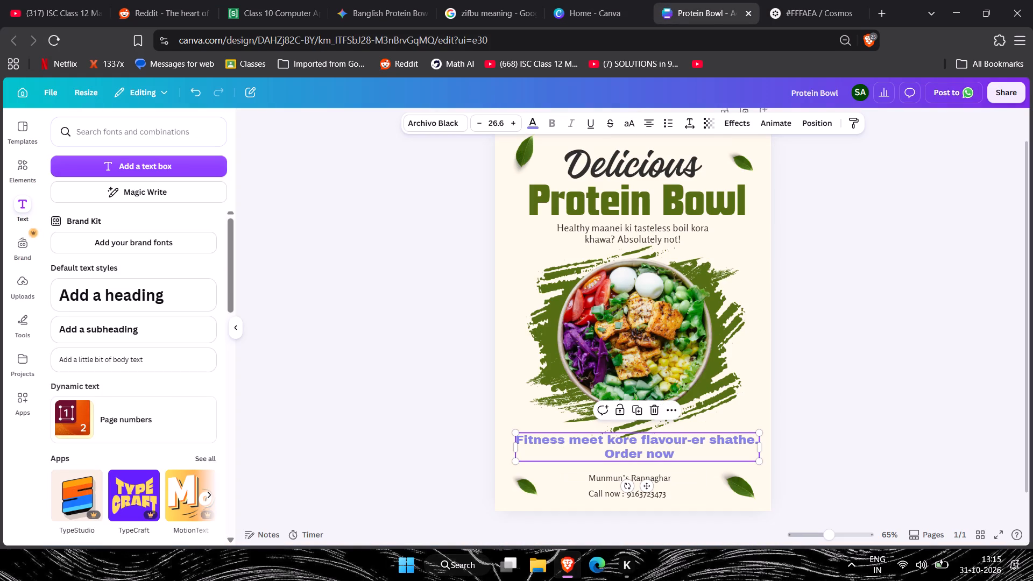
{"action": "left_click", "coordinate": [528, 124]}
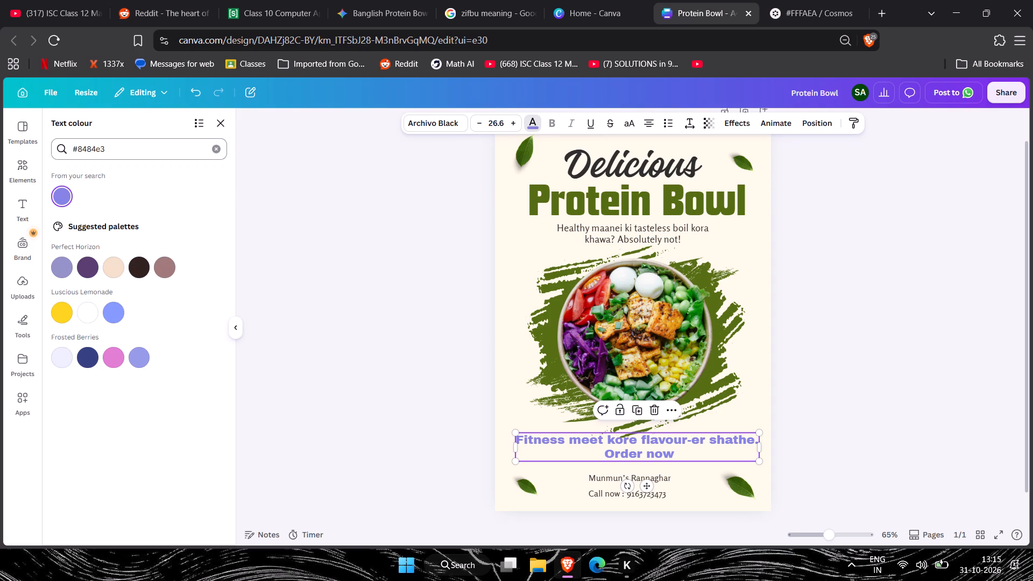
{"action": "left_click", "coordinate": [222, 150]}
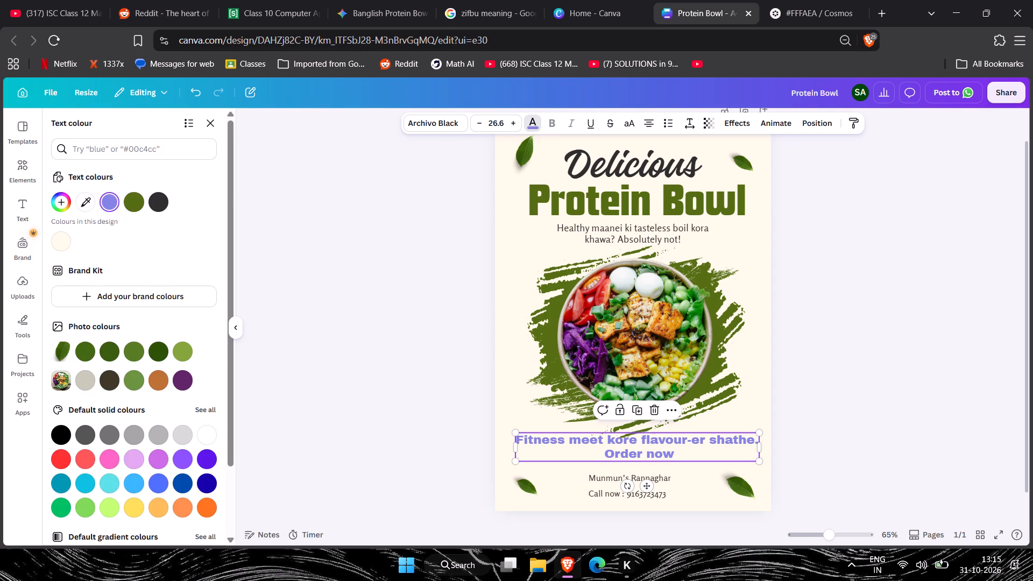
{"action": "left_click", "coordinate": [62, 200]}
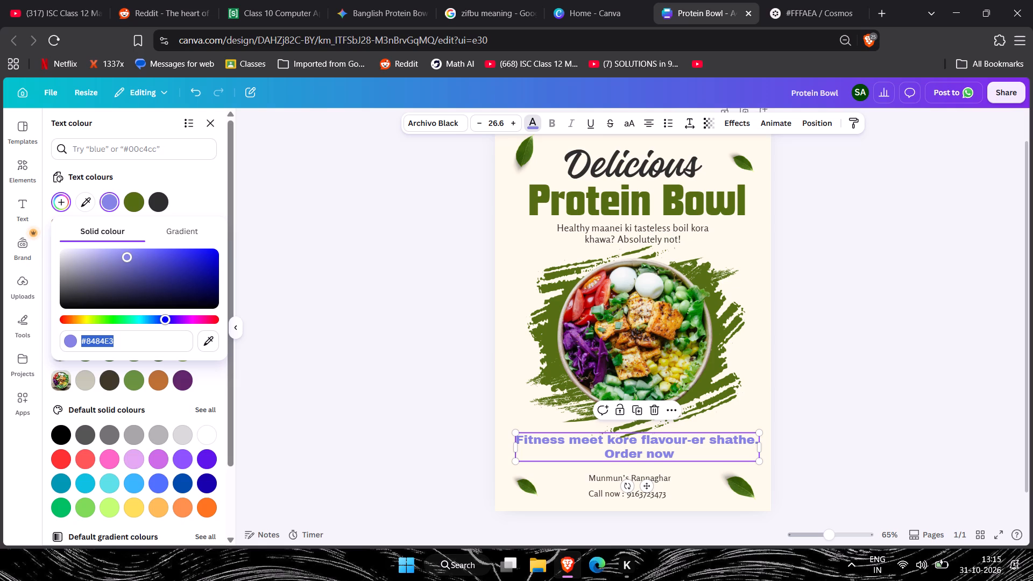
{"action": "left_click", "coordinate": [119, 148]}
{"action": "left_click", "coordinate": [110, 147]}
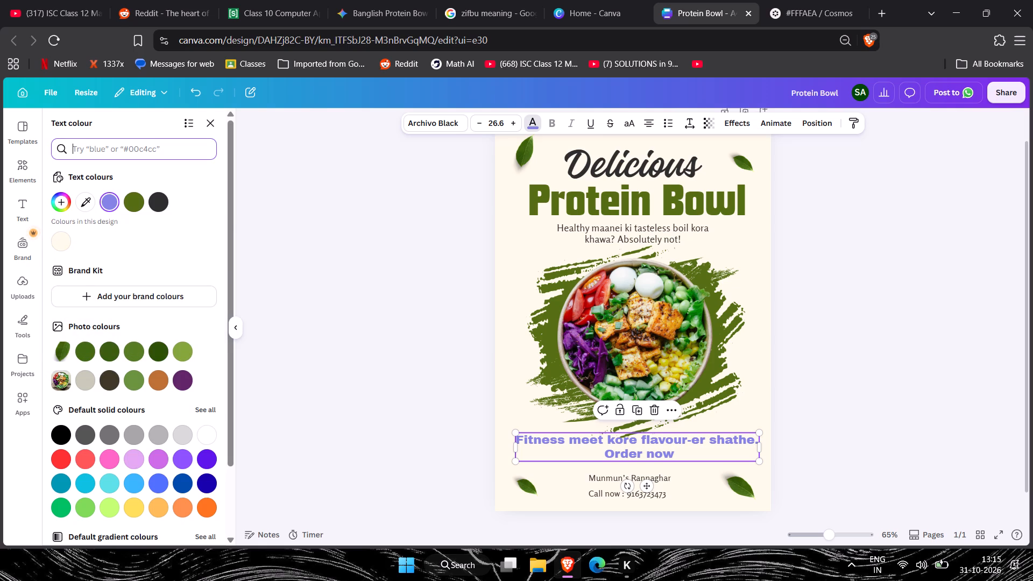
{"action": "type", "text": "brown"}
{"action": "key", "text": "Return"}
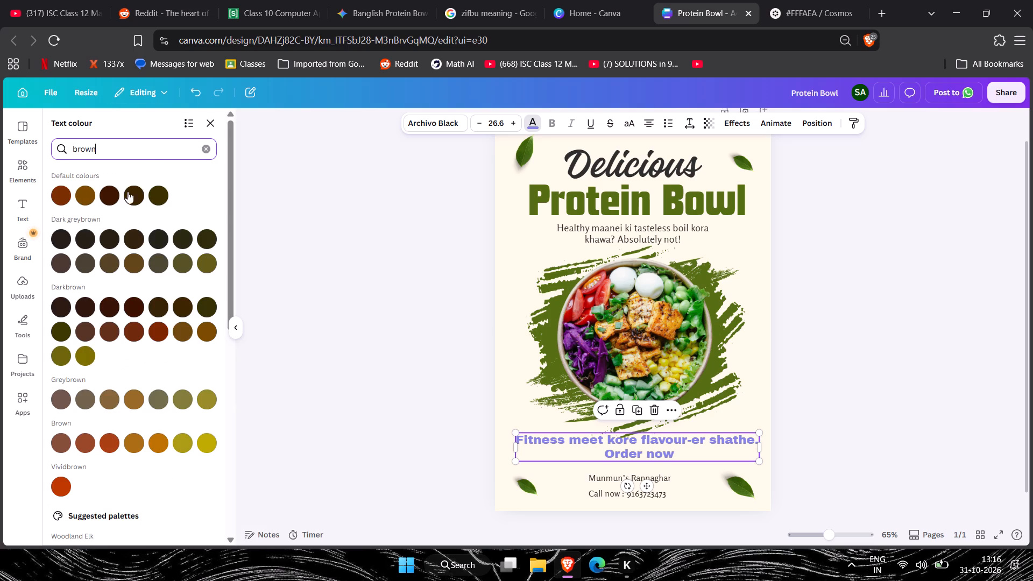
Try several brown shades on the tagline, settle on the golden brown from the Darkbrown group, and leave the colour options.
{"action": "left_click", "coordinate": [87, 199]}
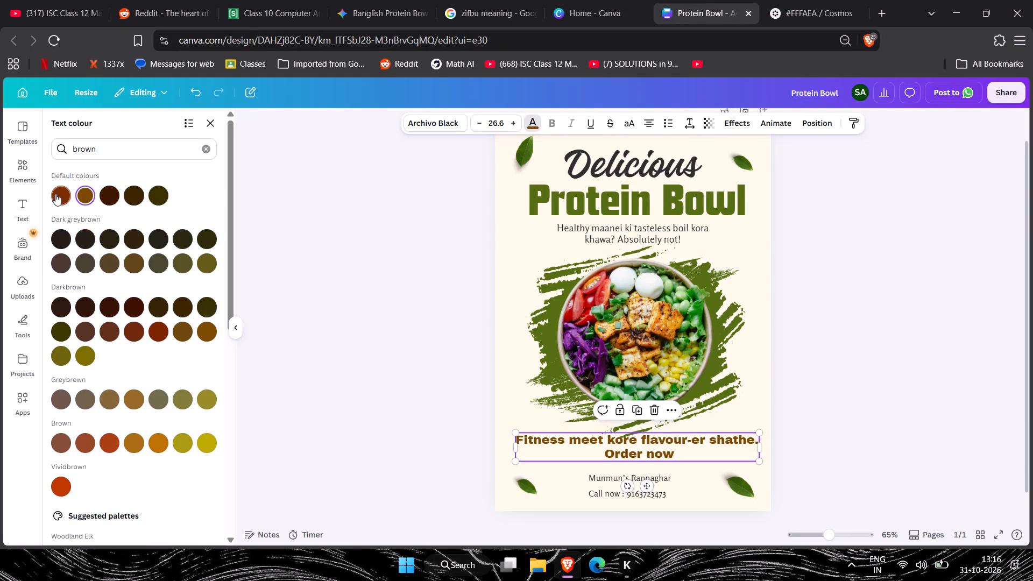
{"action": "left_click", "coordinate": [55, 194]}
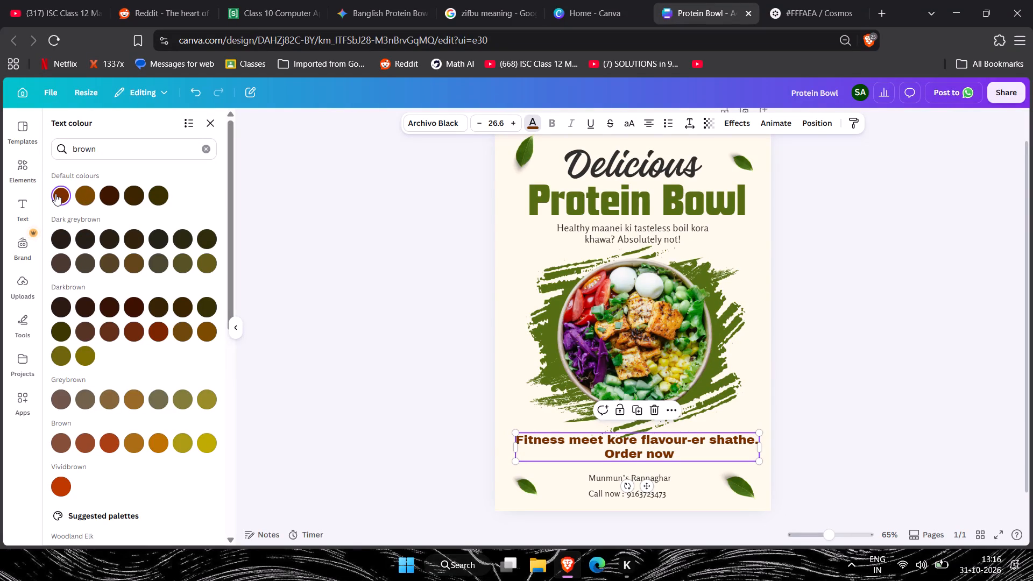
{"action": "left_click", "coordinate": [136, 200]}
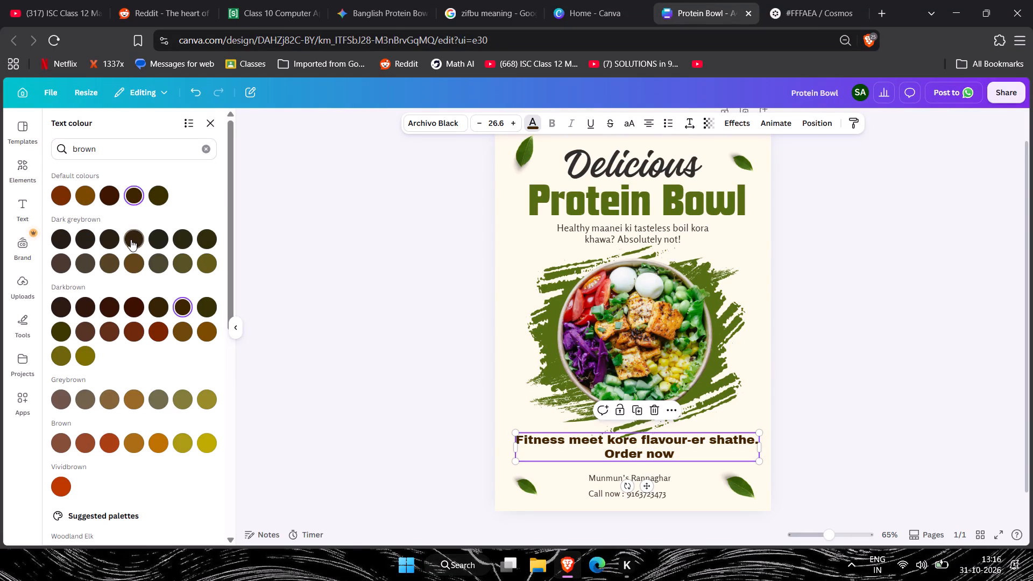
{"action": "left_click", "coordinate": [131, 239]}
{"action": "left_click", "coordinate": [139, 259]}
{"action": "left_click", "coordinate": [156, 261]}
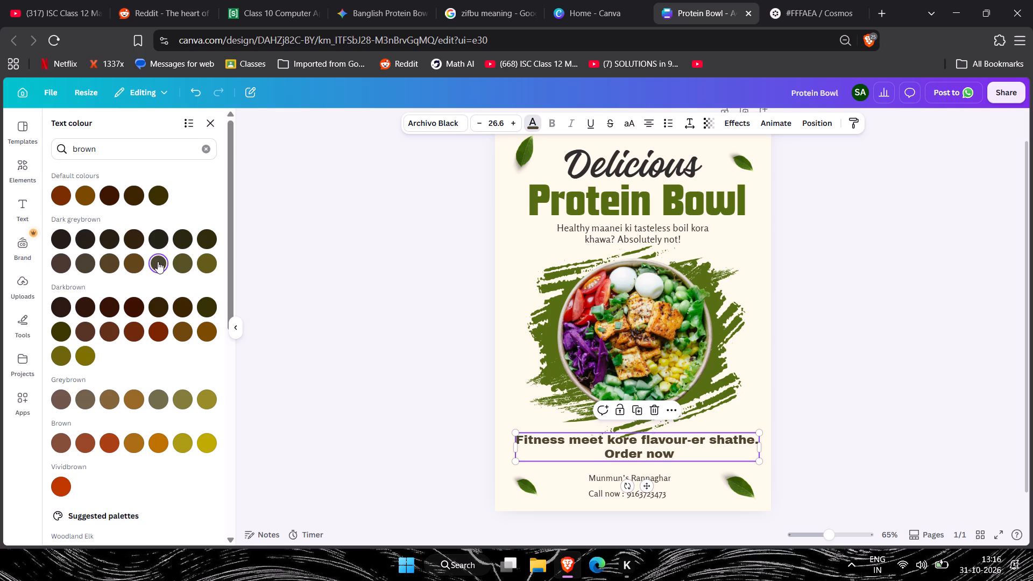
{"action": "left_click", "coordinate": [186, 271]}
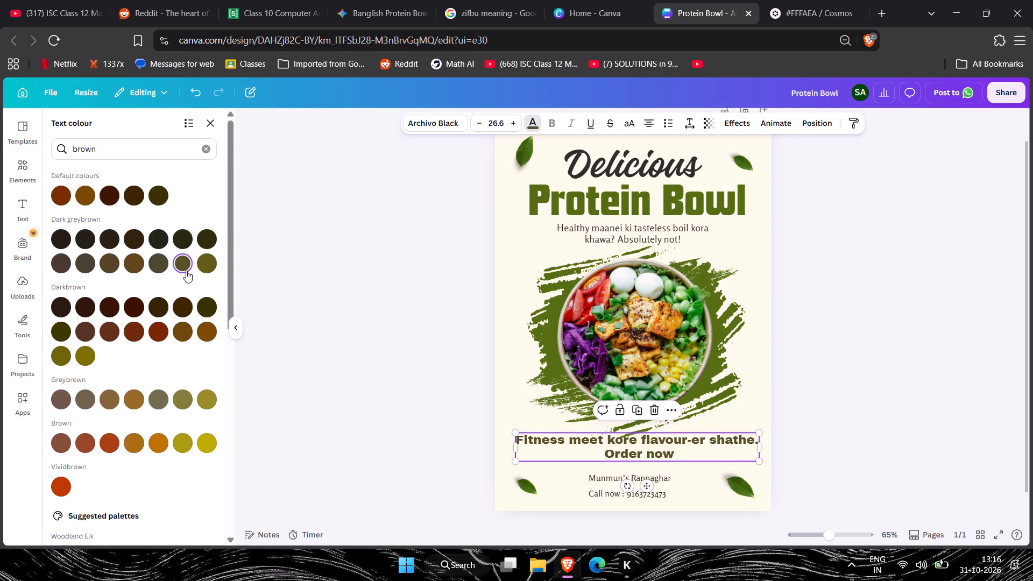
{"action": "left_click", "coordinate": [196, 269]}
{"action": "left_click", "coordinate": [204, 310]}
{"action": "left_click", "coordinate": [204, 329]}
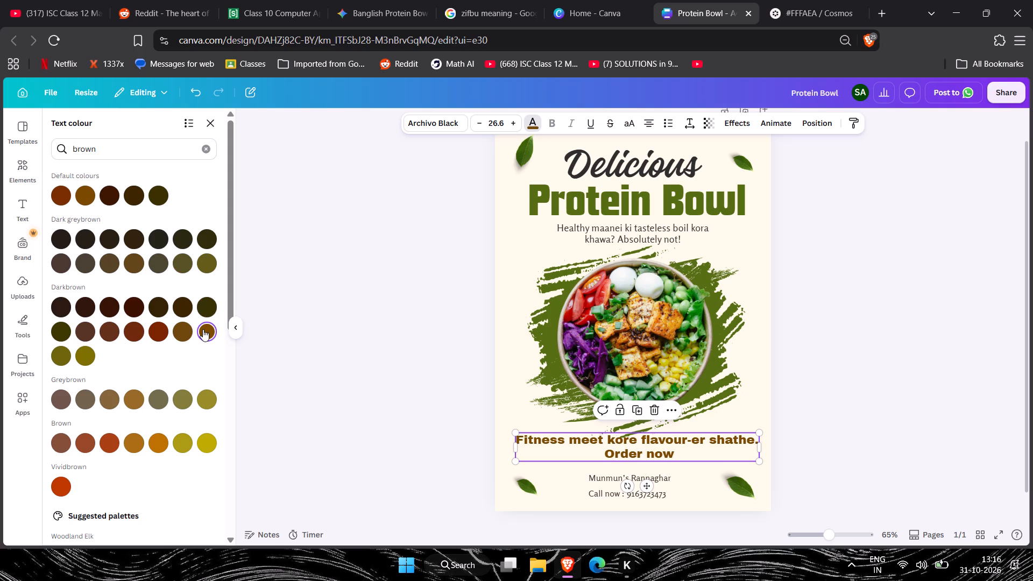
{"action": "left_click", "coordinate": [236, 332]}
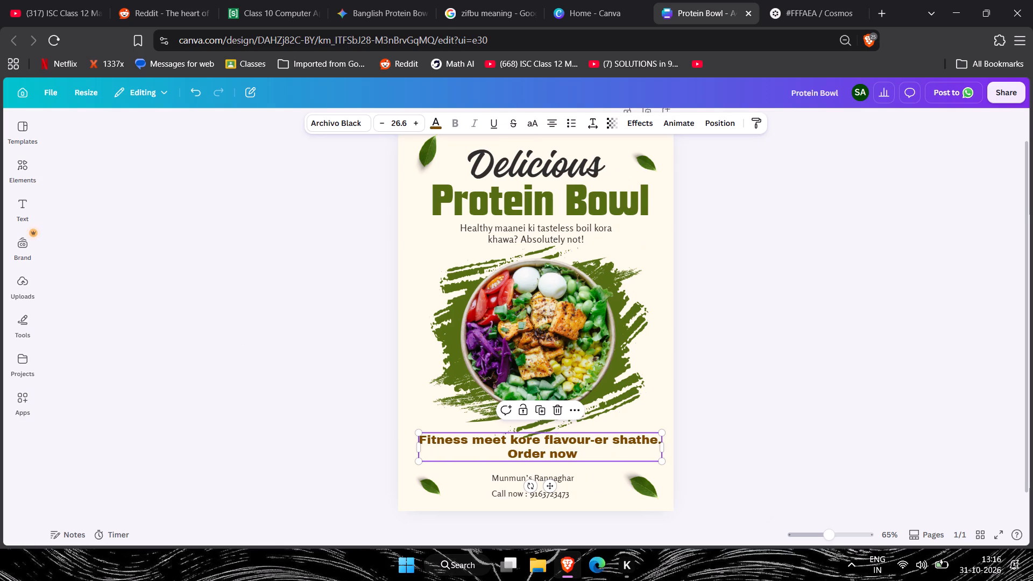
Try the Brittany and The Seasons fonts on the tagline, and settle on Shrikhand.
{"action": "left_click", "coordinate": [353, 124]}
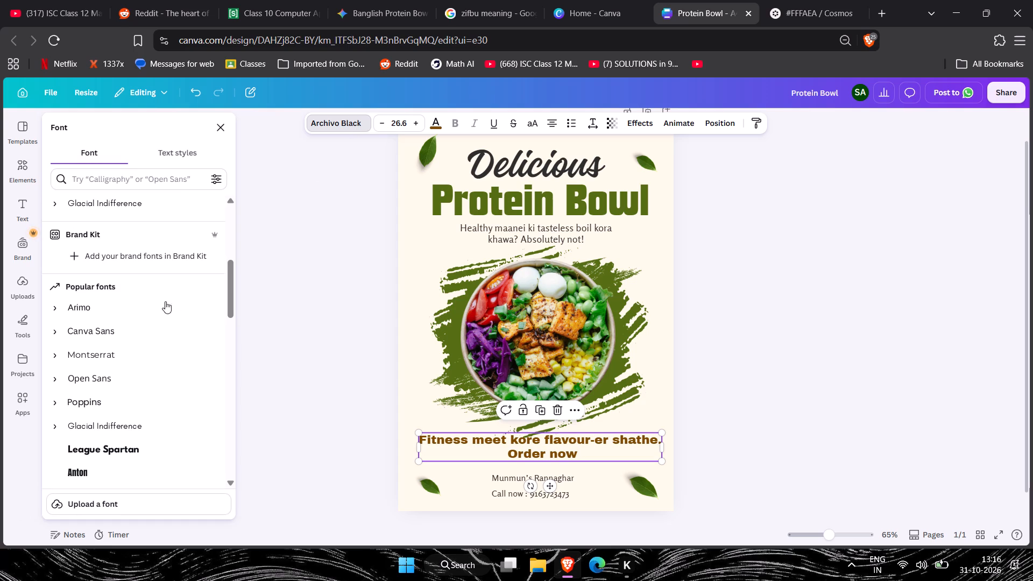
{"action": "scroll", "coordinate": [118, 419], "scroll_direction": "down", "scroll_amount": 3}
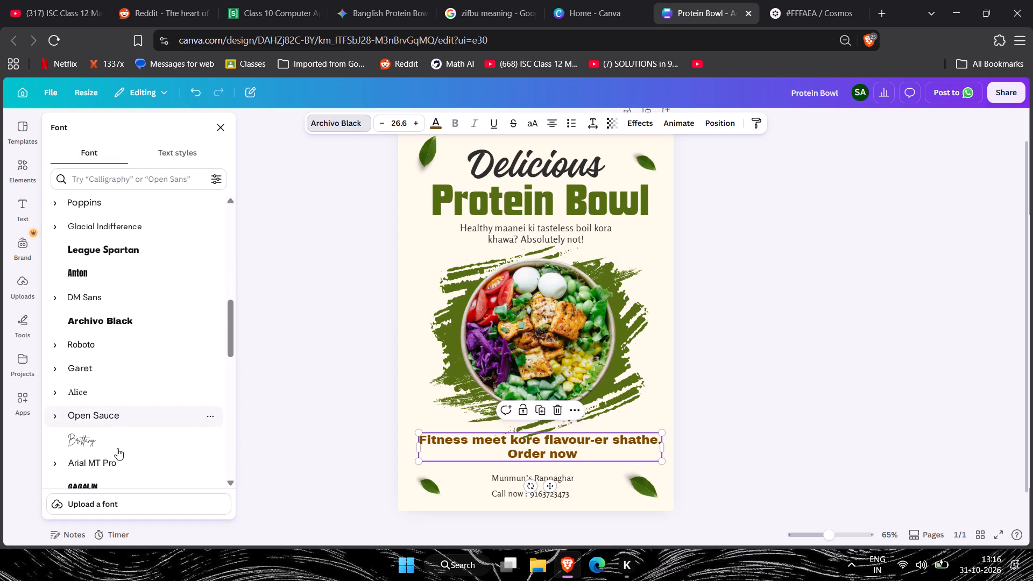
{"action": "left_click", "coordinate": [118, 444]}
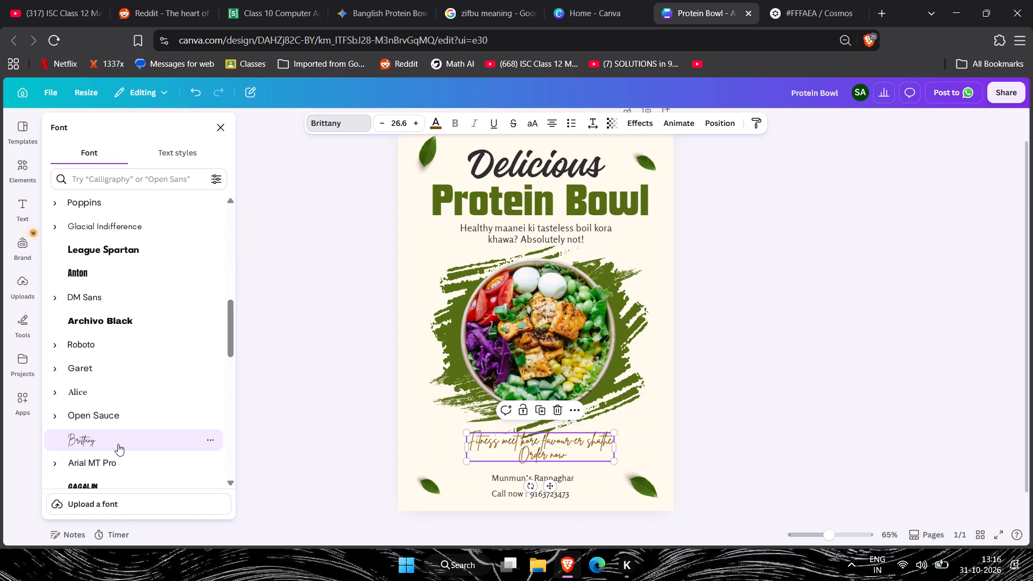
{"action": "scroll", "coordinate": [119, 430], "scroll_direction": "down", "scroll_amount": 2}
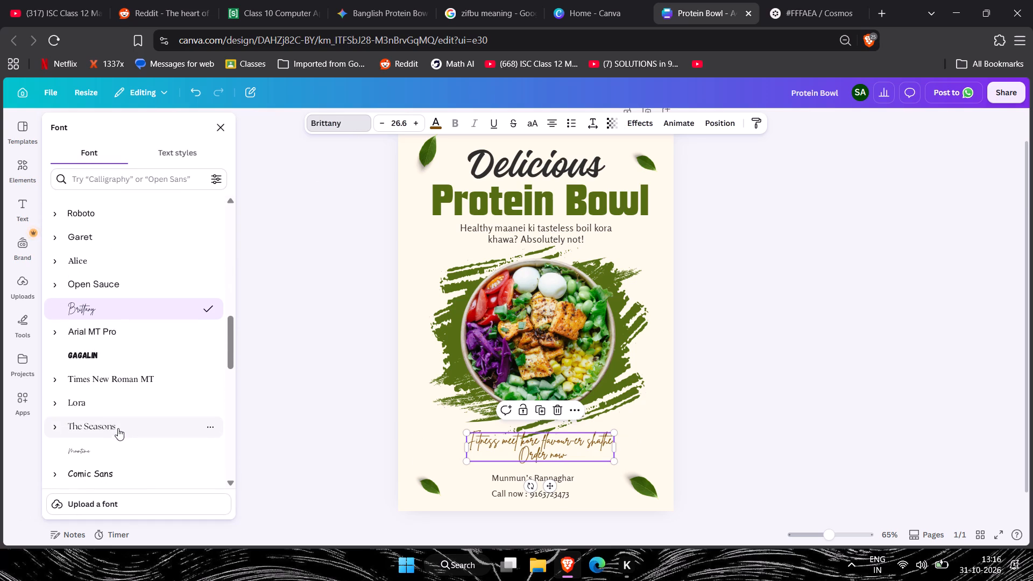
{"action": "left_click", "coordinate": [119, 428]}
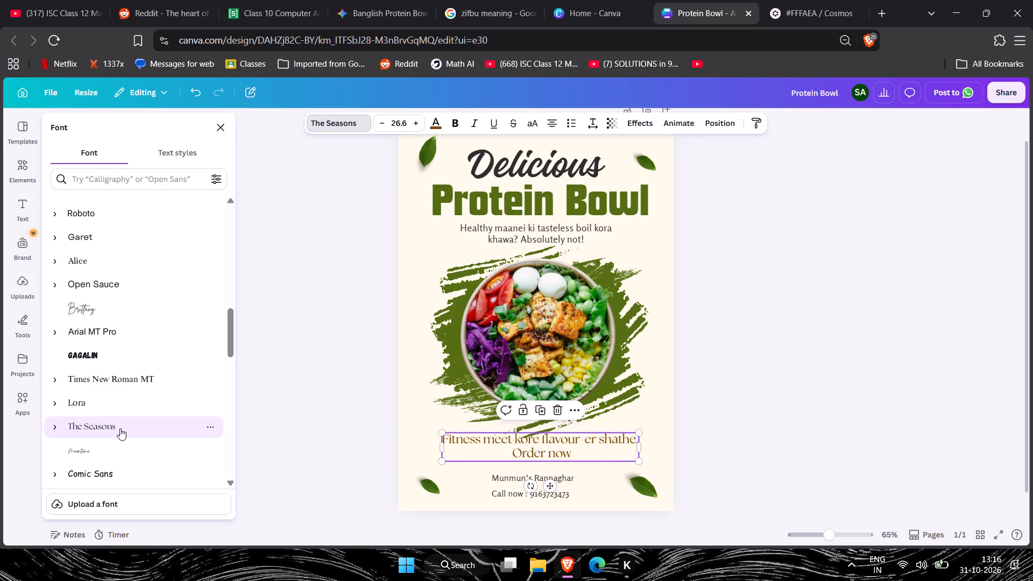
{"action": "scroll", "coordinate": [120, 428], "scroll_direction": "down", "scroll_amount": 1}
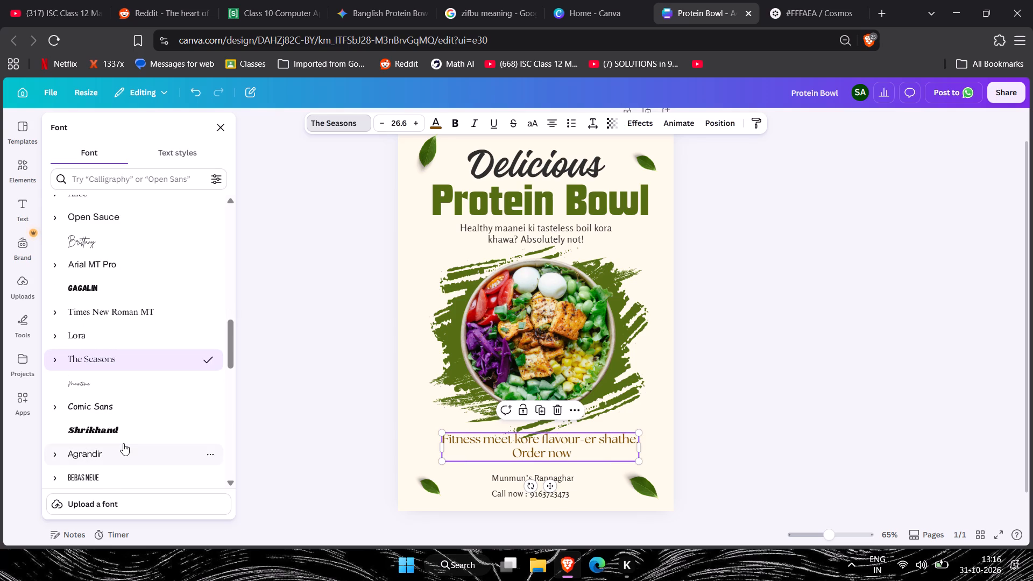
{"action": "left_click", "coordinate": [125, 431]}
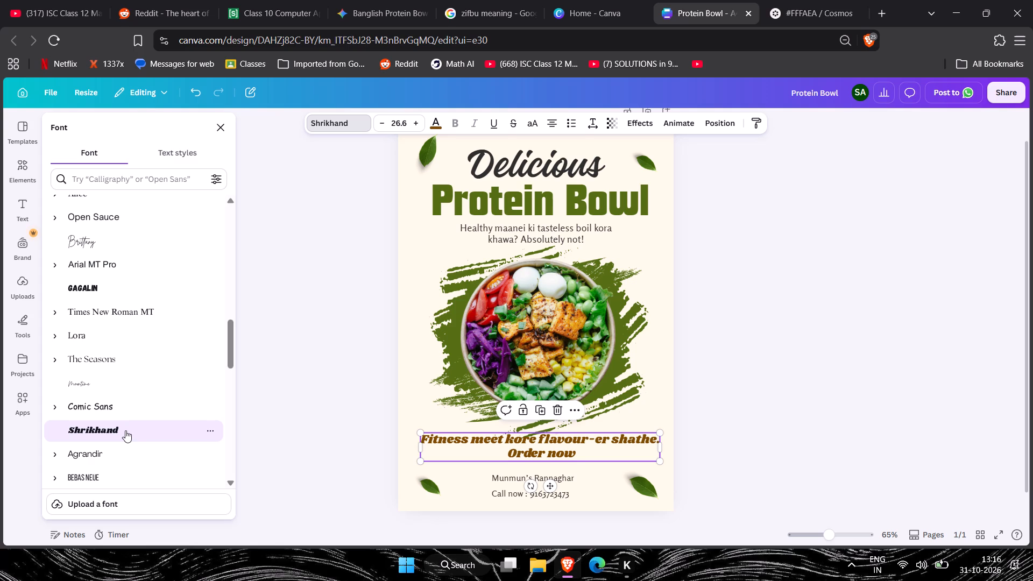
{"action": "left_click", "coordinate": [571, 451]}
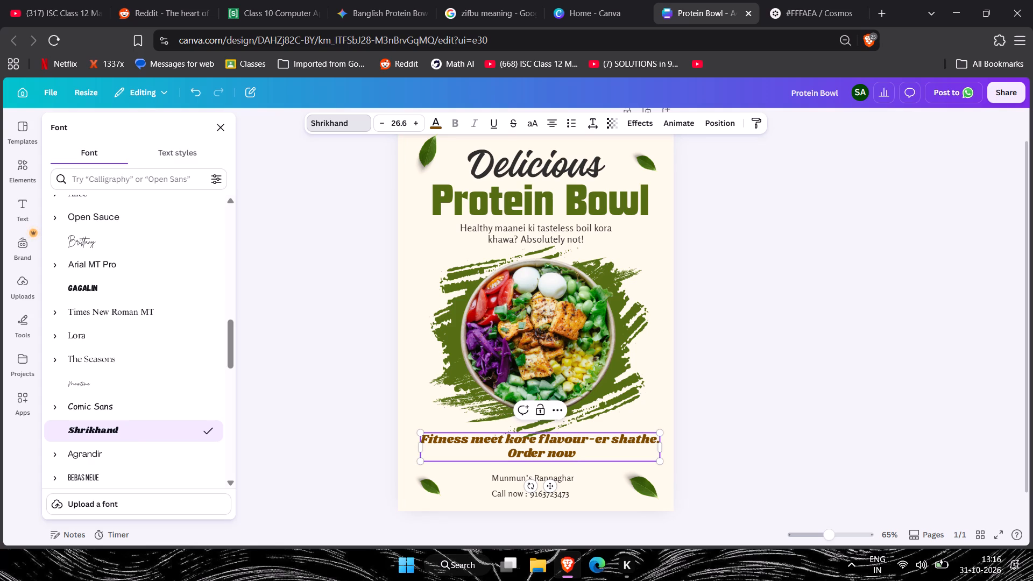
Switch to the Cosmos #FFFAEA results and look further through them for colour and font ideas around the Cookie Bite design.
{"action": "left_click", "coordinate": [777, 0]}
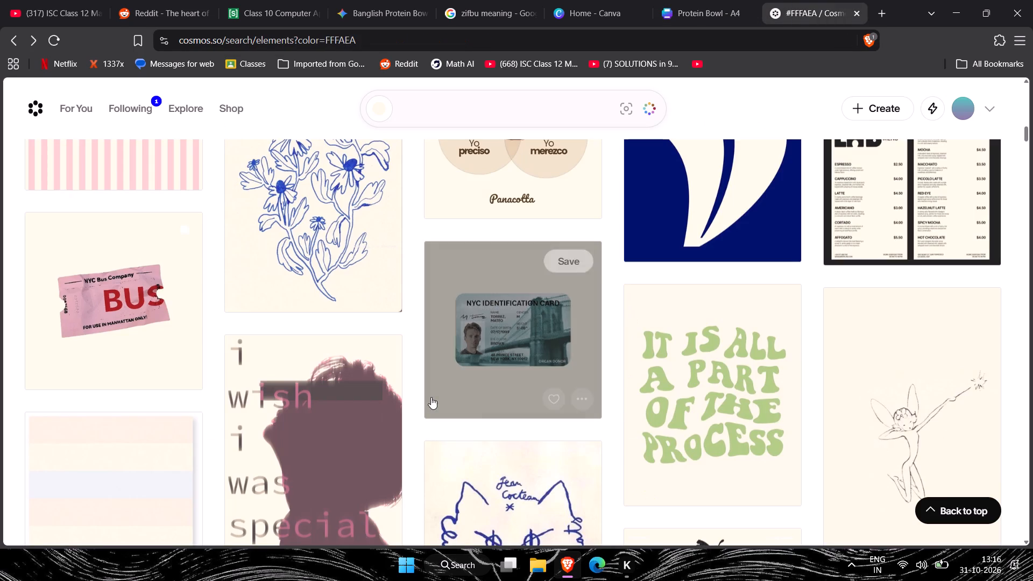
{"action": "scroll", "coordinate": [440, 377], "scroll_direction": "down", "scroll_amount": 1}
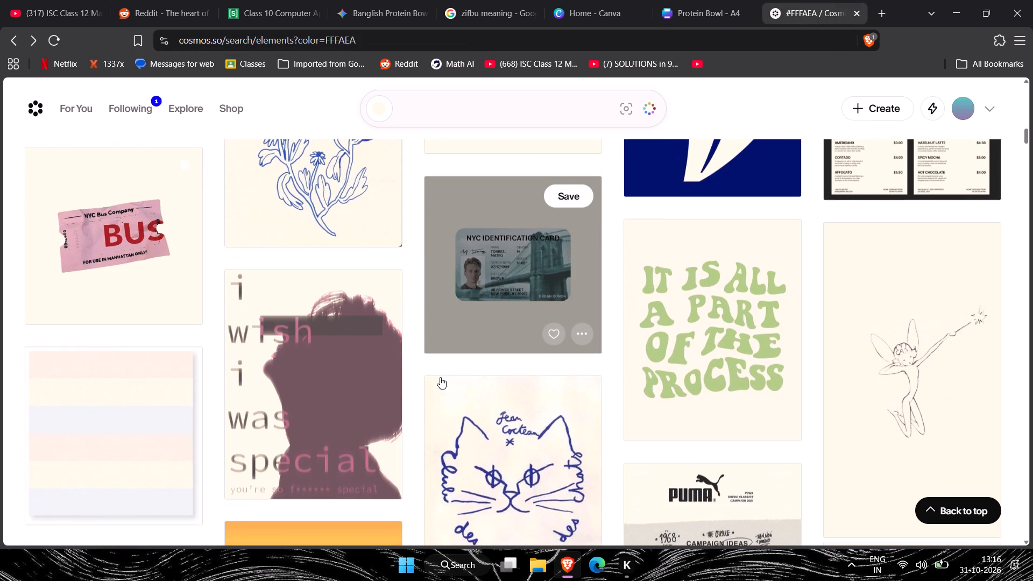
{"action": "scroll", "coordinate": [440, 377], "scroll_direction": "down", "scroll_amount": 3}
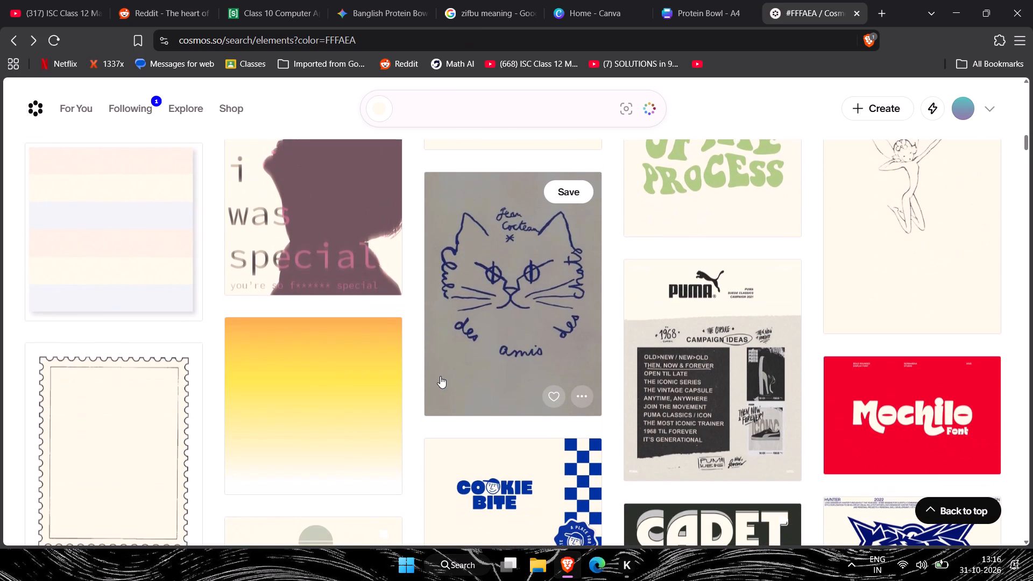
{"action": "scroll", "coordinate": [526, 422], "scroll_direction": "down", "scroll_amount": 3}
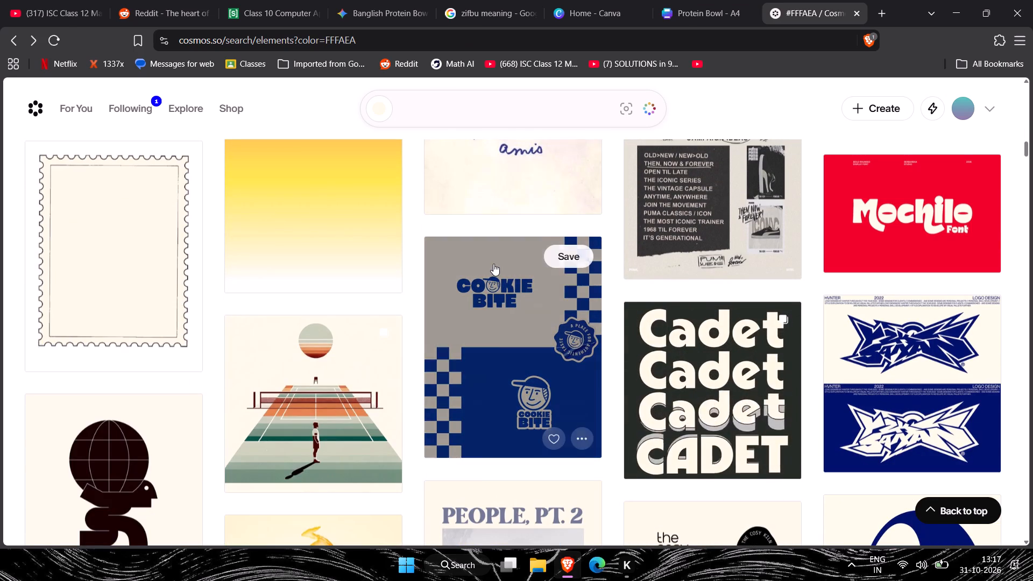
{"action": "scroll", "coordinate": [493, 264], "scroll_direction": "up", "scroll_amount": 1}
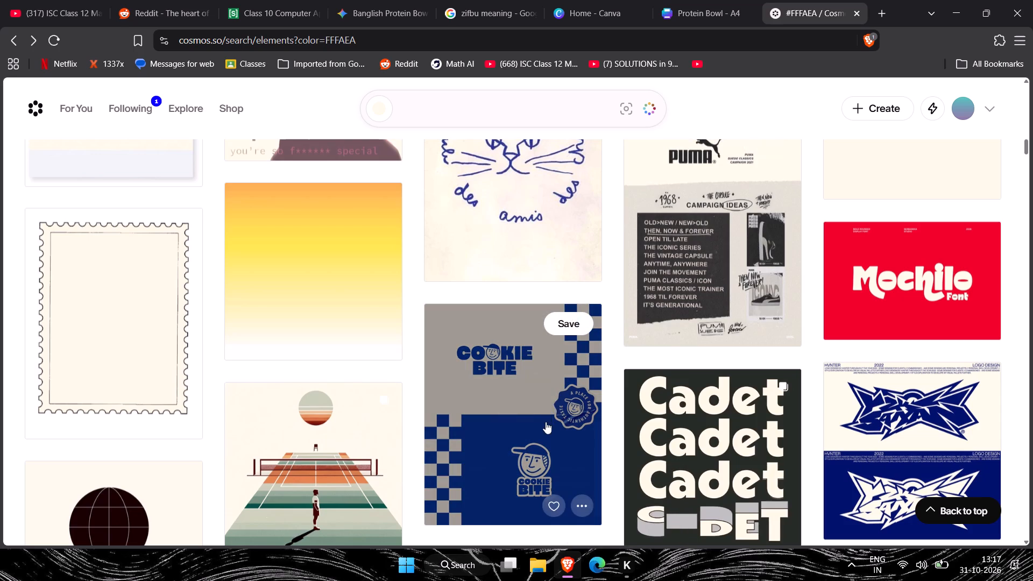
Open the browser's extension manager, search the installed extensions for "color", and clear the search.
{"action": "left_click", "coordinate": [997, 42]}
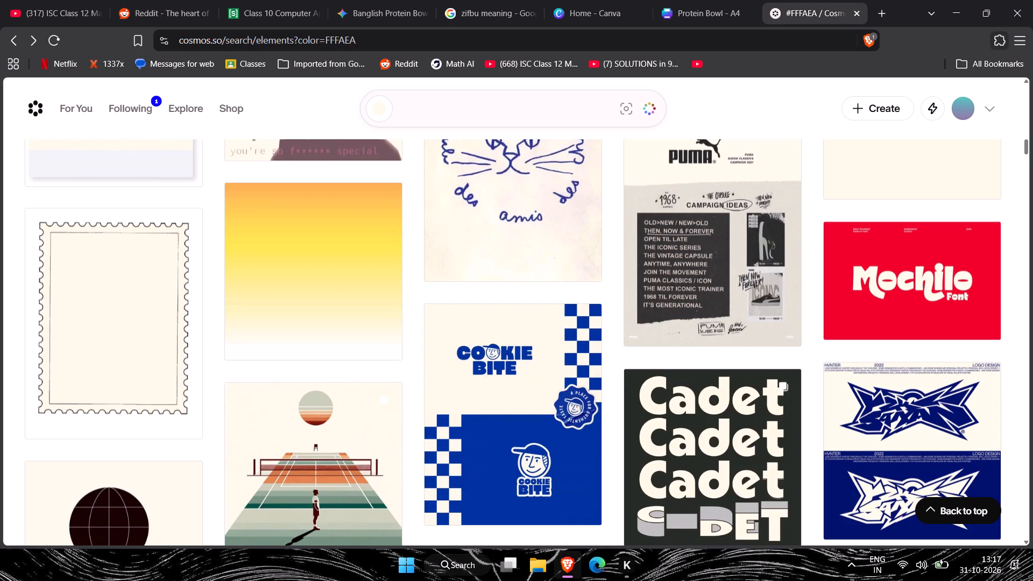
{"action": "left_click", "coordinate": [867, 312]}
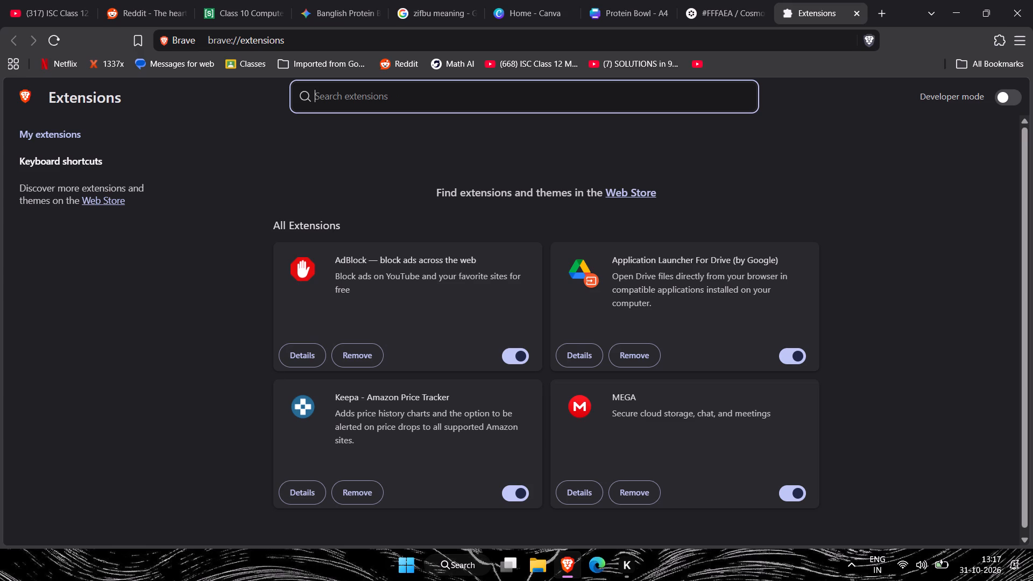
{"action": "type", "text": "color"}
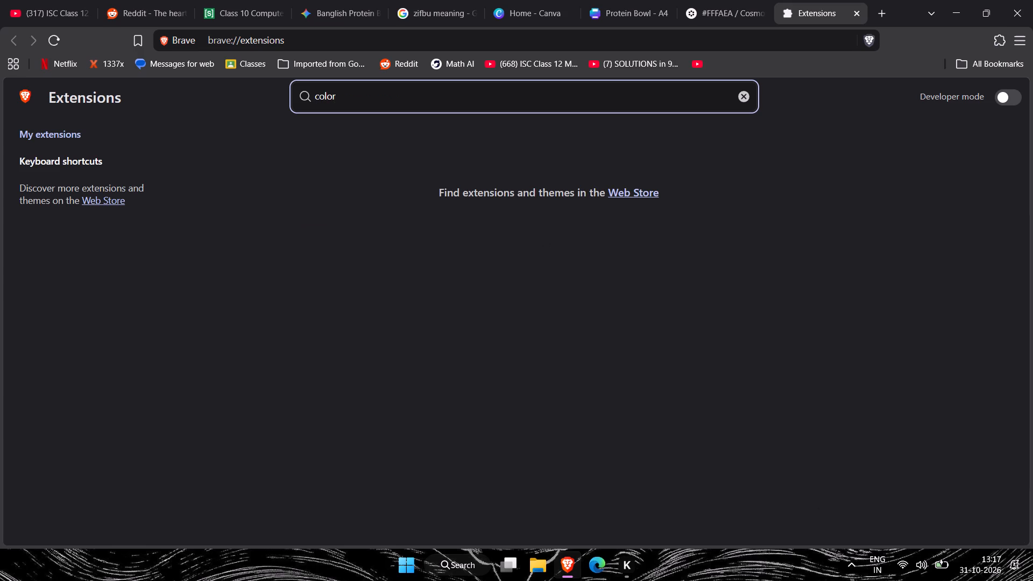
{"action": "key", "text": "BackSpace"}
{"action": "key", "text": "BackSpace"}
{"action": "key", "text": "BackSpace"}
{"action": "key", "text": "BackSpace"}
{"action": "key", "text": "BackSpace"}
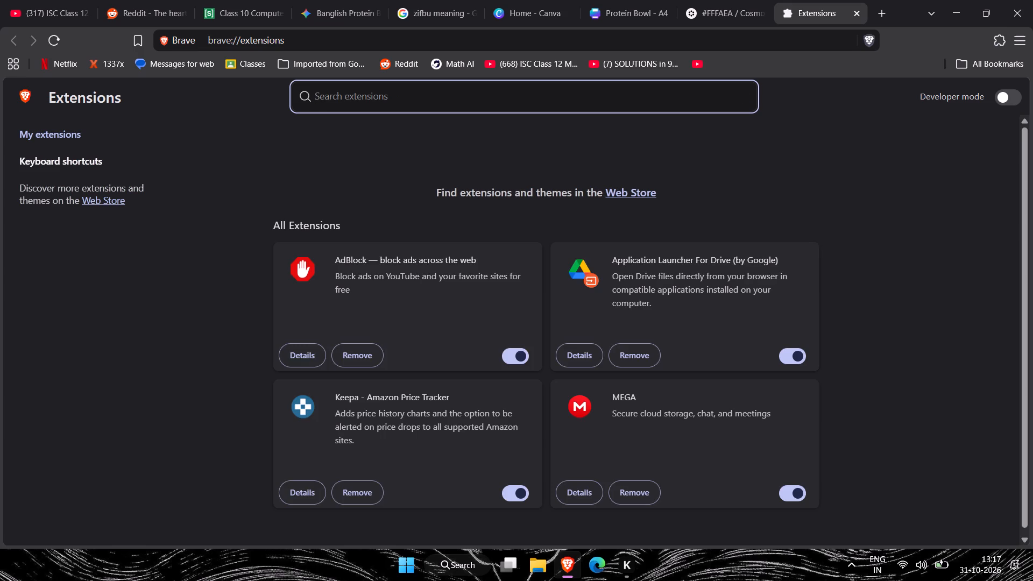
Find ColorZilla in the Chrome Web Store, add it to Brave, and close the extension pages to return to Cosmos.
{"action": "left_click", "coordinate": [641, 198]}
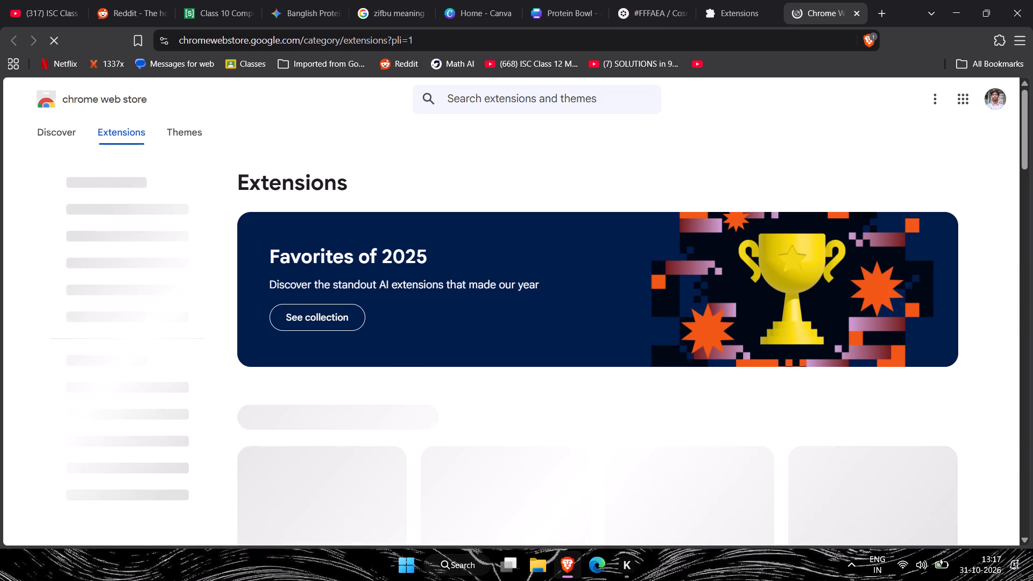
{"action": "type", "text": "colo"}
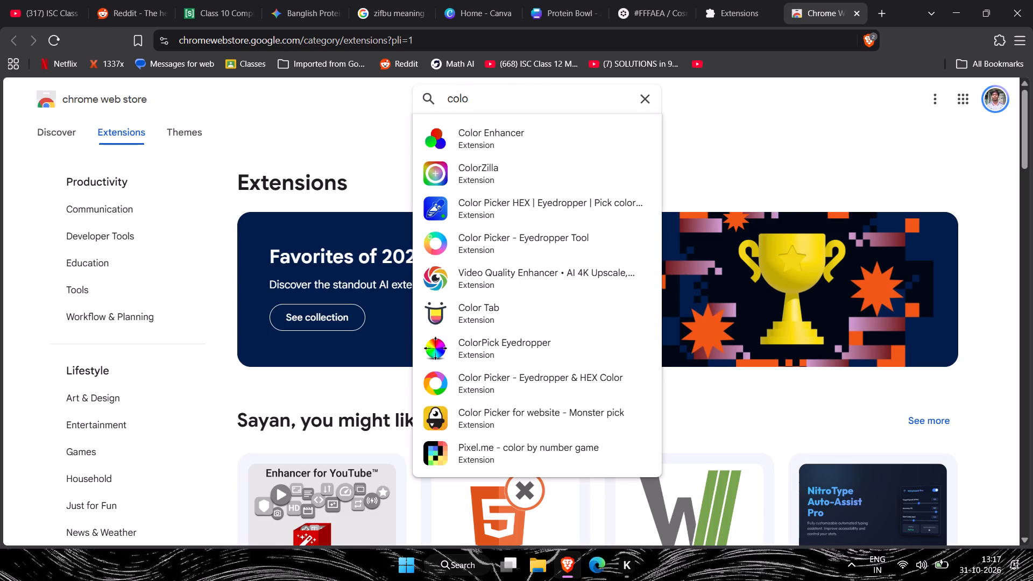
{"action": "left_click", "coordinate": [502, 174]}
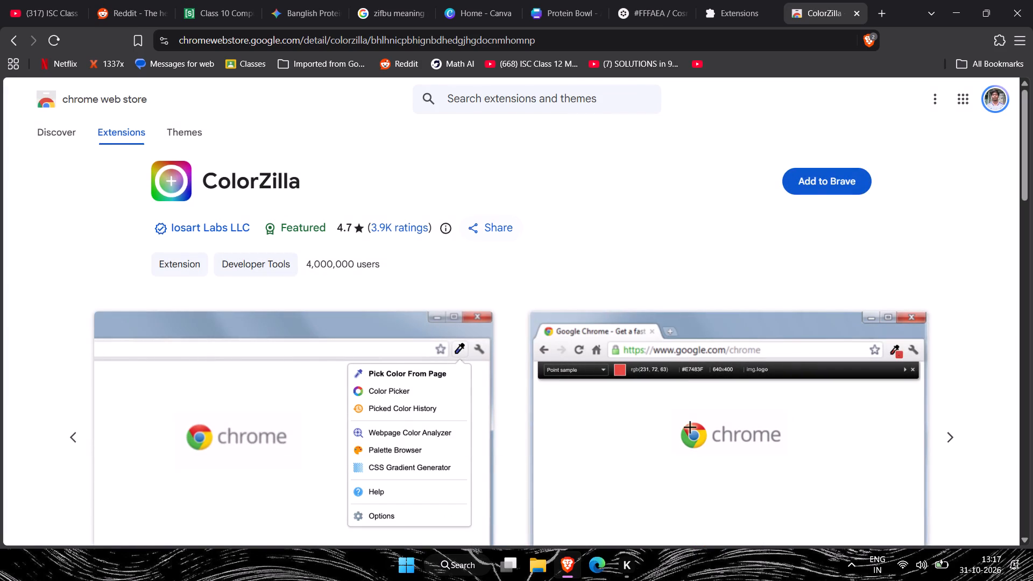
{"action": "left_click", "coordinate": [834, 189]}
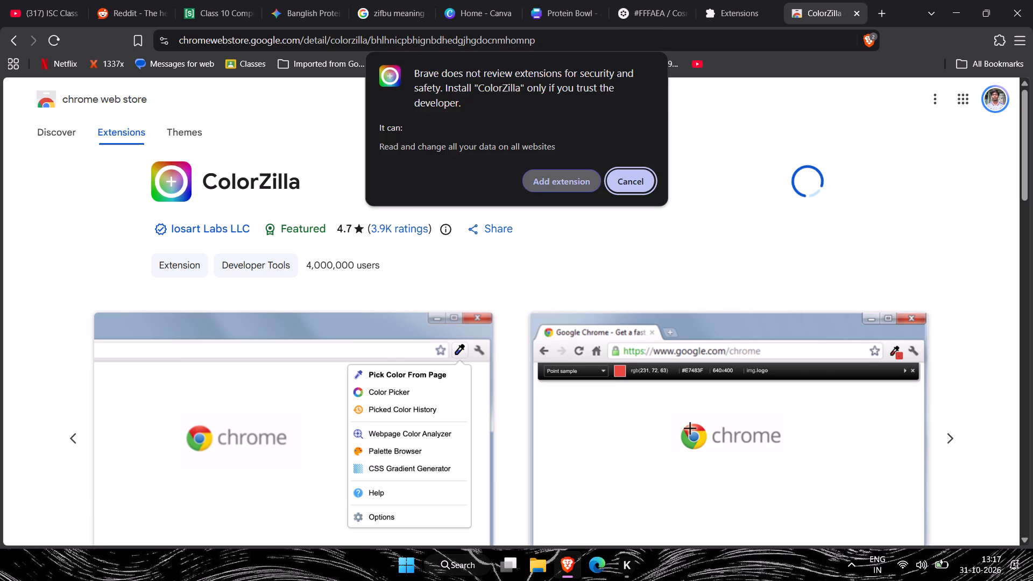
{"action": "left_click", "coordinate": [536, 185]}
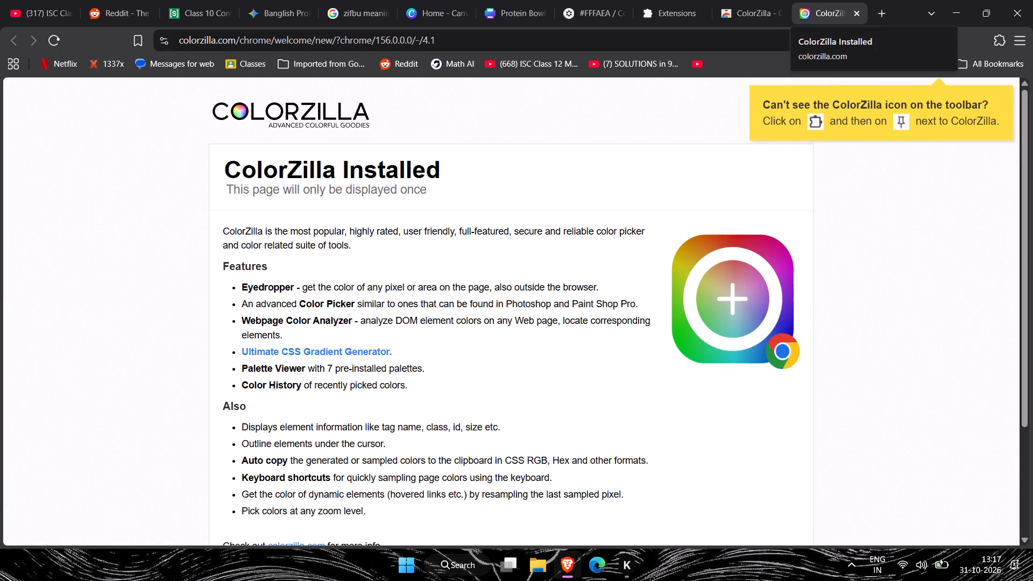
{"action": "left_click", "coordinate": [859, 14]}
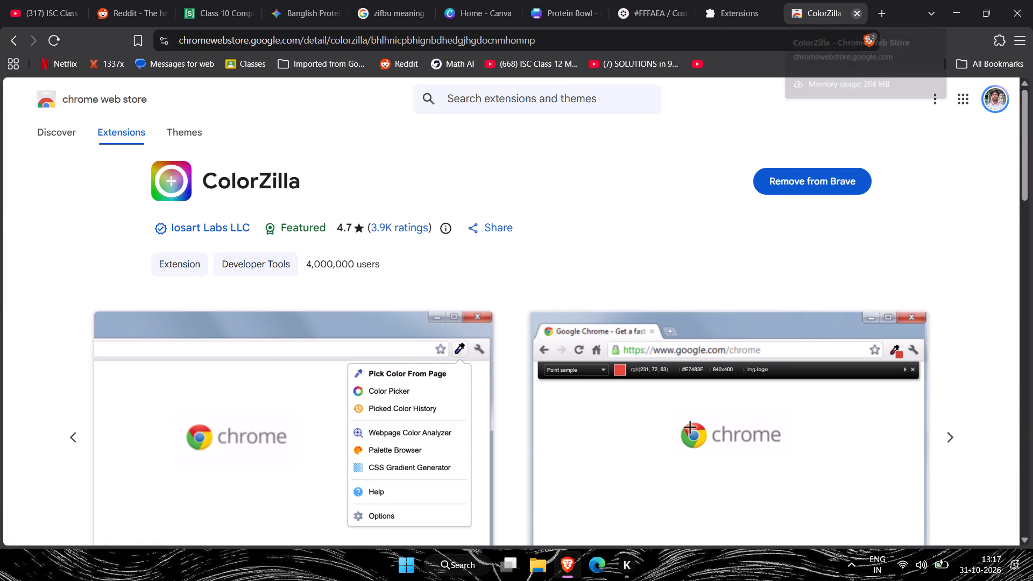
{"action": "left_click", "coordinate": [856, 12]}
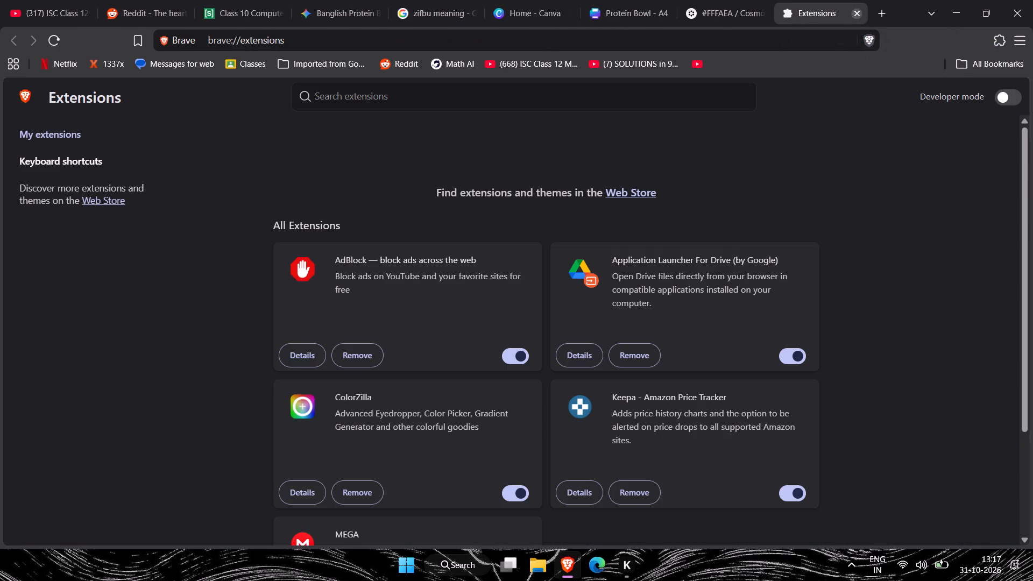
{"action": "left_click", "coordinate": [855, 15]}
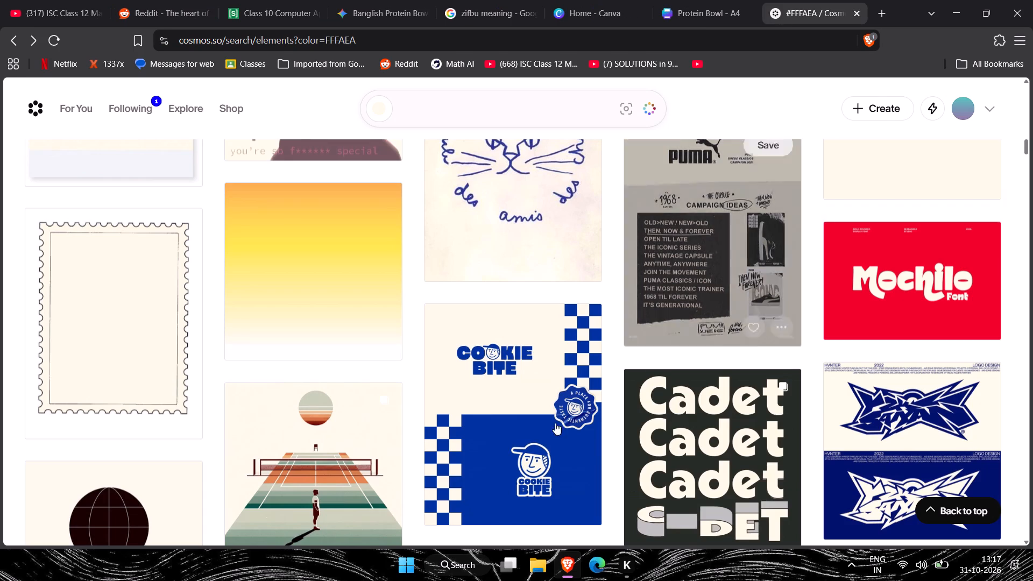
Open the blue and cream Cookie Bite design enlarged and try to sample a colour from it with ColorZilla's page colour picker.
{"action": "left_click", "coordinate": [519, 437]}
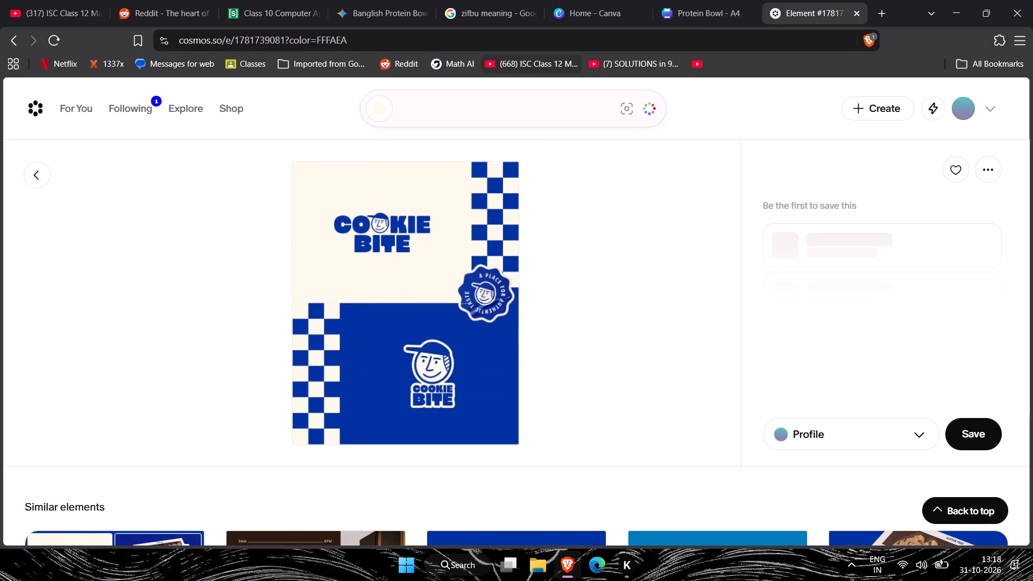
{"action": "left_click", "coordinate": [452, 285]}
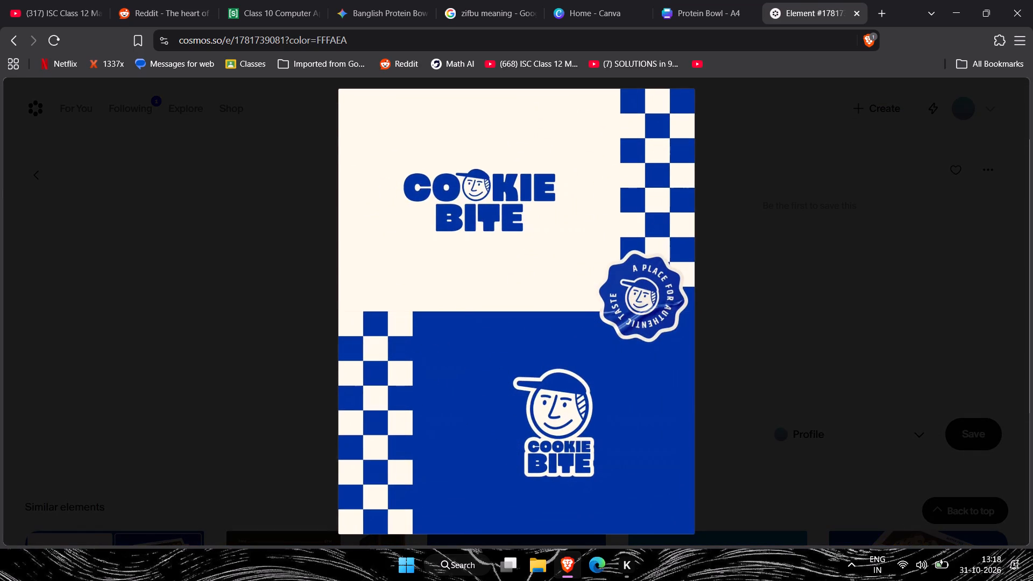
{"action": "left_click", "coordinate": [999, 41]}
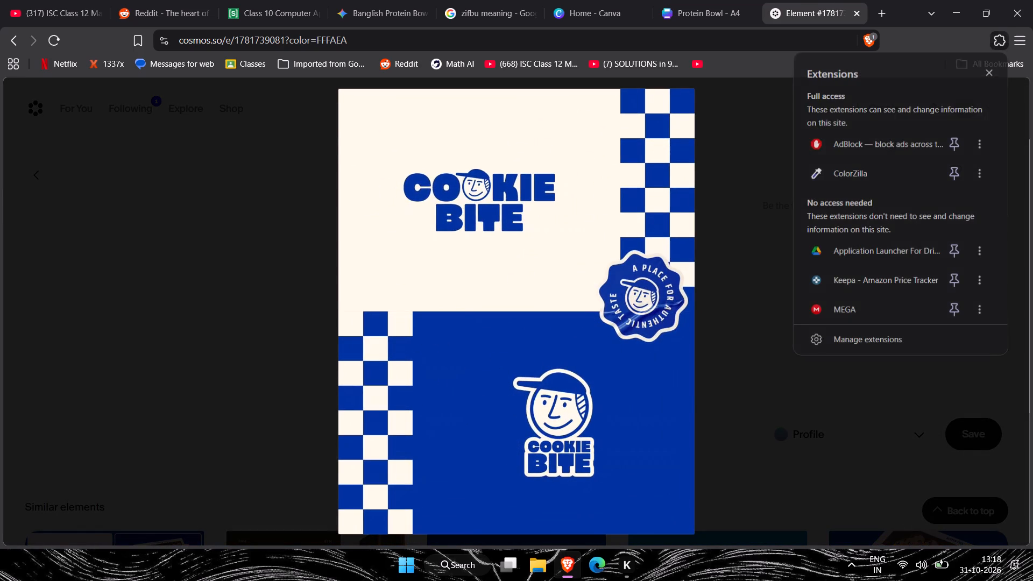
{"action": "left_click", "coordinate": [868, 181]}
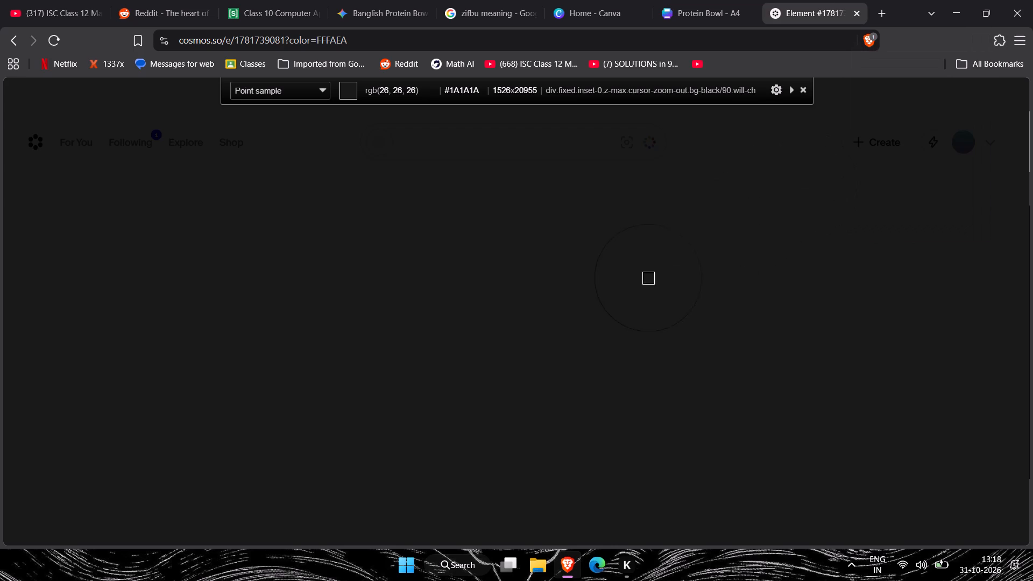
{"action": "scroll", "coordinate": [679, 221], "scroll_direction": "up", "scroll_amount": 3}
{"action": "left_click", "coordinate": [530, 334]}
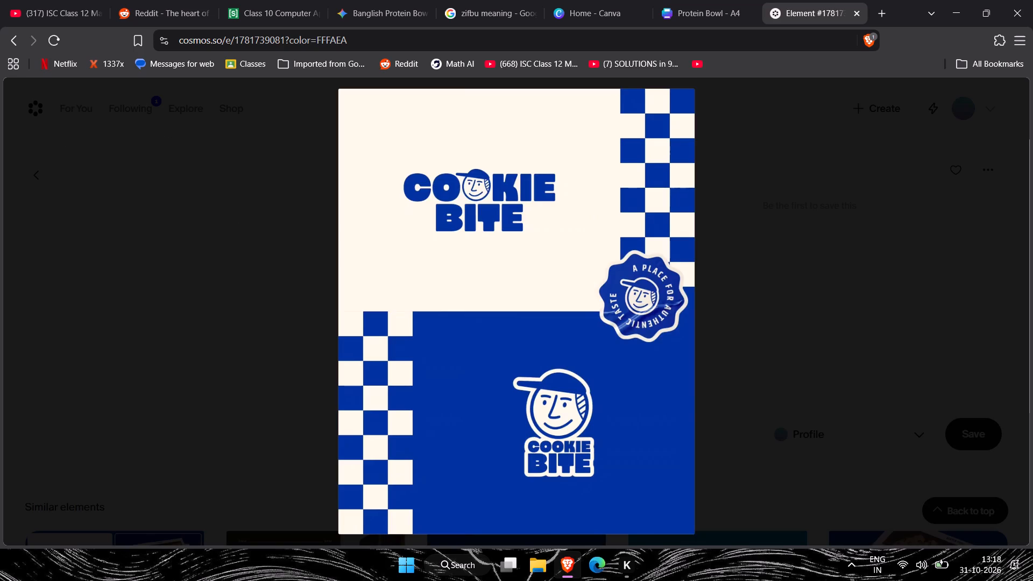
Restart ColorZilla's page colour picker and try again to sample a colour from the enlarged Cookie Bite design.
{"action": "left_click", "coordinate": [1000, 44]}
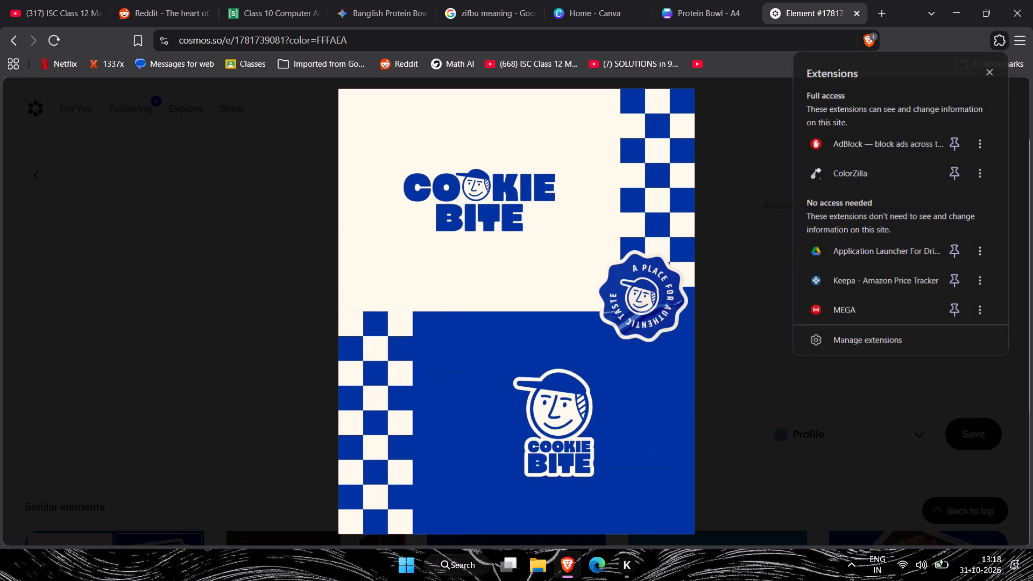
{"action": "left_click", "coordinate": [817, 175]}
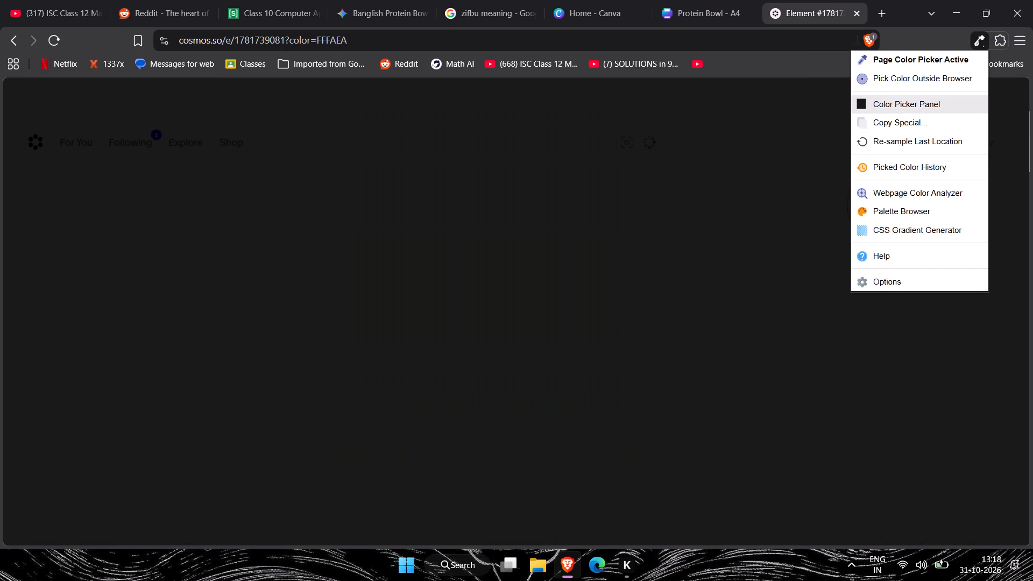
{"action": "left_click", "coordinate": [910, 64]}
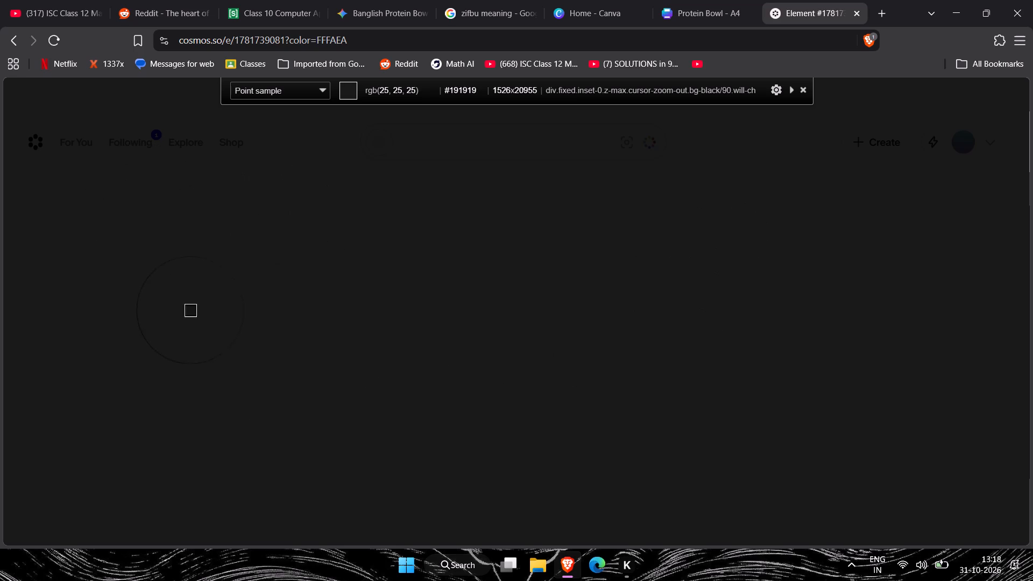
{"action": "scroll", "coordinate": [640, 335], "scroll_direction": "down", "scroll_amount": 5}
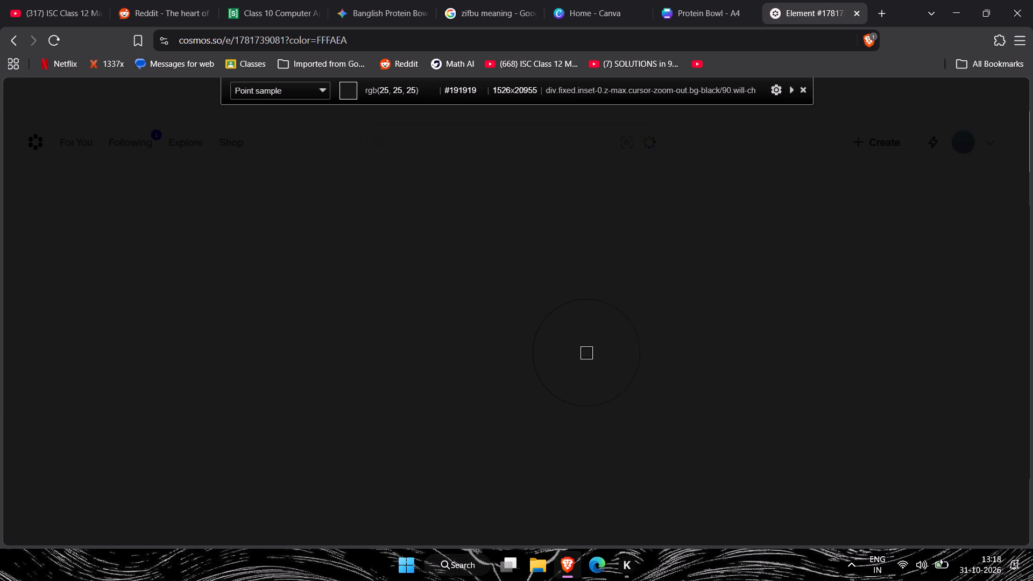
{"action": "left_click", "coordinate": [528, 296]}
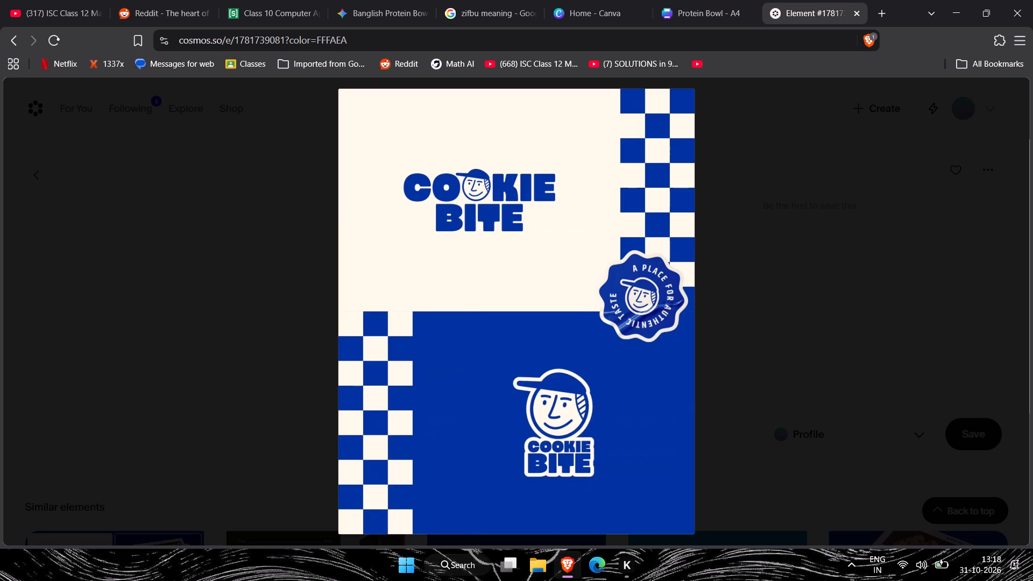
Return to the #FFFAEA results, reopen the Cookie Bite design, and look through its similar elements.
{"action": "left_click", "coordinate": [9, 40]}
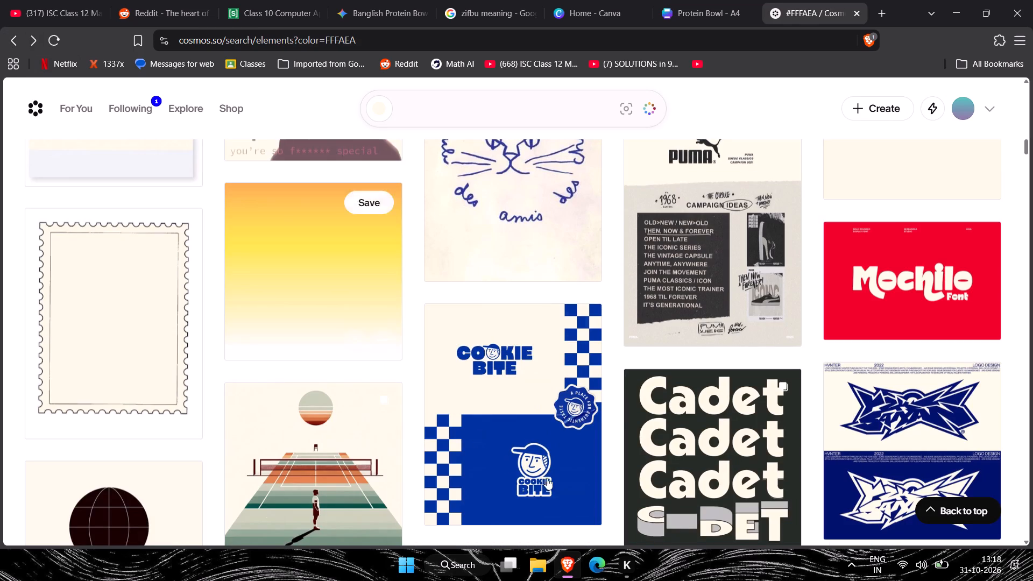
{"action": "left_click", "coordinate": [535, 448]}
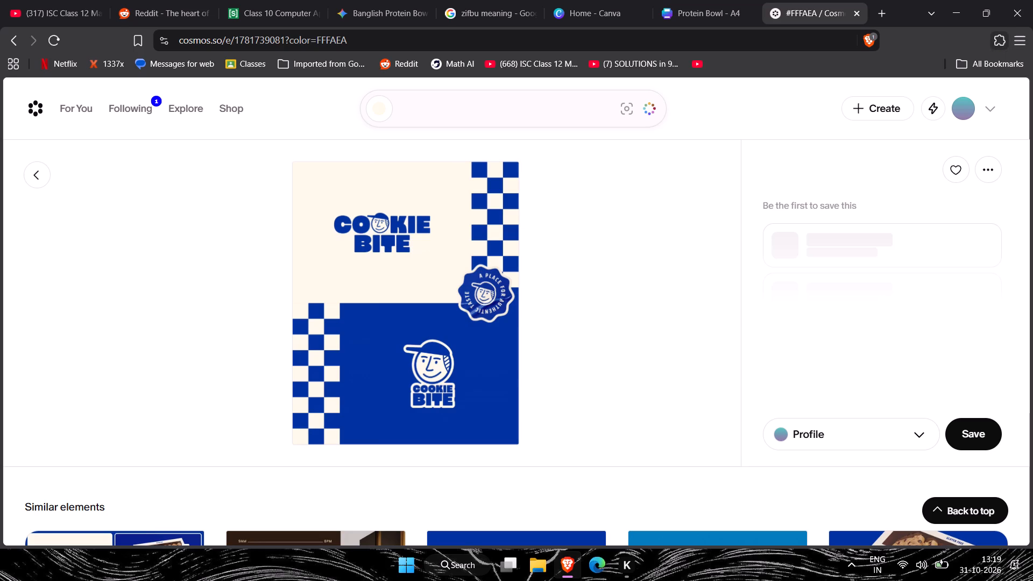
{"action": "scroll", "coordinate": [251, 421], "scroll_direction": "down", "scroll_amount": 2}
{"action": "scroll", "coordinate": [400, 399], "scroll_direction": "down", "scroll_amount": 2}
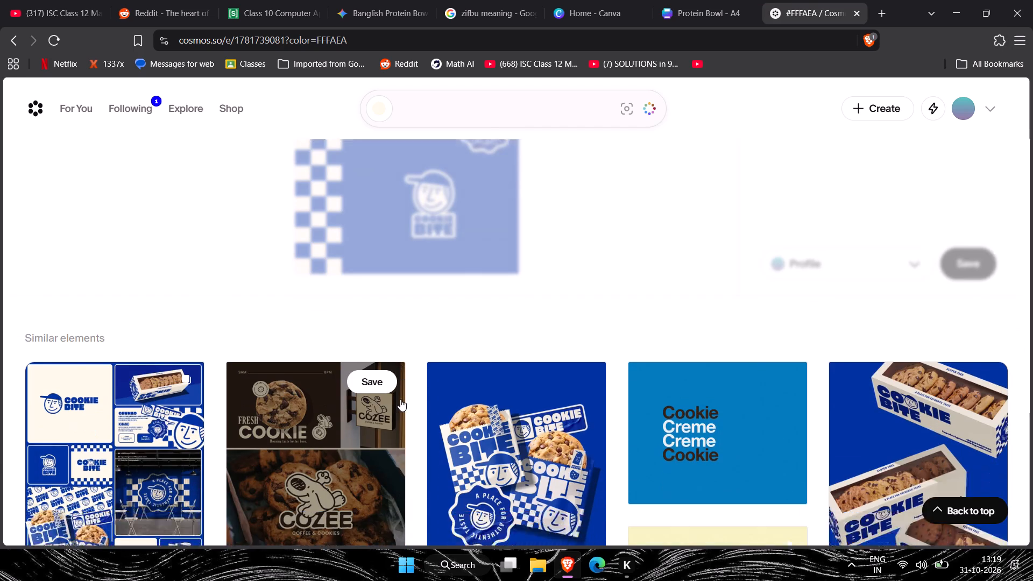
{"action": "scroll", "coordinate": [400, 399], "scroll_direction": "down", "scroll_amount": 1}
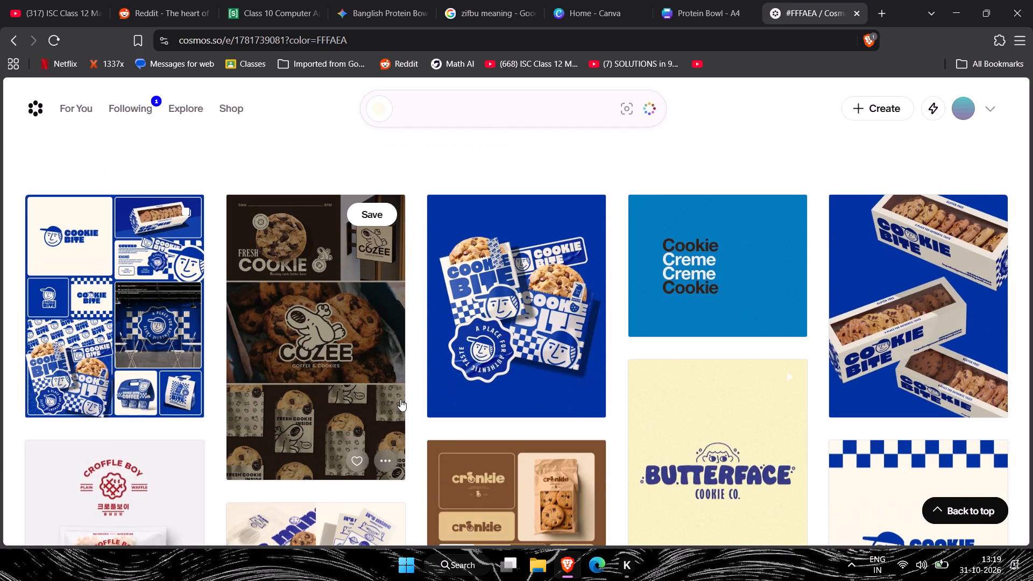
{"action": "scroll", "coordinate": [400, 399], "scroll_direction": "up", "scroll_amount": 8}
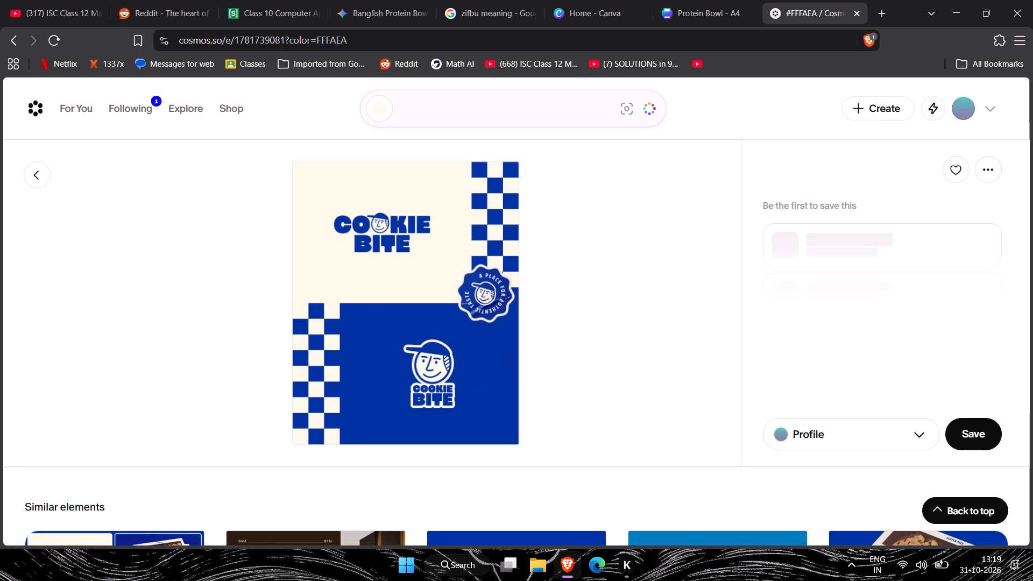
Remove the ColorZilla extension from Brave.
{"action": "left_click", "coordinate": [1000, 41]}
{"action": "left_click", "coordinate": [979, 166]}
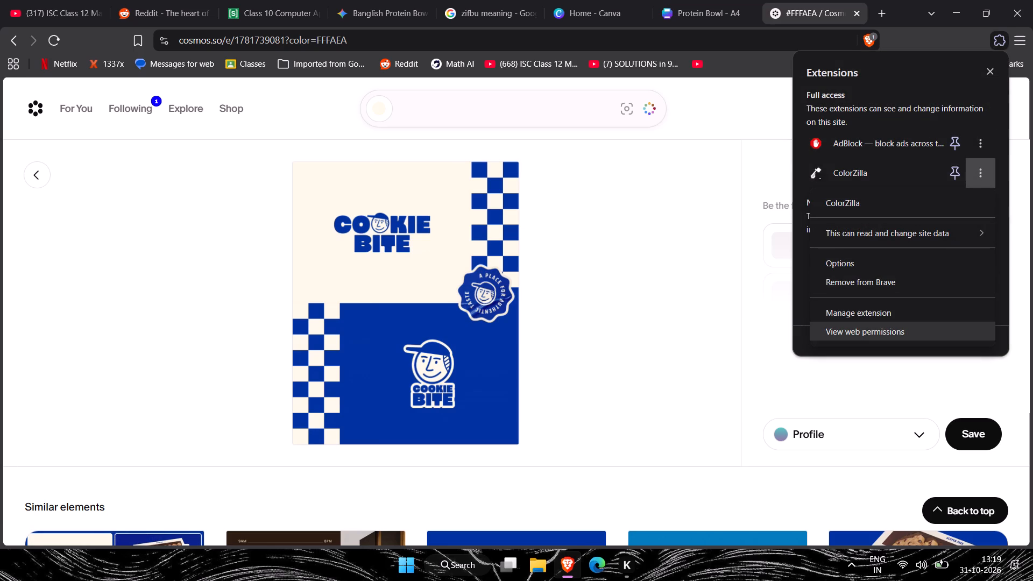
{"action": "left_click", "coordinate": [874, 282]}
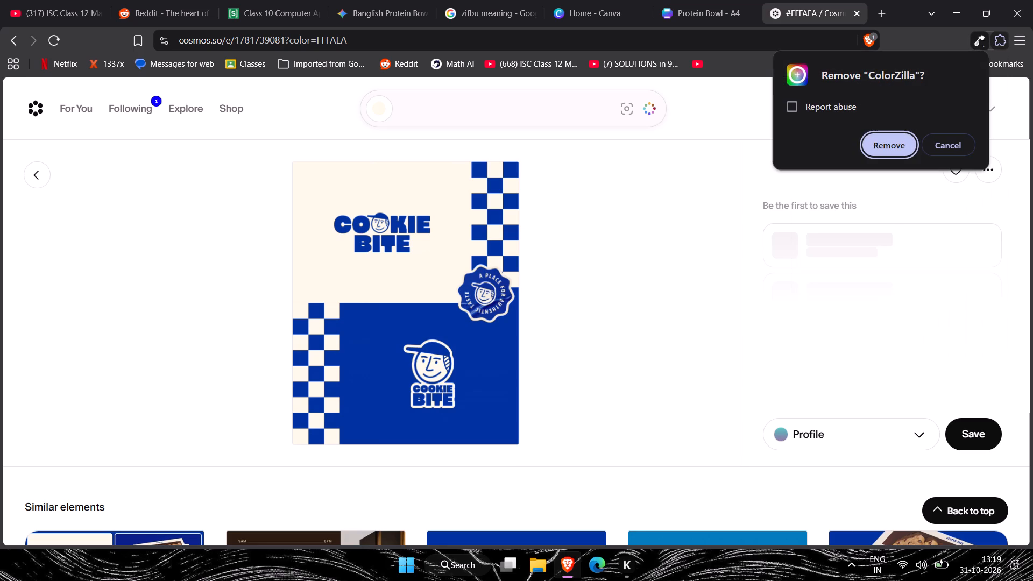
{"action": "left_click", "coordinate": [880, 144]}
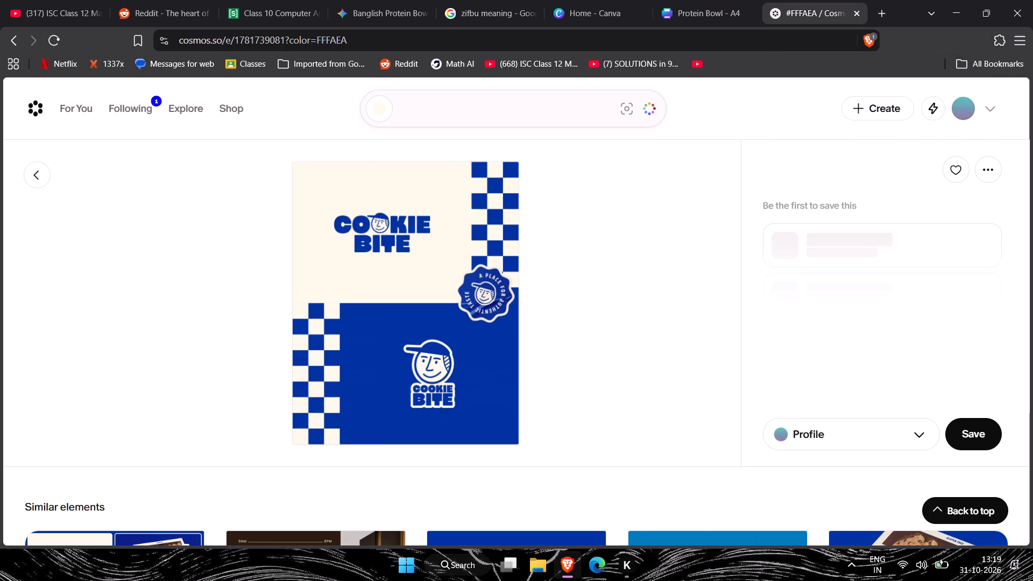
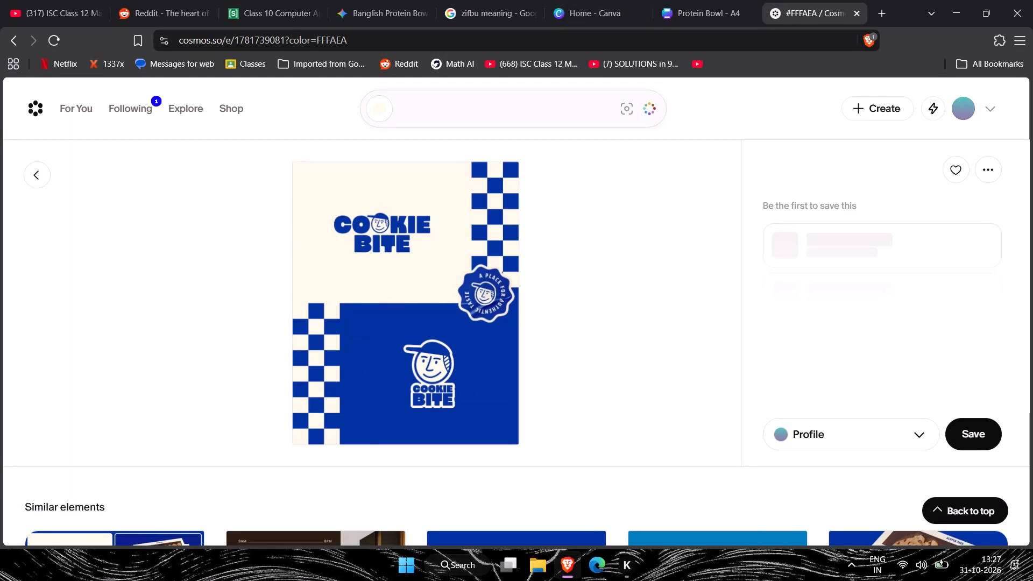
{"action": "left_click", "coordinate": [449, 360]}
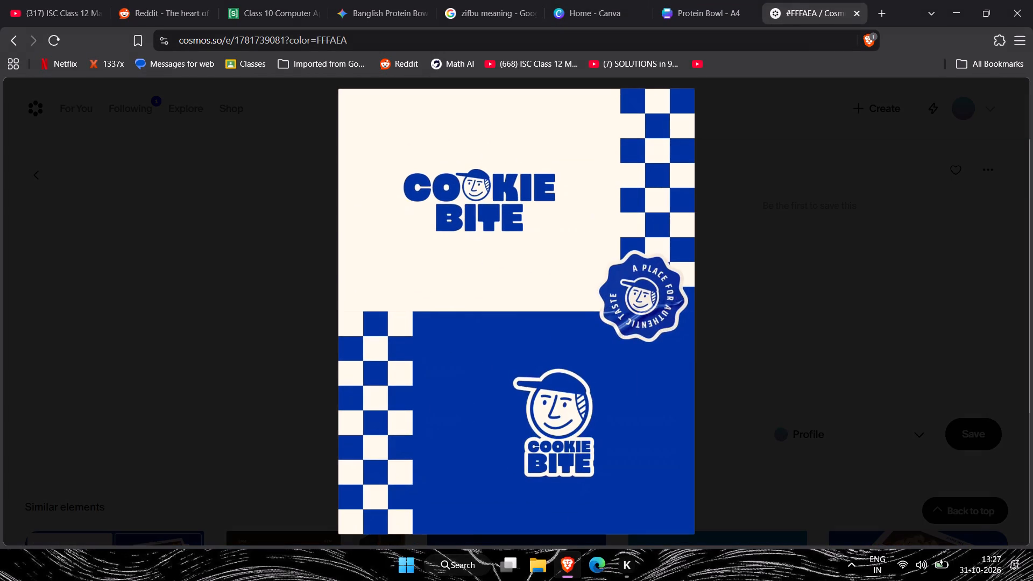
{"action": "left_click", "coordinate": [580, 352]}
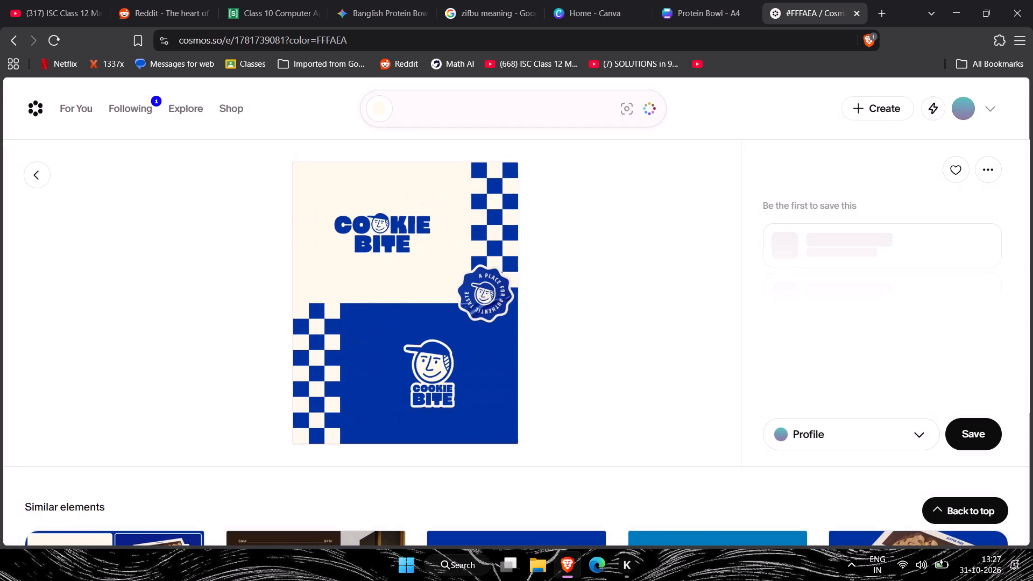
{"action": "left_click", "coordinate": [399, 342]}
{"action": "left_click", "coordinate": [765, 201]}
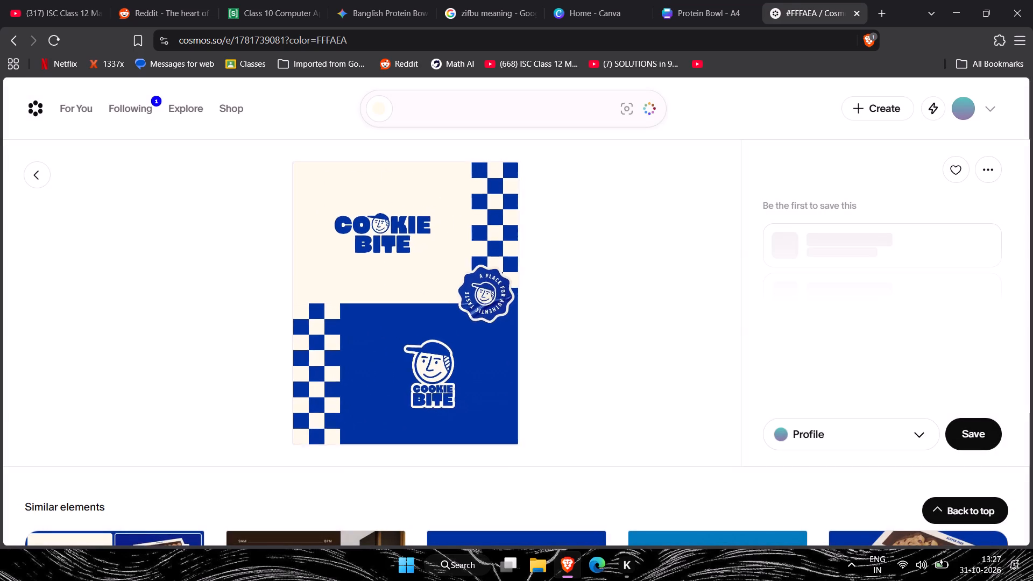
Search Google in a new tab for "color zilla doesnt work on cosmos".
{"action": "left_click", "coordinate": [876, 9]}
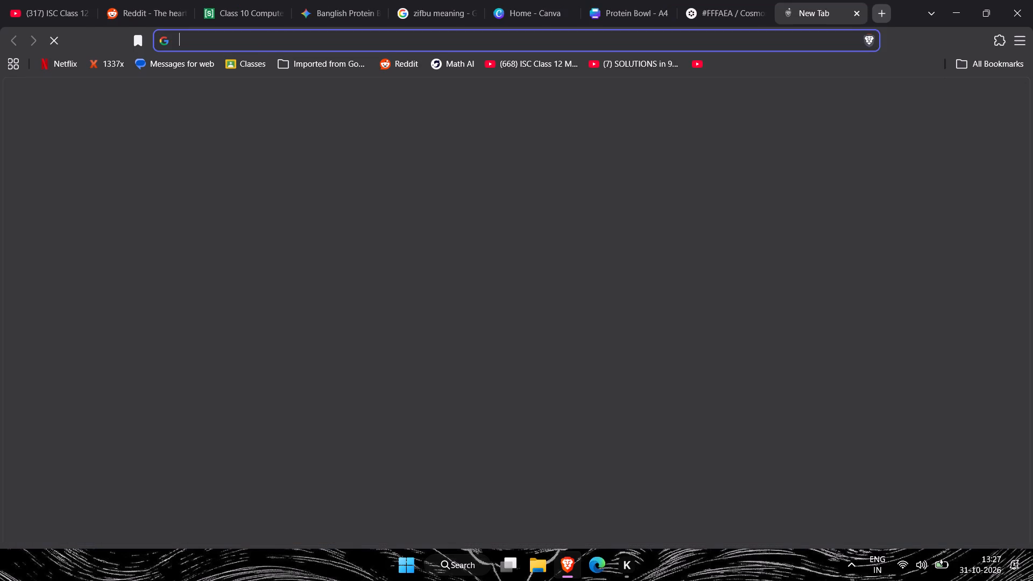
{"action": "type", "text": "color zilla"}
{"action": "key", "text": "space"}
{"action": "type", "text": "doesnt"}
{"action": "key", "text": "space"}
{"action": "type", "text": "wo"}
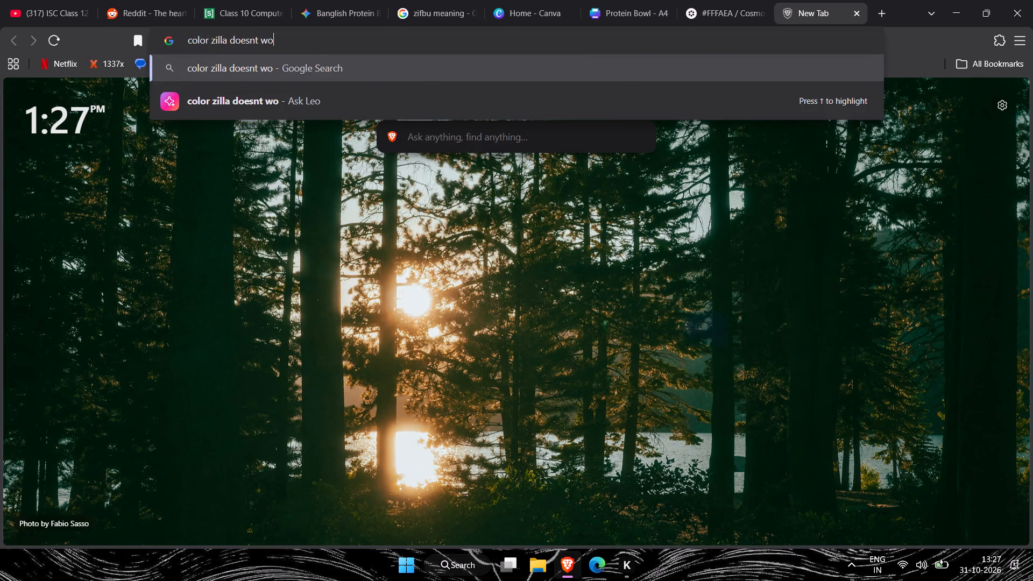
{"action": "type", "text": "rkm"}
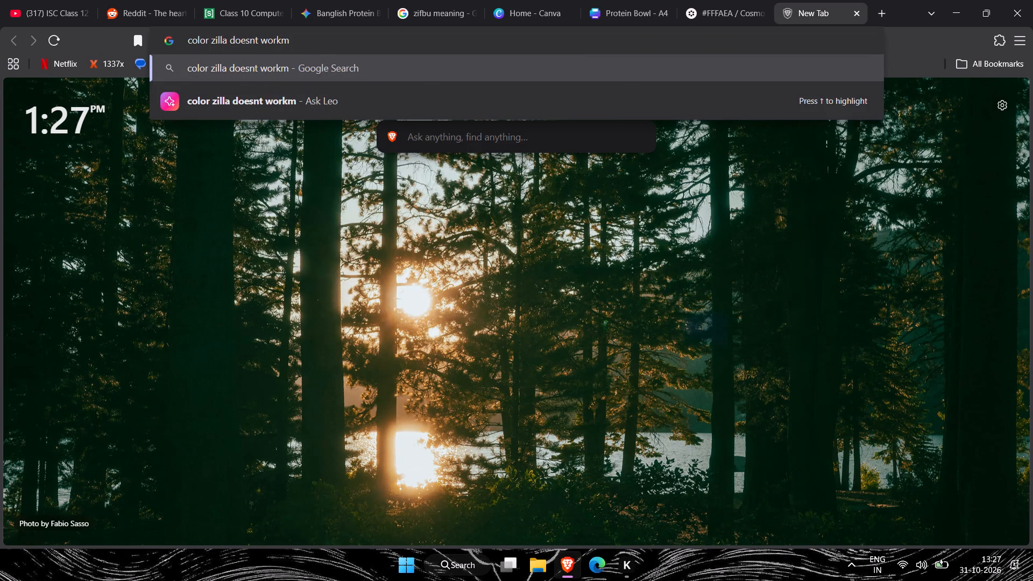
{"action": "key", "text": "BackSpace"}
{"action": "key", "text": "space"}
{"action": "type", "text": "on cosmos"}
{"action": "key", "text": "Return"}
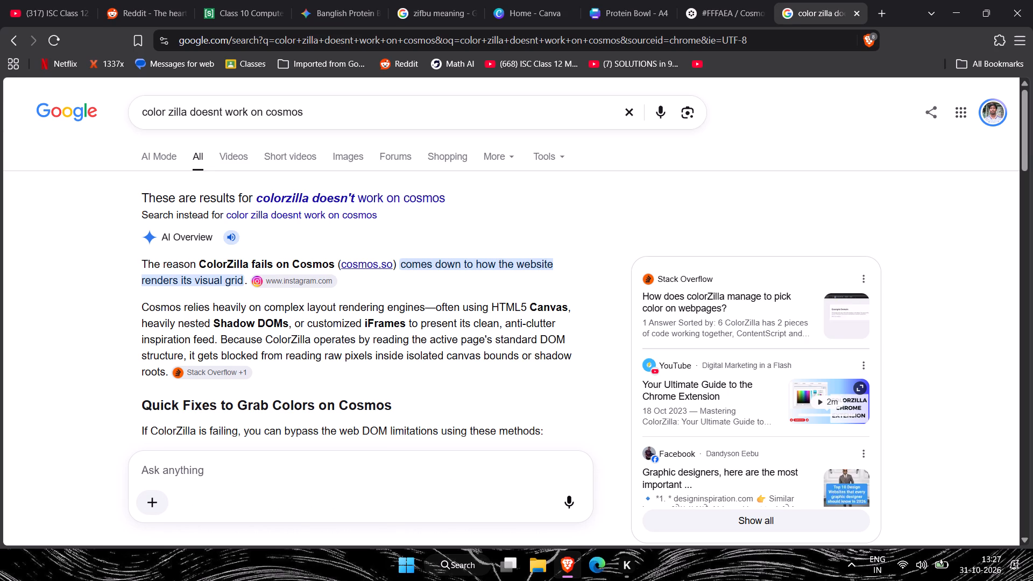
Read the AI Overview's suggested fixes for grabbing colours on Cosmos.
{"action": "scroll", "coordinate": [424, 380], "scroll_direction": "down", "scroll_amount": 1}
{"action": "scroll", "coordinate": [352, 358], "scroll_direction": "down", "scroll_amount": 1}
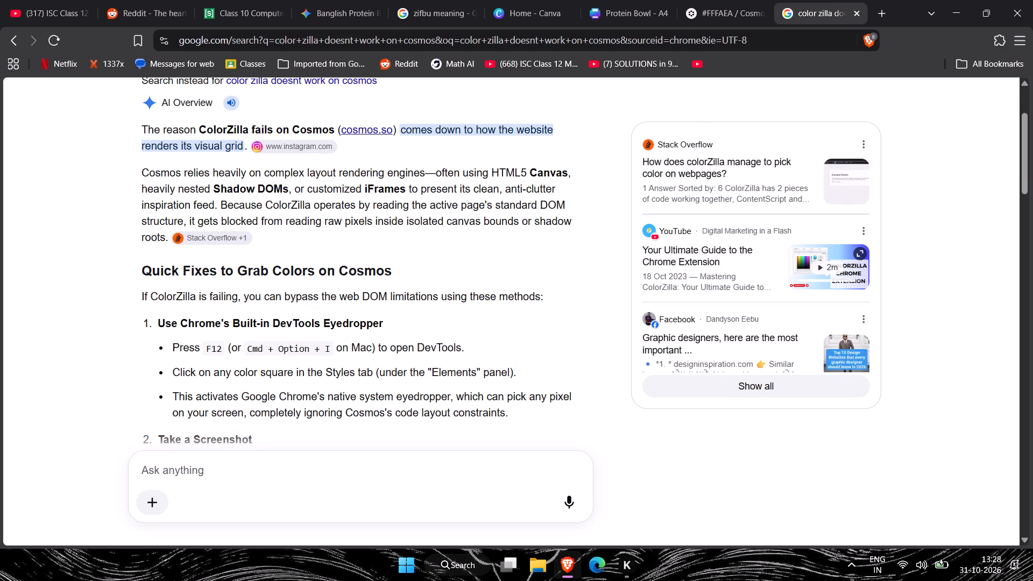
{"action": "scroll", "coordinate": [344, 363], "scroll_direction": "down", "scroll_amount": 1}
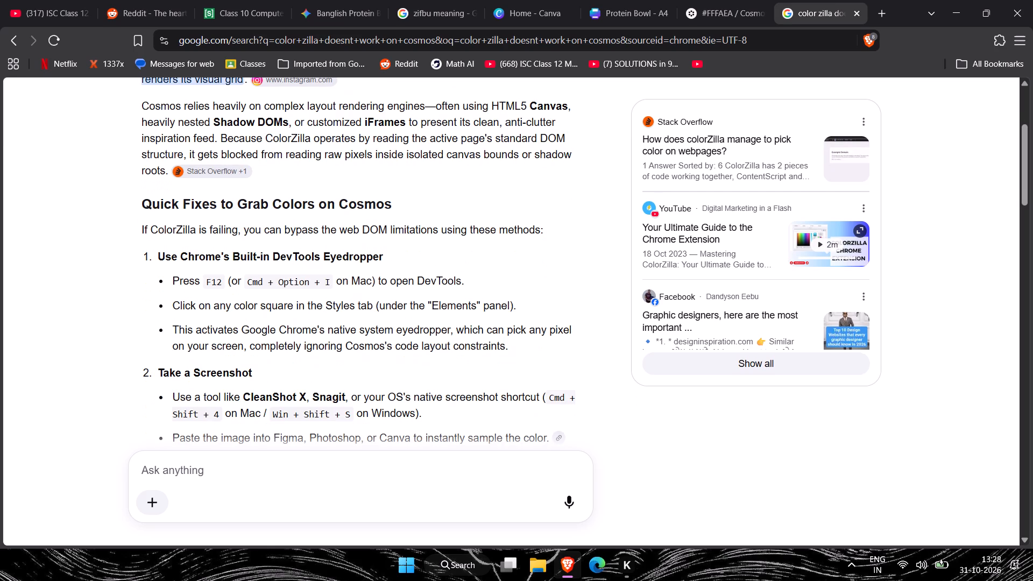
{"action": "scroll", "coordinate": [345, 362], "scroll_direction": "down", "scroll_amount": 1}
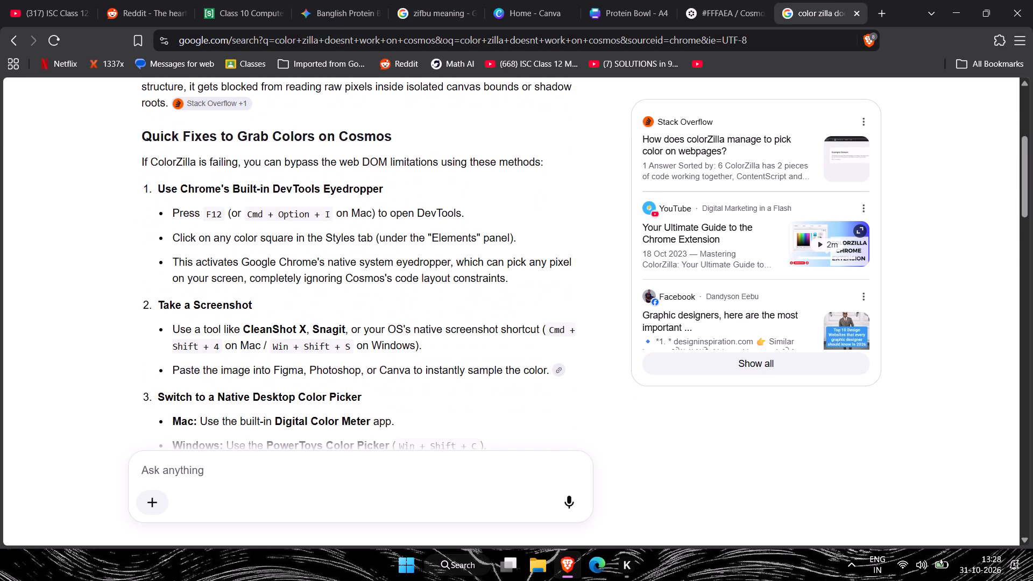
{"action": "scroll", "coordinate": [356, 355], "scroll_direction": "down", "scroll_amount": 1}
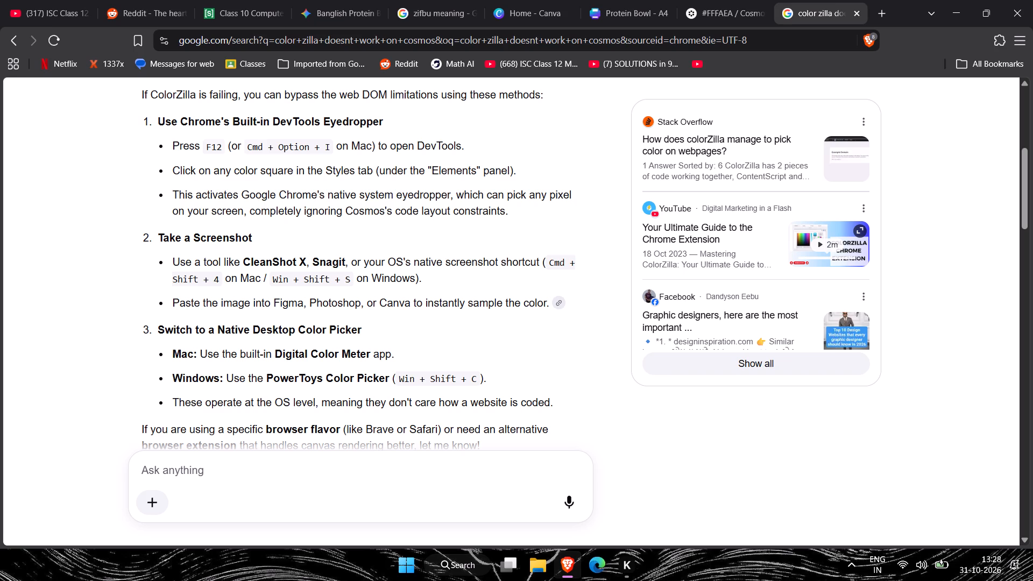
{"action": "scroll", "coordinate": [390, 342], "scroll_direction": "up", "scroll_amount": 2}
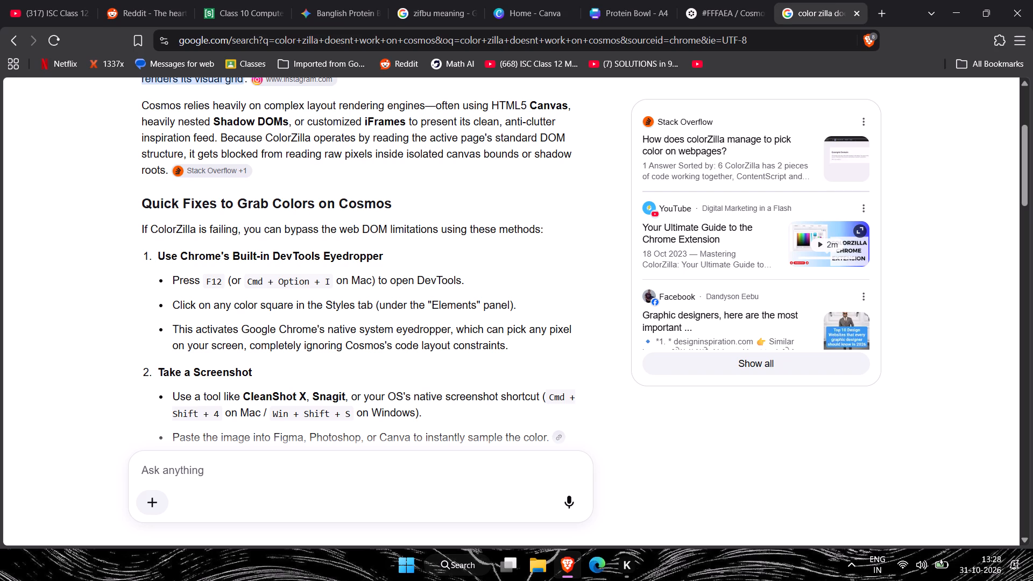
{"action": "key", "text": "Page_Down"}
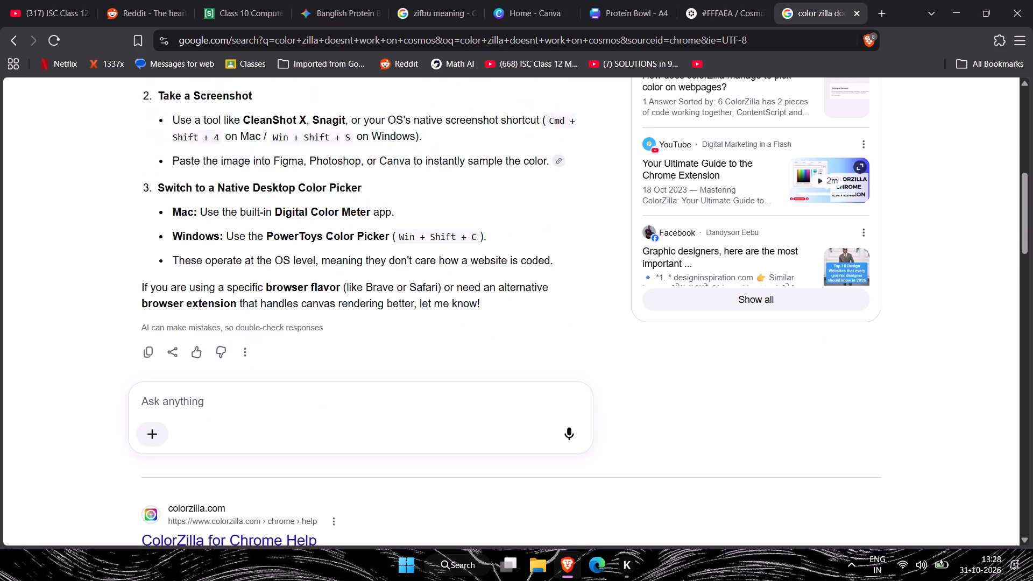
{"action": "scroll", "coordinate": [820, 436], "scroll_direction": "up", "scroll_amount": 2}
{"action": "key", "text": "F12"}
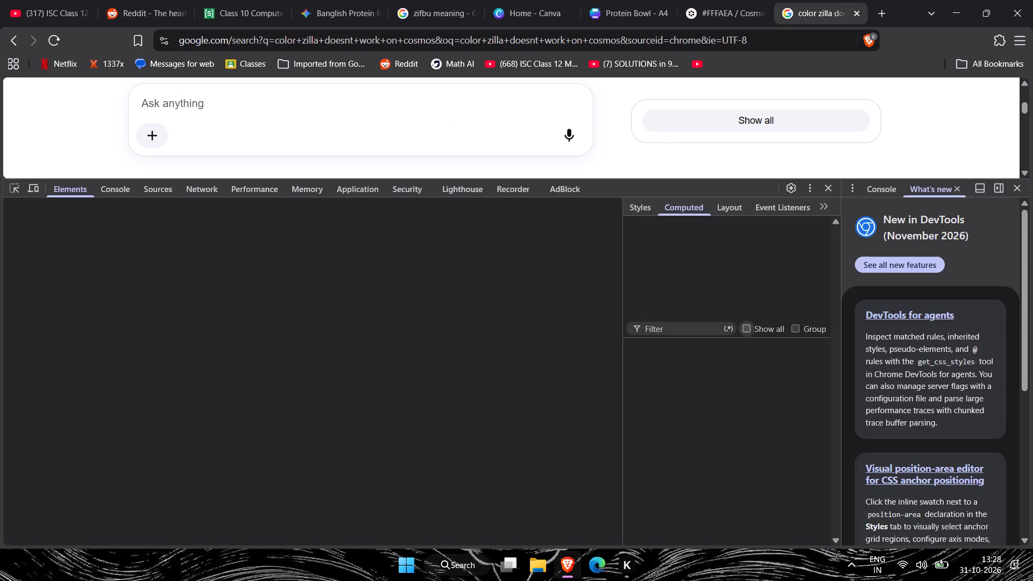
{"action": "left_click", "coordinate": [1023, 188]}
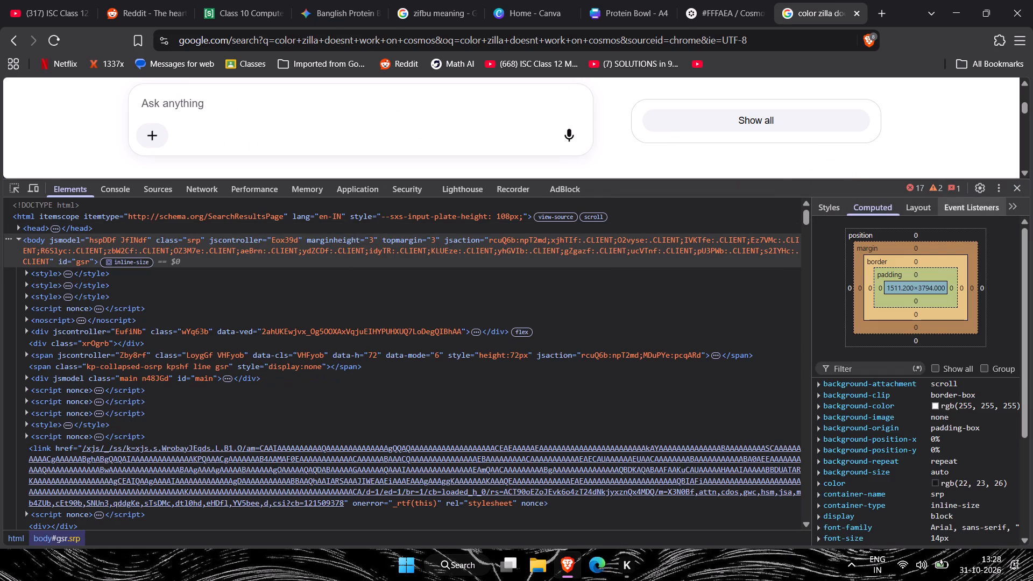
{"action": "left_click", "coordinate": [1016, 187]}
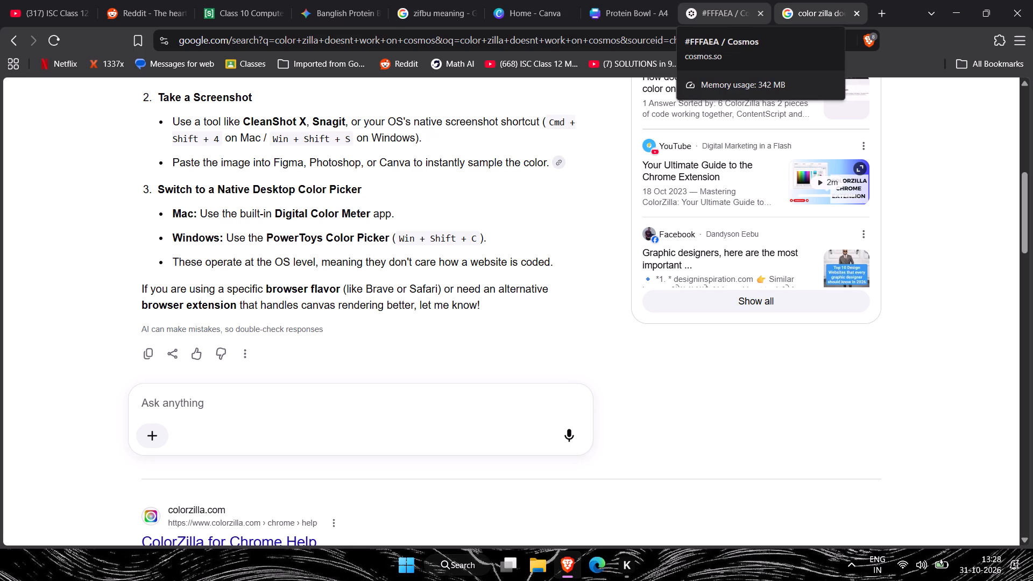
Return to the Cosmos page, enlarge the Cookie Bite design, and examine the page's elements and computed properties in DevTools.
{"action": "scroll", "coordinate": [395, 218], "scroll_direction": "up", "scroll_amount": 3}
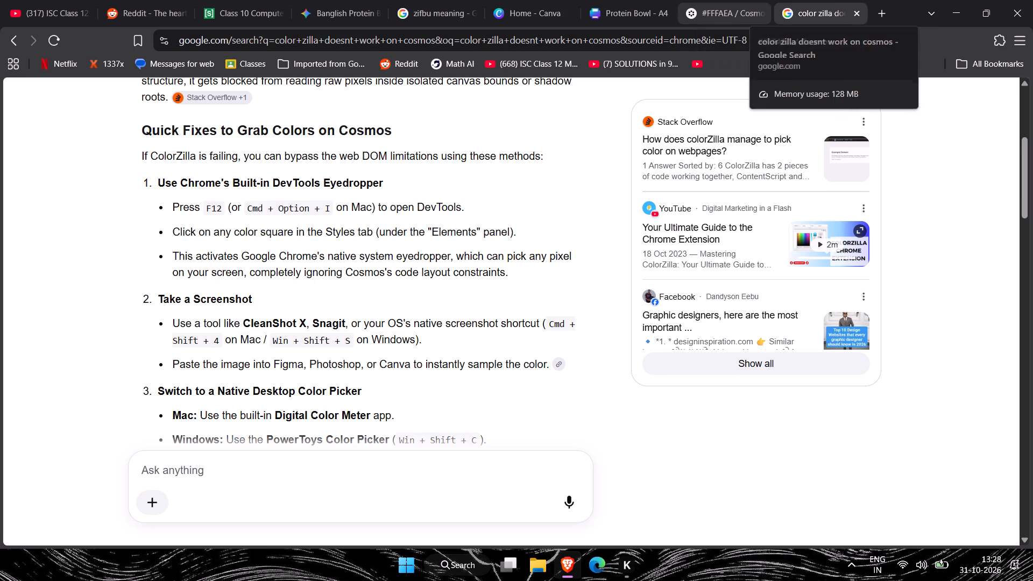
{"action": "left_click", "coordinate": [750, 4]}
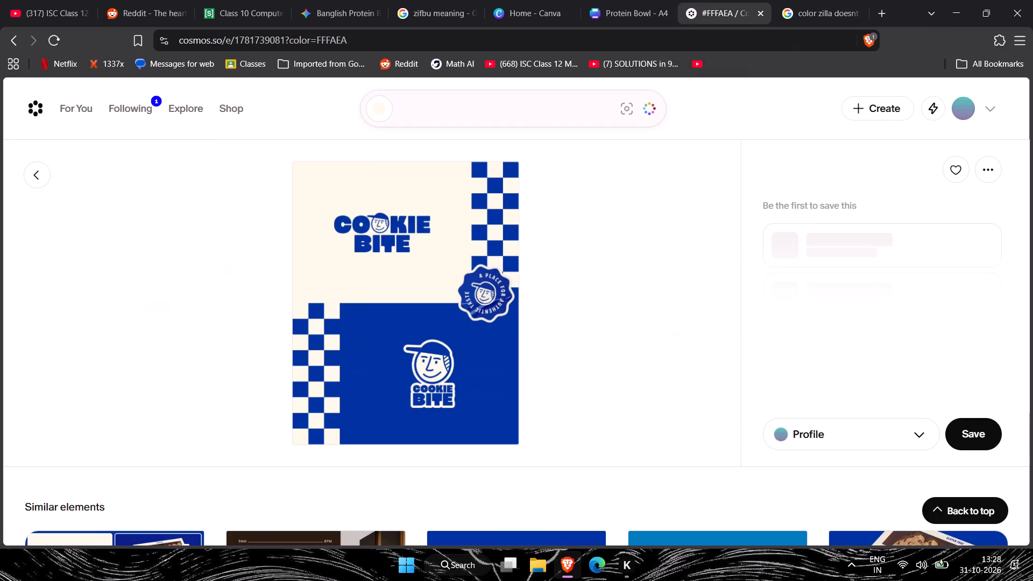
{"action": "left_click", "coordinate": [473, 316]}
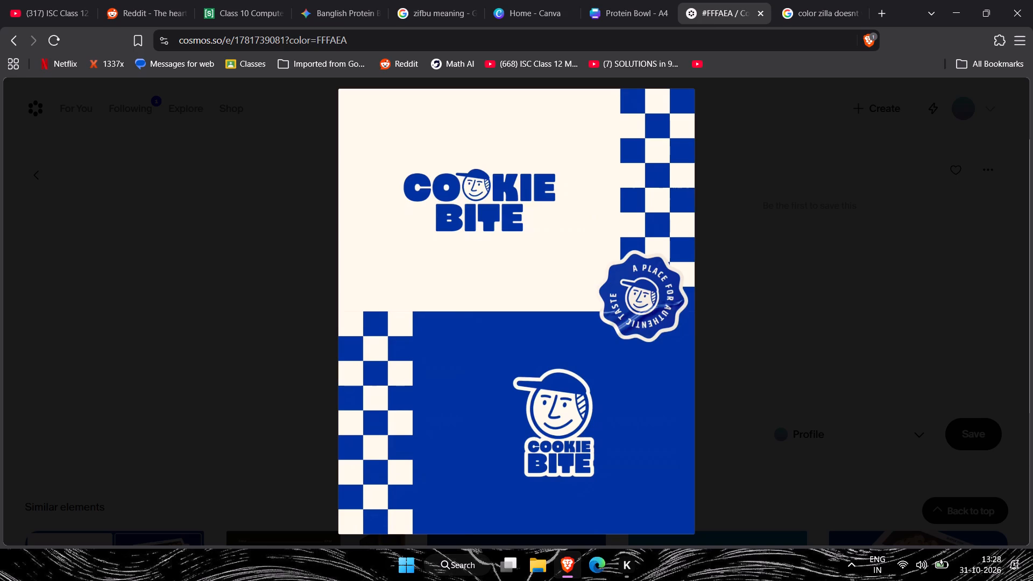
{"action": "key", "text": "F12"}
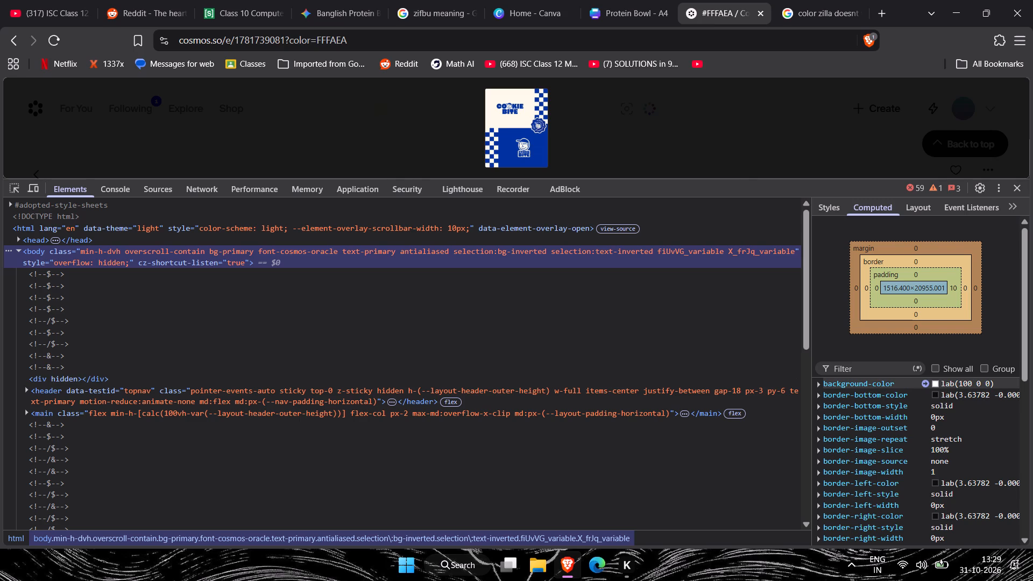
{"action": "left_click", "coordinate": [819, 384]}
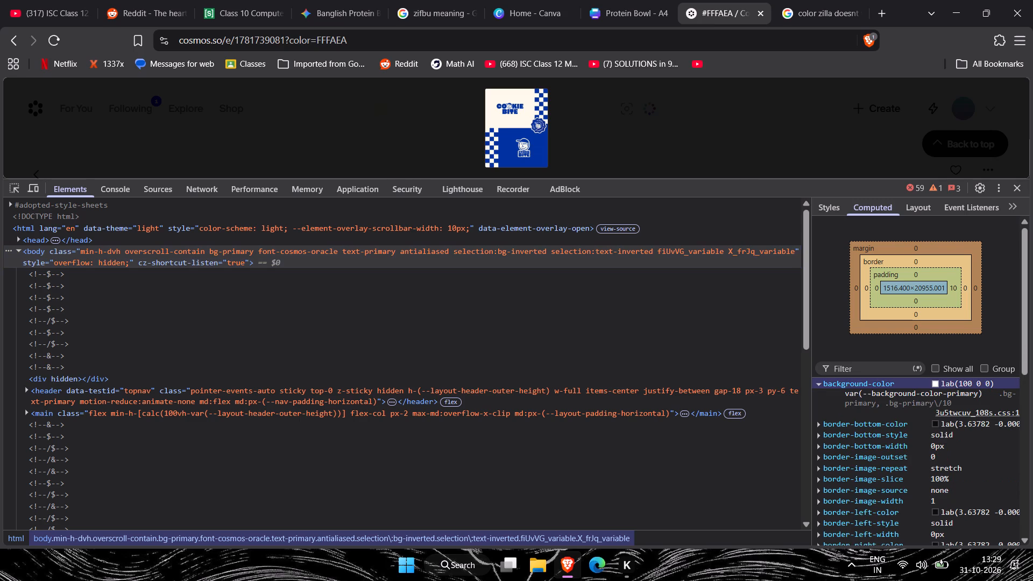
{"action": "left_click", "coordinate": [819, 384]}
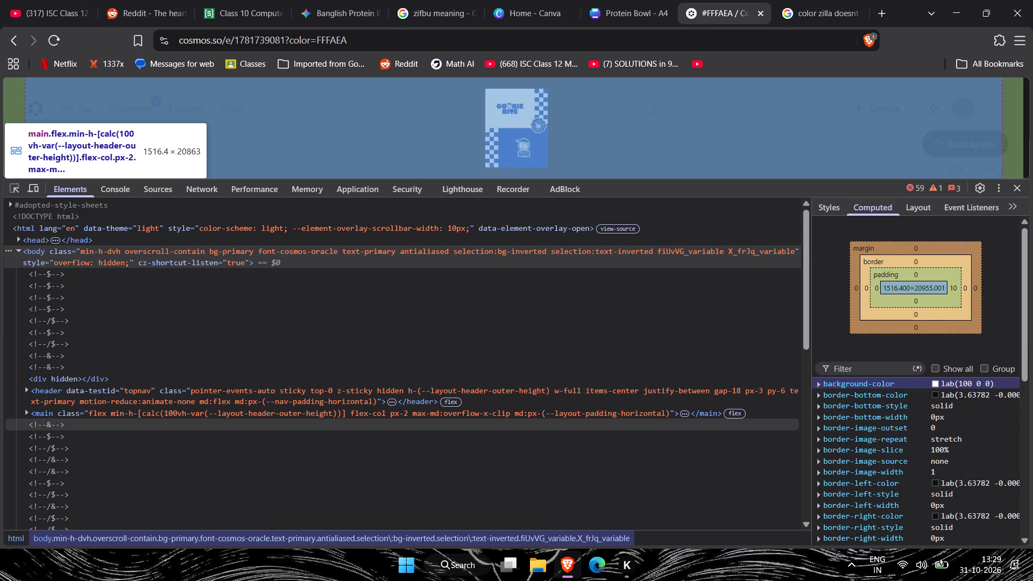
{"action": "scroll", "coordinate": [131, 437], "scroll_direction": "down", "scroll_amount": 2}
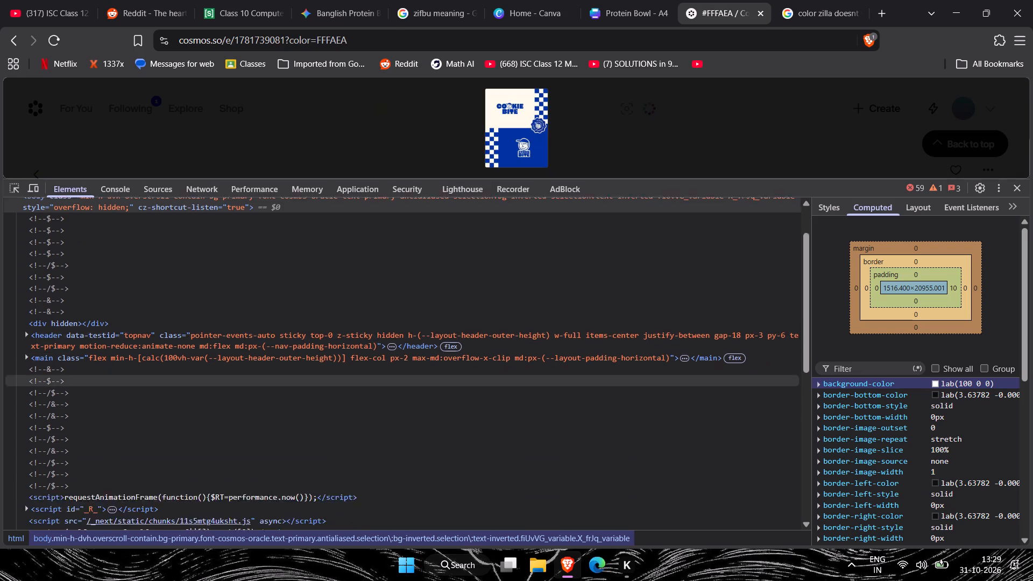
{"action": "scroll", "coordinate": [131, 437], "scroll_direction": "down", "scroll_amount": 8}
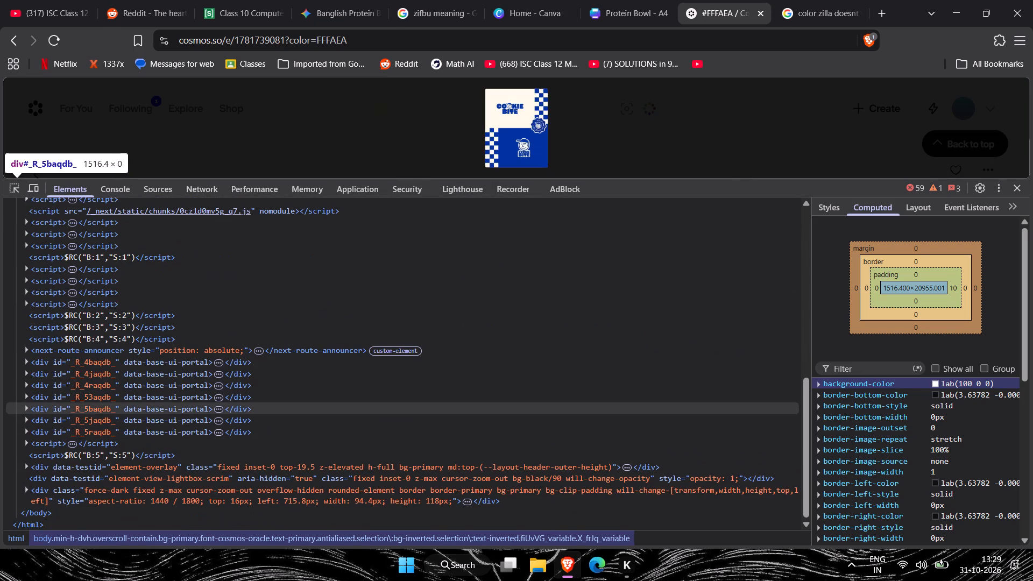
{"action": "scroll", "coordinate": [374, 467], "scroll_direction": "down", "scroll_amount": 2}
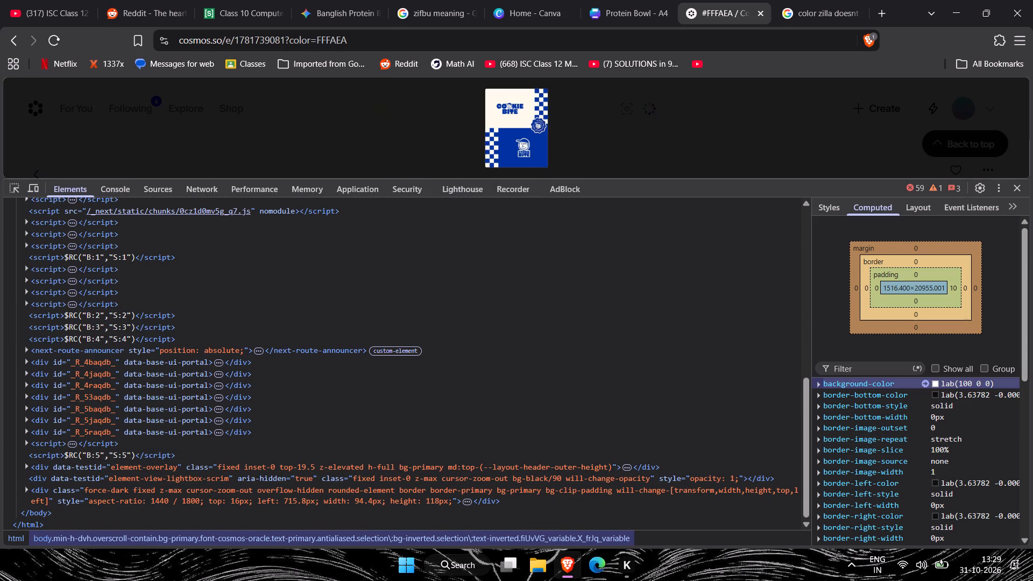
Find a colour swatch in the DevTools styles and open the colour picker for the blue badge background, trying to sample a colour.
{"action": "left_click", "coordinate": [824, 206]}
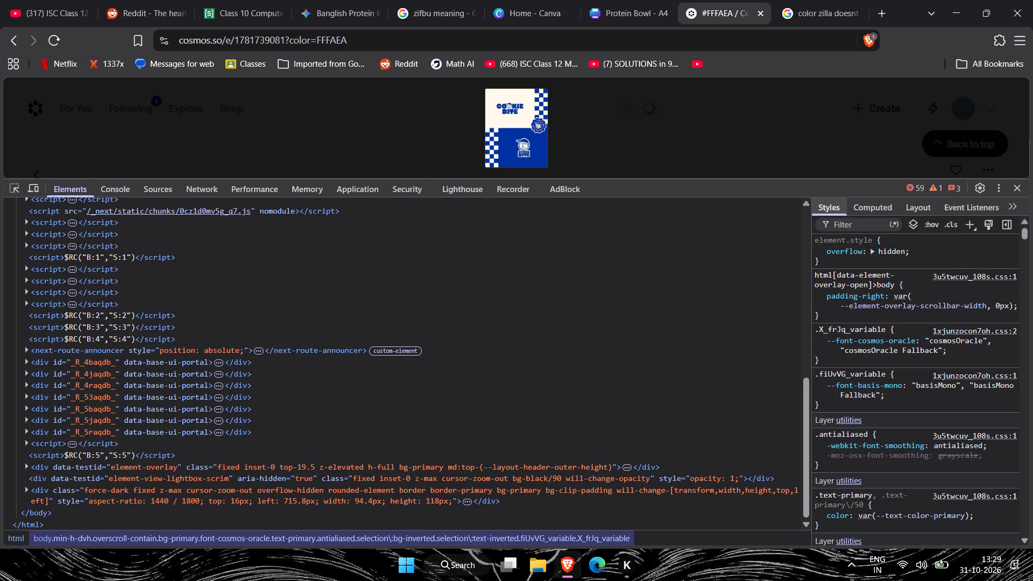
{"action": "scroll", "coordinate": [853, 325], "scroll_direction": "down", "scroll_amount": 8}
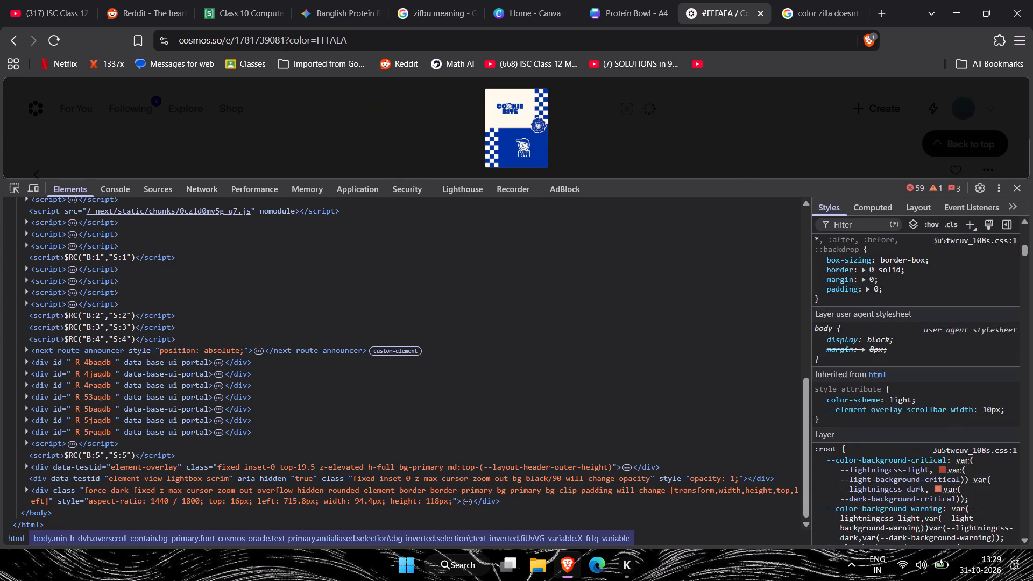
{"action": "scroll", "coordinate": [866, 359], "scroll_direction": "down", "scroll_amount": 4}
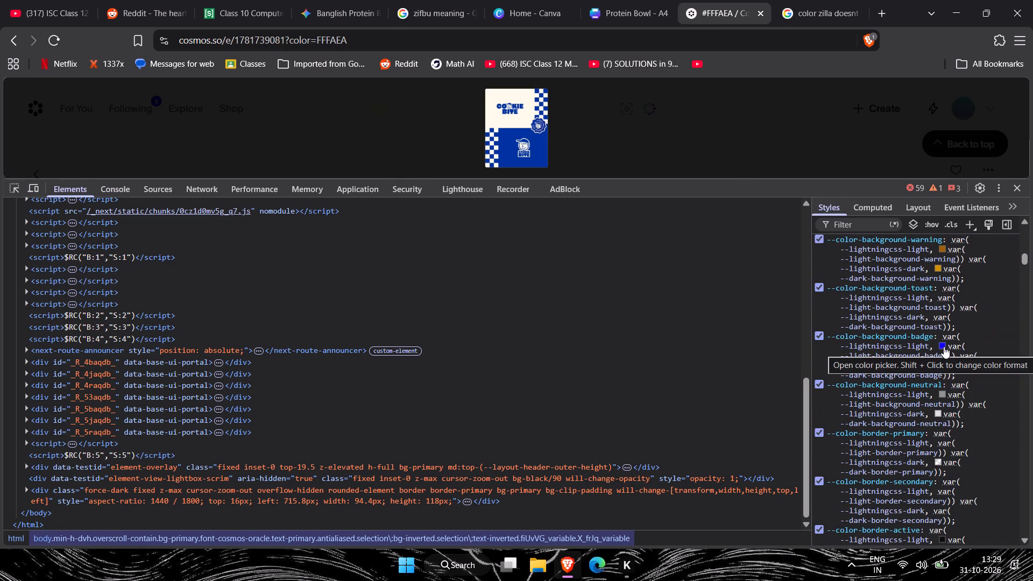
{"action": "left_click", "coordinate": [944, 346]}
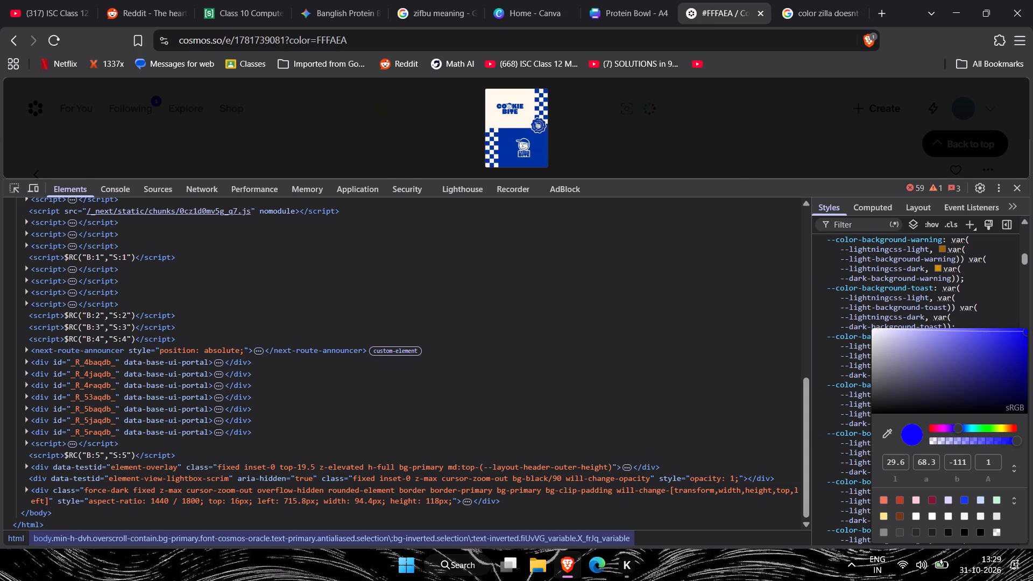
{"action": "left_click", "coordinate": [909, 436]}
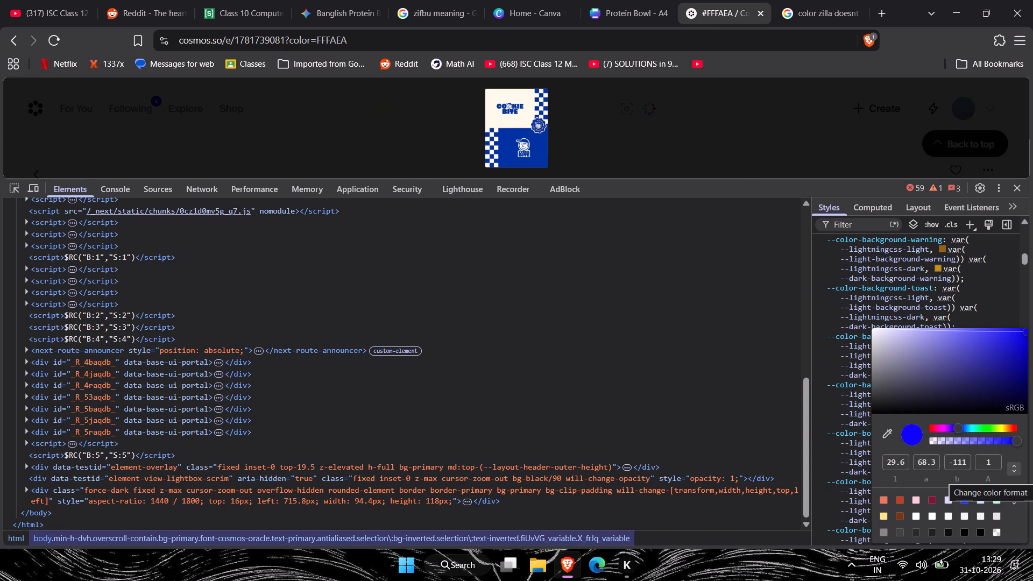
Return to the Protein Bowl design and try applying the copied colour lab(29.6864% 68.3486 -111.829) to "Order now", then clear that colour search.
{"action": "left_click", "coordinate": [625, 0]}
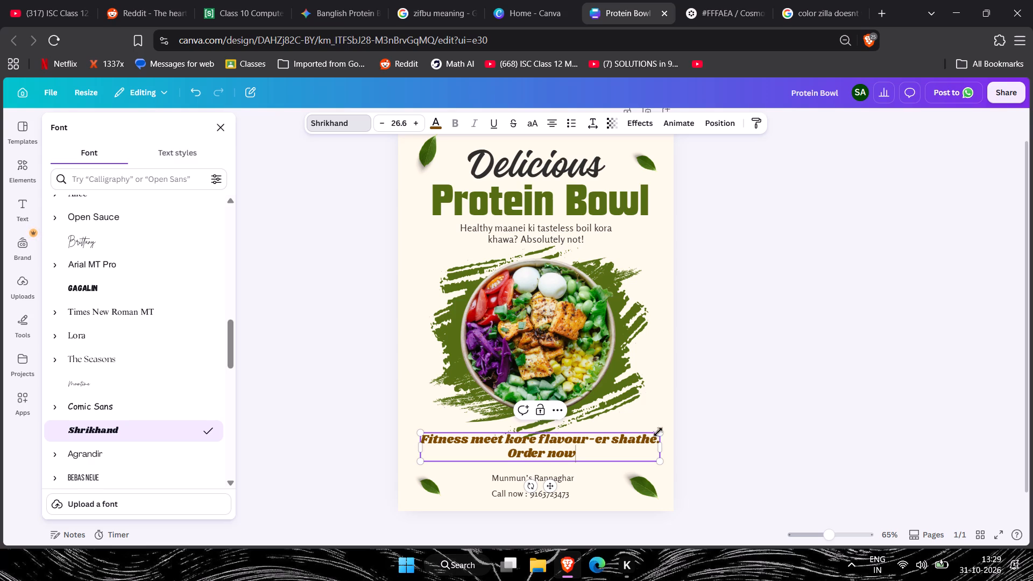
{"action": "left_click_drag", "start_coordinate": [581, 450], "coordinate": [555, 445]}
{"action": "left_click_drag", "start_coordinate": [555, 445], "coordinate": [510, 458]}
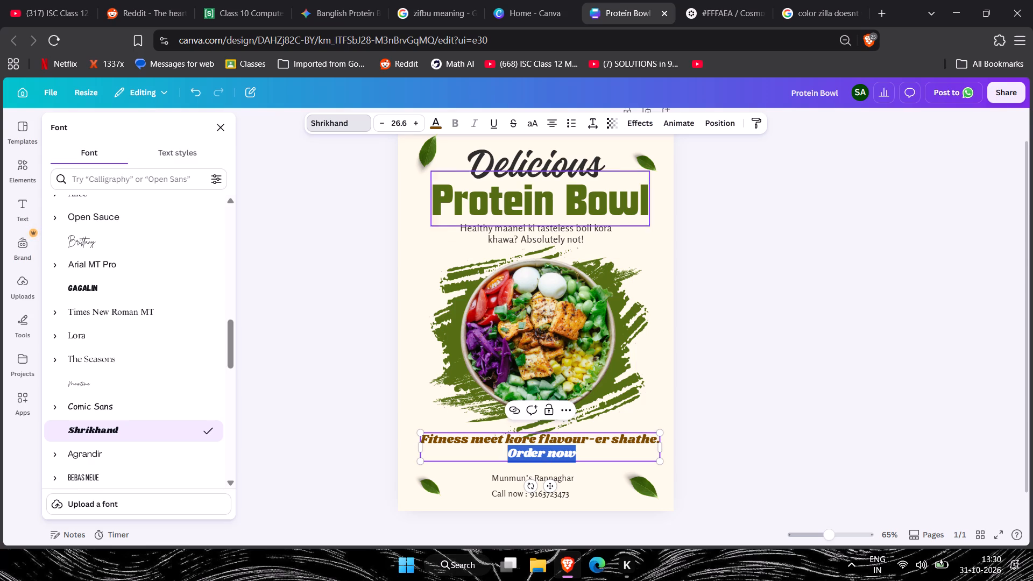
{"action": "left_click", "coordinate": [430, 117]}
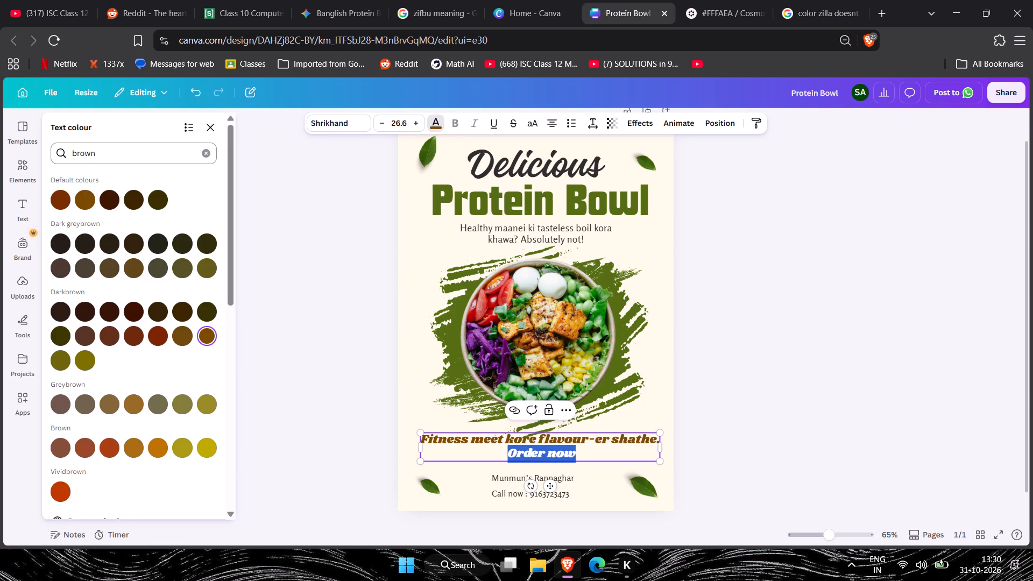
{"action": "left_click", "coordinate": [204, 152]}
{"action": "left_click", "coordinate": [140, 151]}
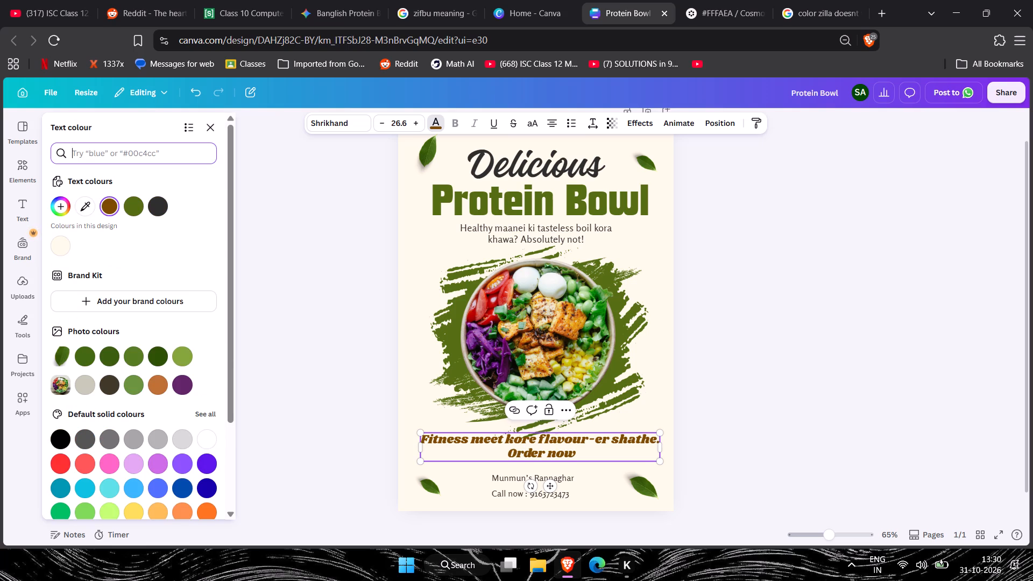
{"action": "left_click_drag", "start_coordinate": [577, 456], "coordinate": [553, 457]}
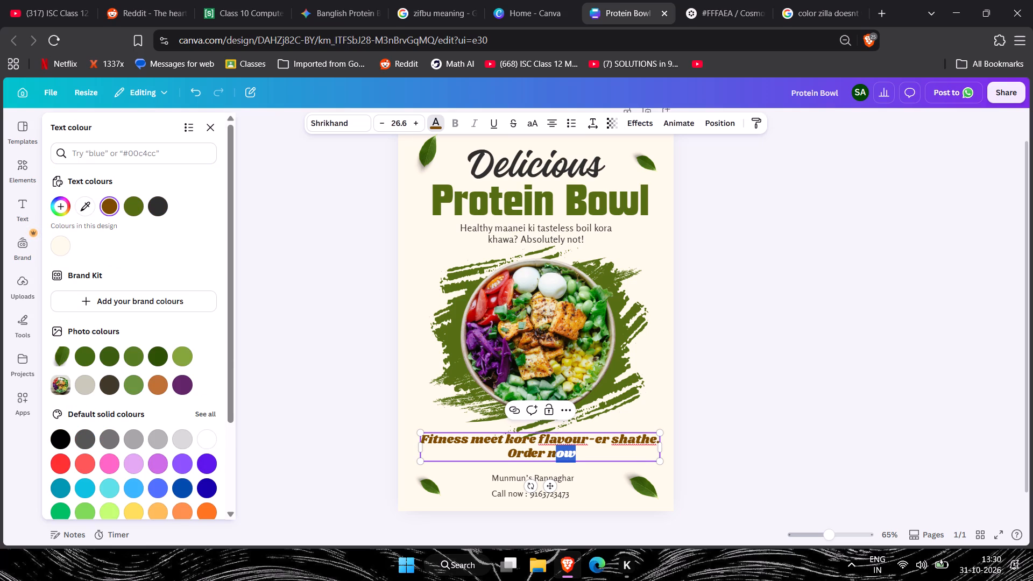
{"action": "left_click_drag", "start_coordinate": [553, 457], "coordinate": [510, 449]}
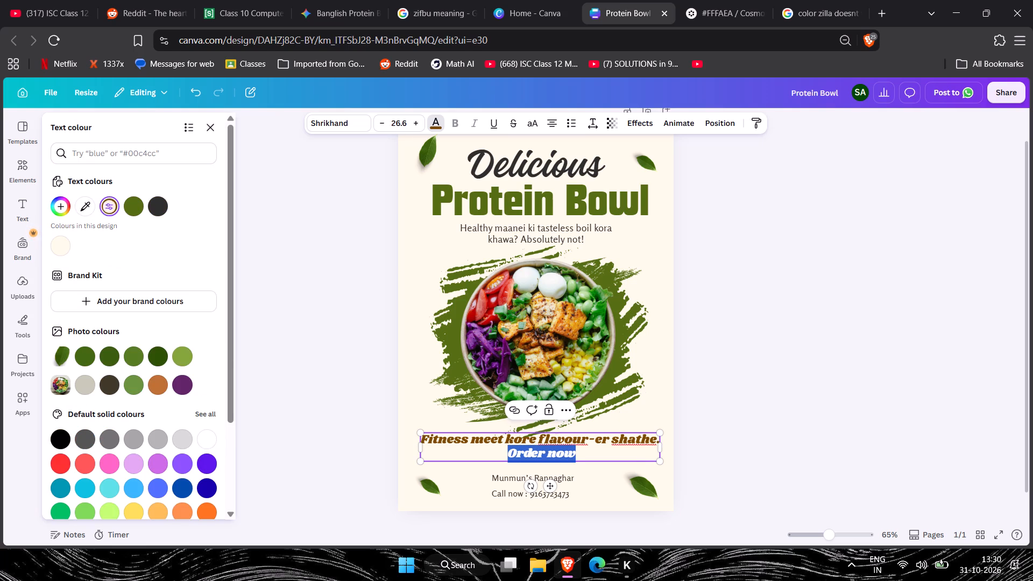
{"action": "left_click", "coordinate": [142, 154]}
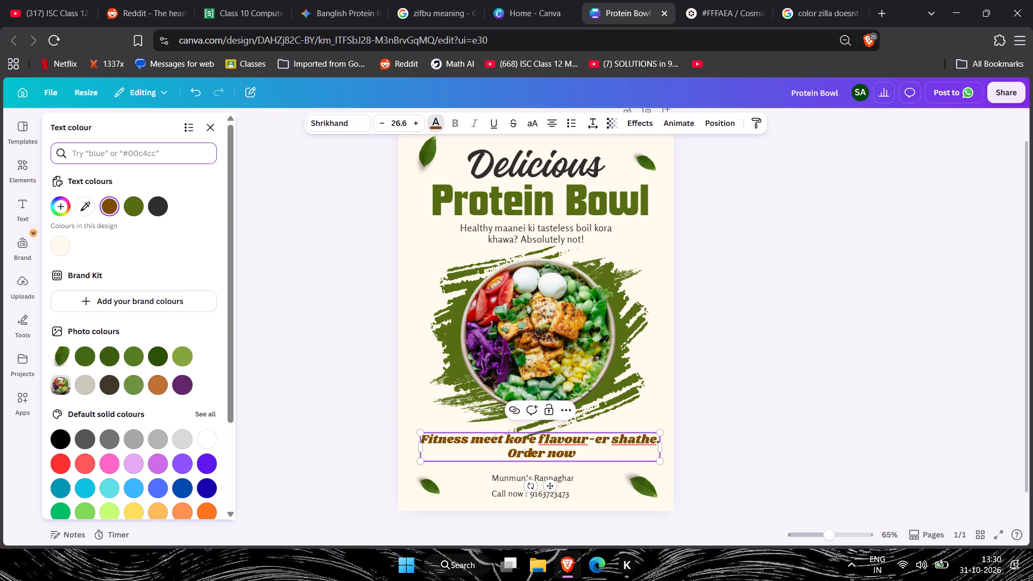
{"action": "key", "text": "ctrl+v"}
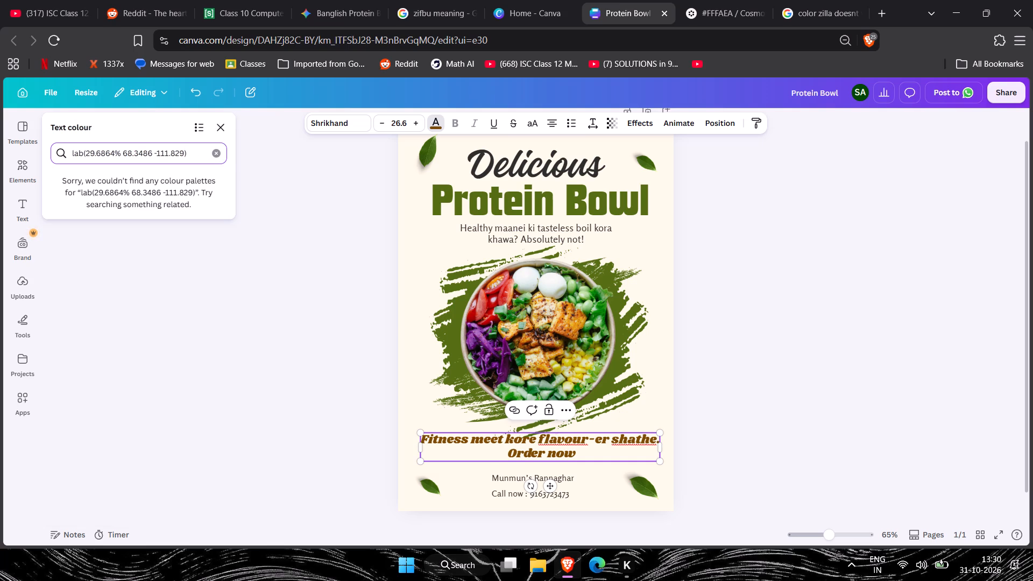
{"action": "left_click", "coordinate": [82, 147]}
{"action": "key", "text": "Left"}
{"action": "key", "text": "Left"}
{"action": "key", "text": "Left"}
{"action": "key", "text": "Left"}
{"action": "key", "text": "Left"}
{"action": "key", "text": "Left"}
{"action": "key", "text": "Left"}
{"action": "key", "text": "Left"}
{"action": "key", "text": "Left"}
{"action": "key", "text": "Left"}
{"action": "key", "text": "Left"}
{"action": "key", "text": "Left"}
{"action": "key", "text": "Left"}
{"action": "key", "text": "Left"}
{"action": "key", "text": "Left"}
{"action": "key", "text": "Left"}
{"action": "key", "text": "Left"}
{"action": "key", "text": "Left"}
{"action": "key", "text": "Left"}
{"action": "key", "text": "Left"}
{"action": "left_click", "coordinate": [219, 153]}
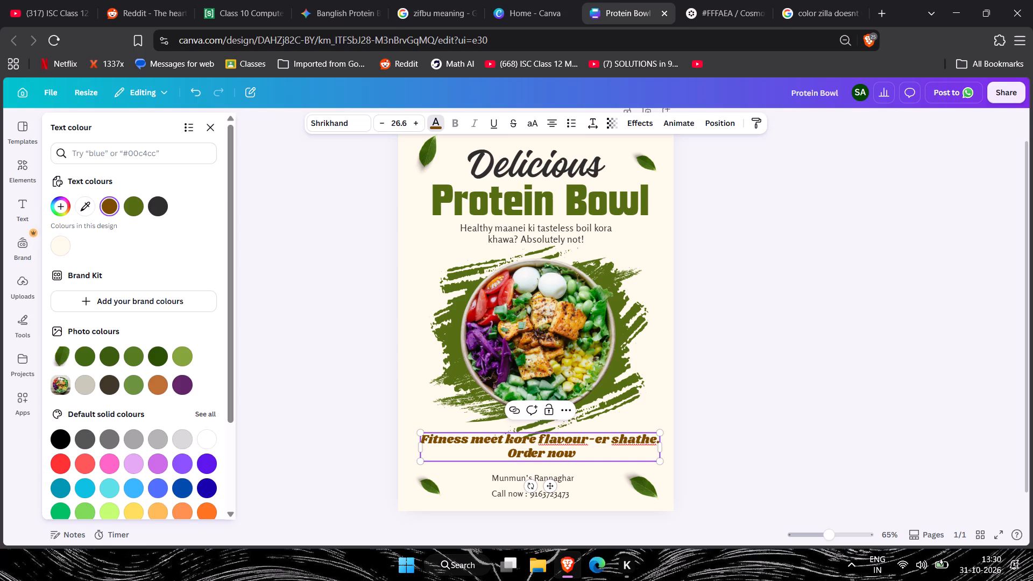
Recolour the "Order now" line in dark blue from the default solid colours.
{"action": "left_click_drag", "start_coordinate": [581, 455], "coordinate": [502, 453]}
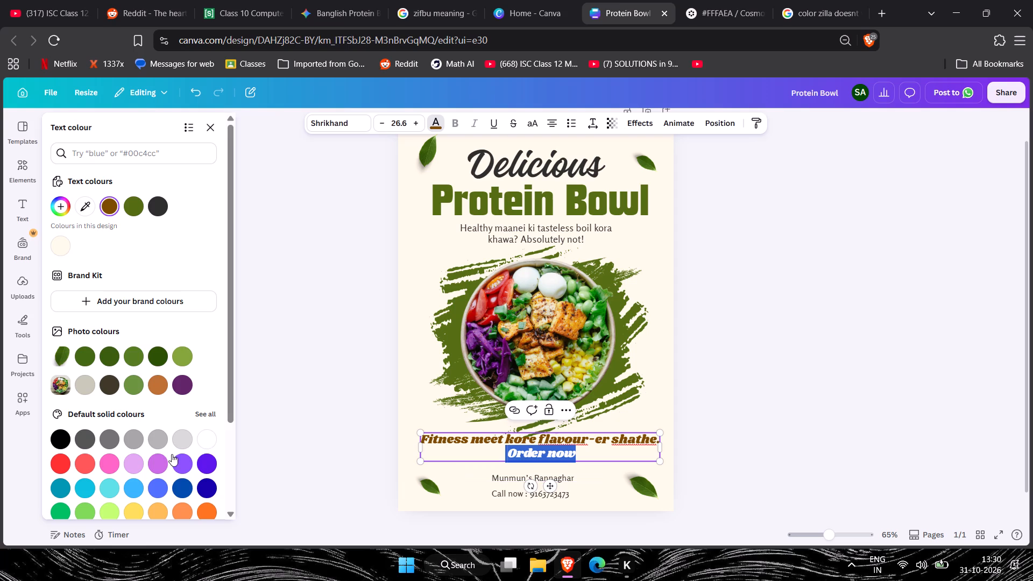
{"action": "left_click", "coordinate": [214, 488]}
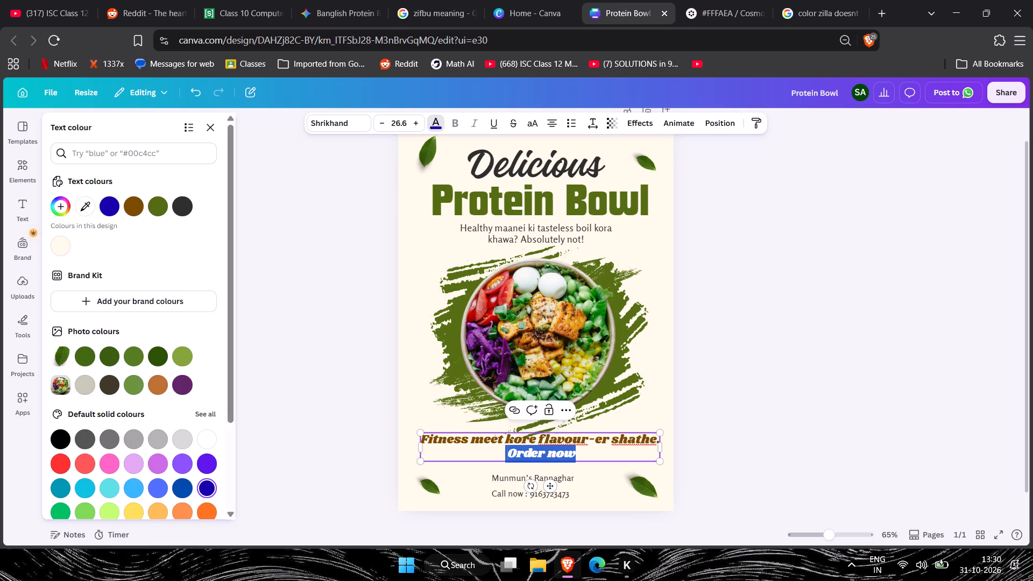
{"action": "left_click", "coordinate": [758, 417]}
{"action": "left_click", "coordinate": [812, 408]}
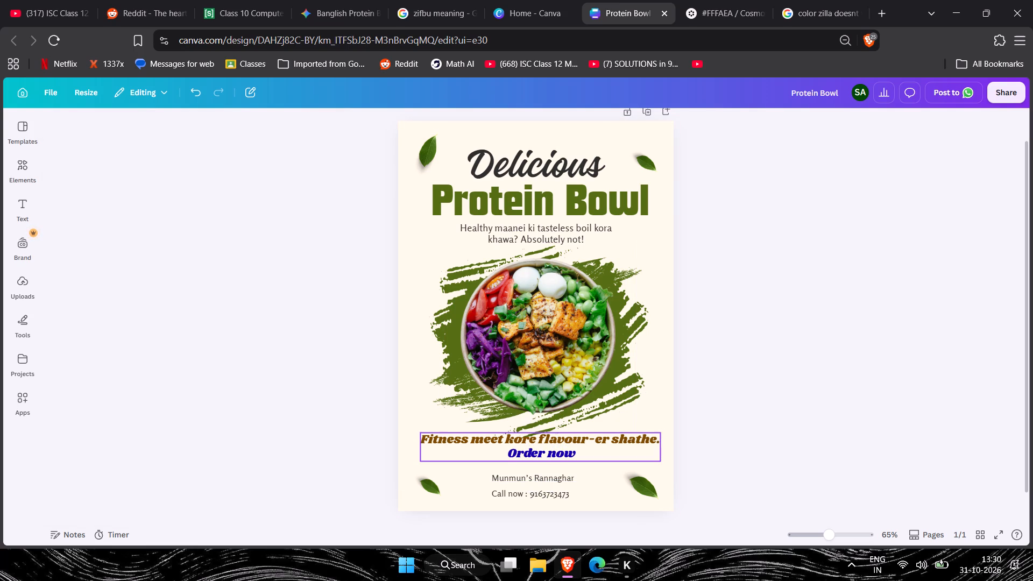
Enlarge the "Order now" line to font size 35.6.
{"action": "left_click", "coordinate": [559, 453]}
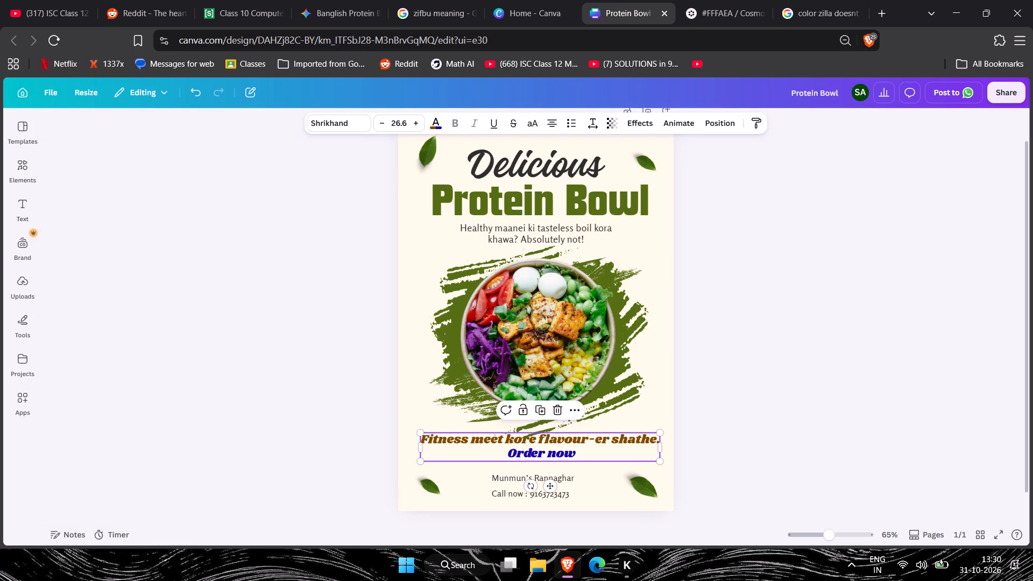
{"action": "left_click", "coordinate": [533, 450]}
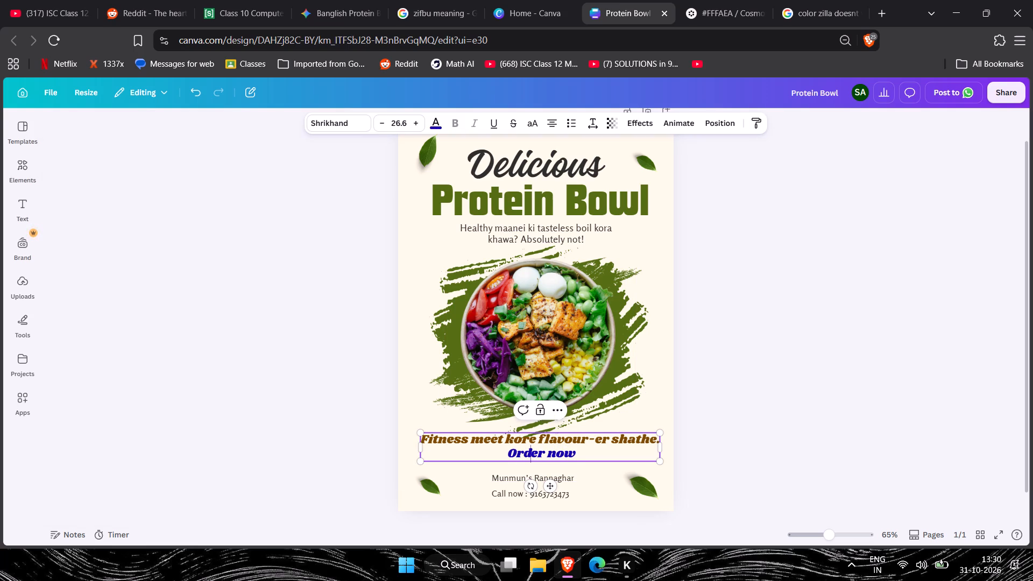
{"action": "left_click_drag", "start_coordinate": [580, 454], "coordinate": [508, 459]}
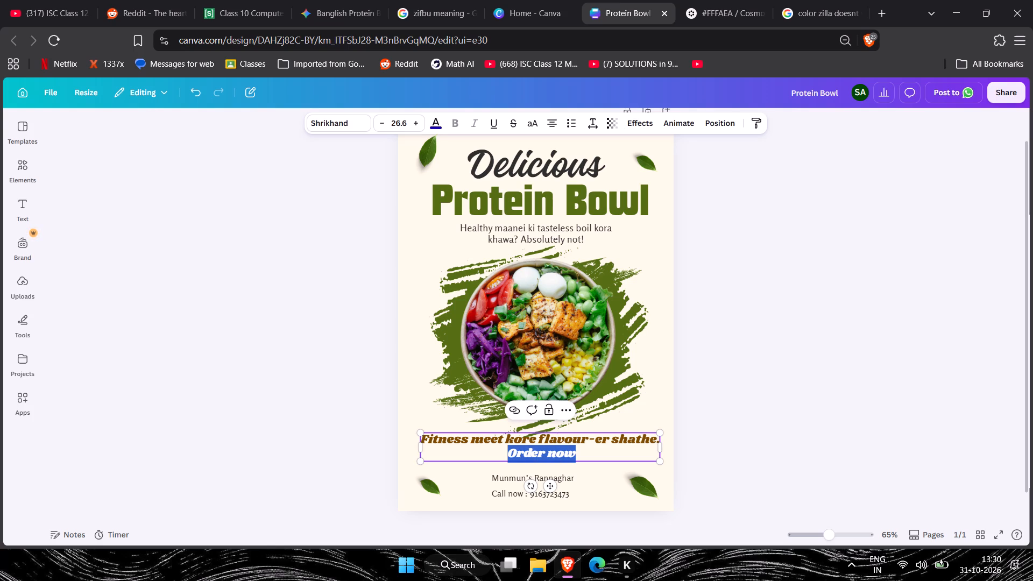
{"action": "left_click", "coordinate": [419, 122]}
{"action": "triple_click", "coordinate": [419, 122]}
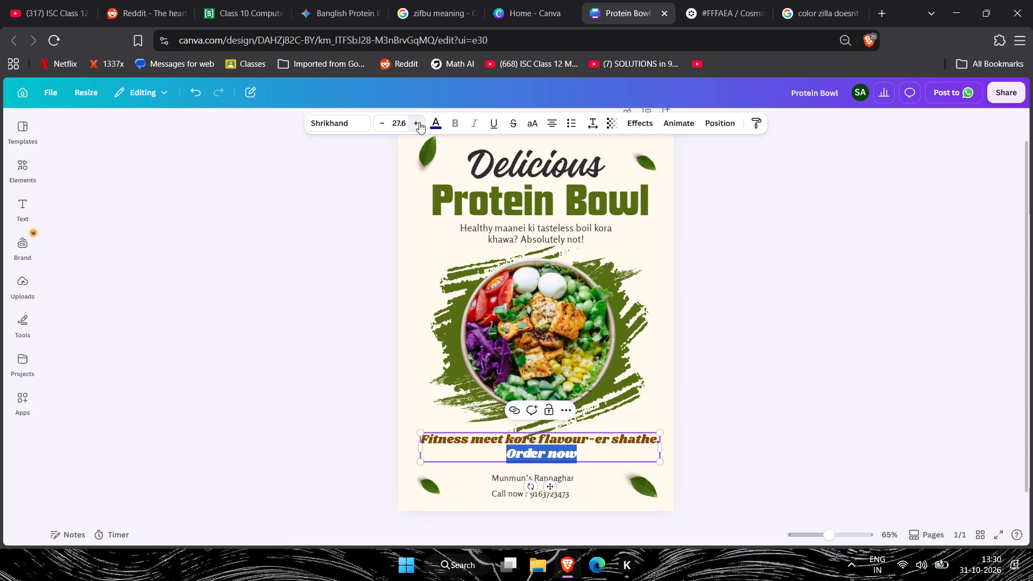
{"action": "left_click", "coordinate": [419, 122]}
{"action": "triple_click", "coordinate": [419, 122]}
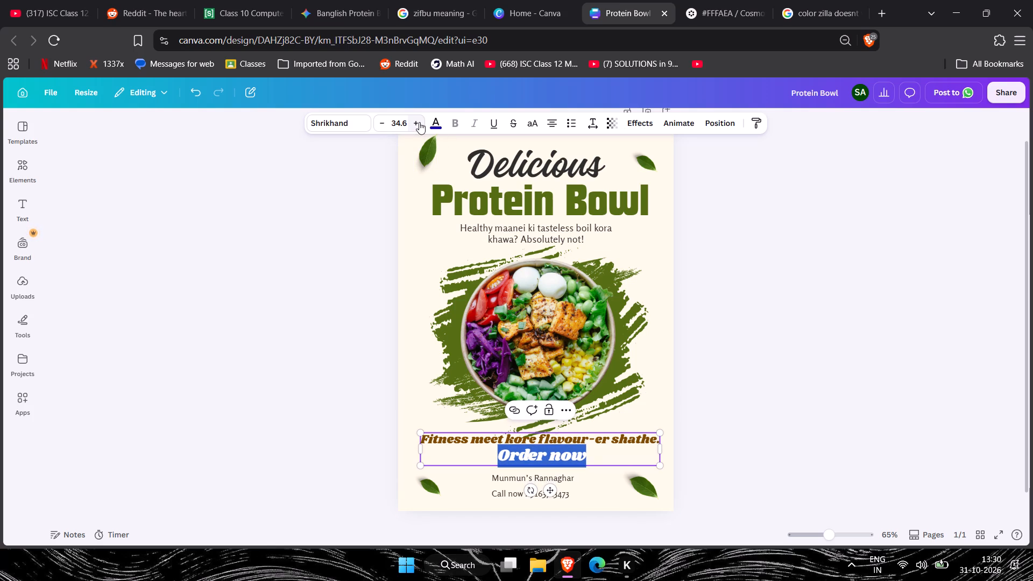
{"action": "left_click", "coordinate": [419, 122]}
Rewrite the "Order now" line in capitals as "ORDER NOW".
{"action": "left_click", "coordinate": [512, 460]}
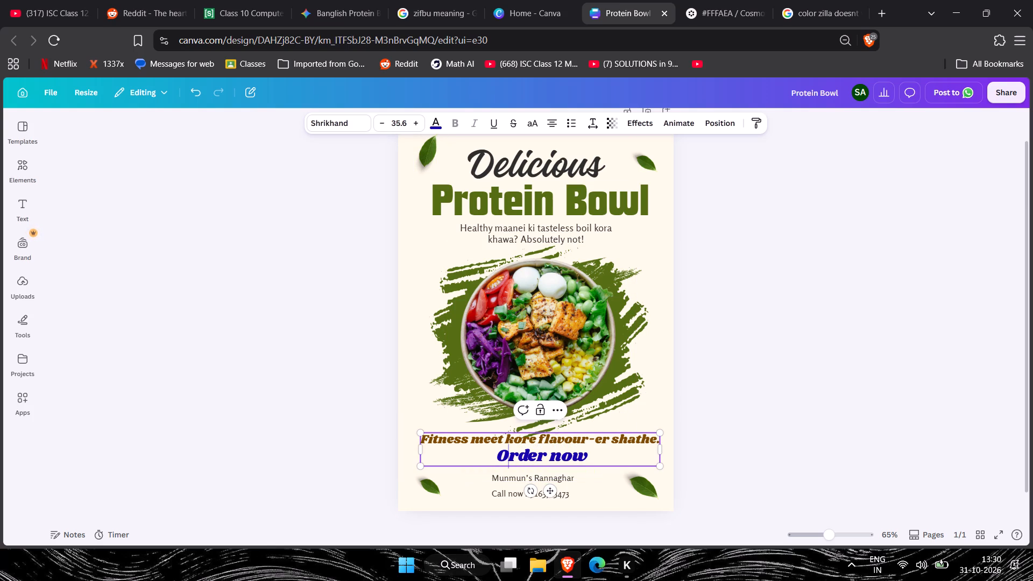
{"action": "left_click", "coordinate": [517, 455]}
{"action": "key", "text": "Right"}
{"action": "key", "text": "Right"}
{"action": "key", "text": "Right"}
{"action": "key", "text": "Right"}
{"action": "key", "text": "Right"}
{"action": "key", "text": "Right"}
{"action": "key", "text": "Right"}
{"action": "key", "text": "Right"}
{"action": "key", "text": "BackSpace"}
{"action": "key", "text": "BackSpace"}
{"action": "key", "text": "BackSpace"}
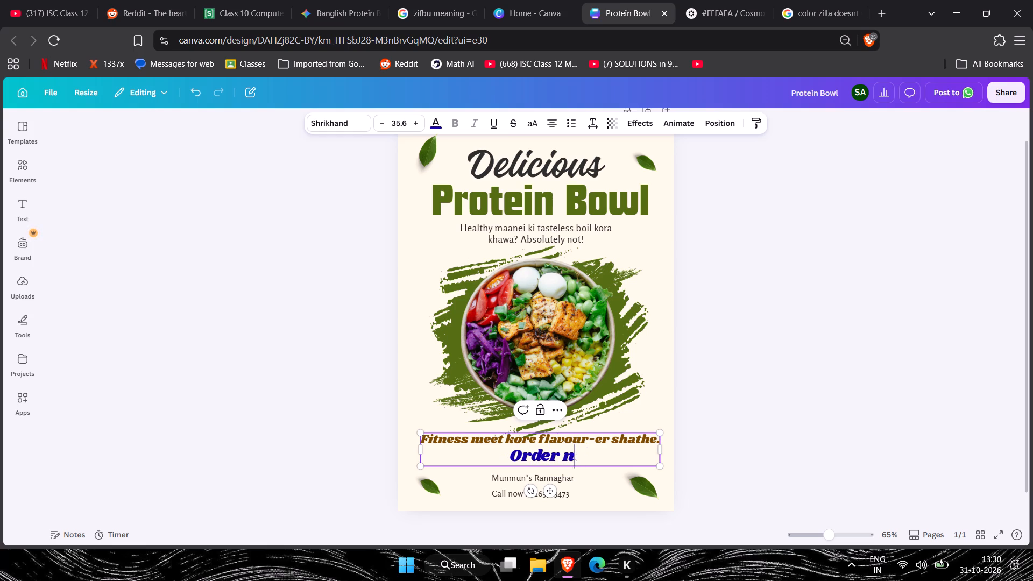
{"action": "key", "text": "BackSpace"}
{"action": "key", "text": "BackSpace"}
{"action": "key", "text": "BackSpace"}
{"action": "key", "text": "BackSpace"}
{"action": "key", "text": "BackSpace"}
{"action": "key", "text": "shift+r"}
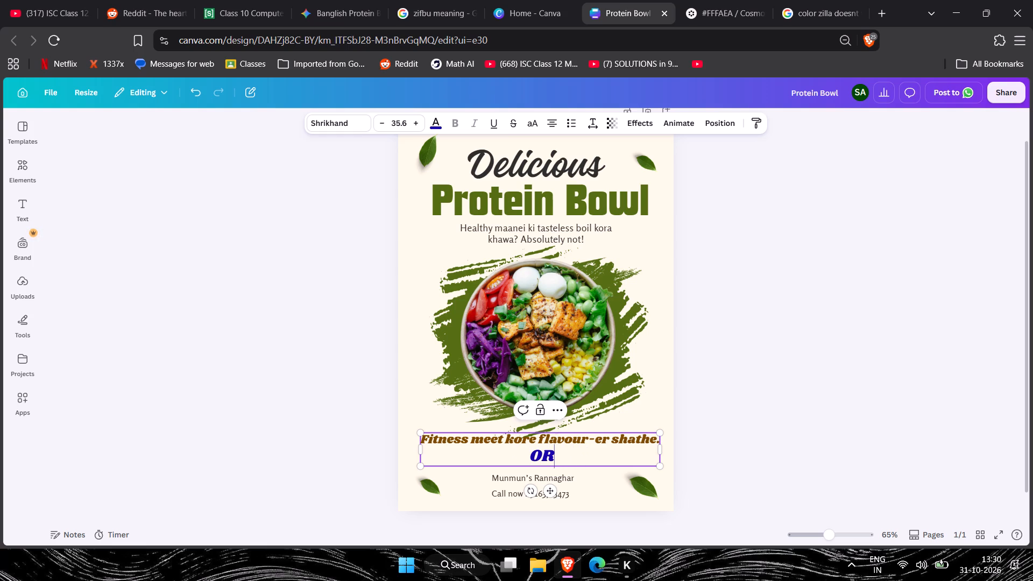
{"action": "type", "text": "DER"}
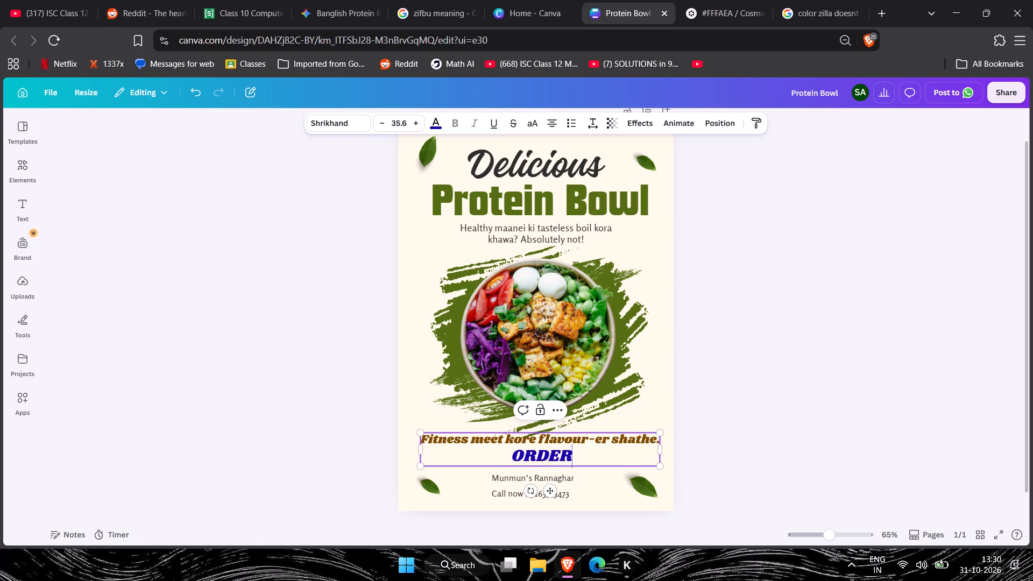
{"action": "key", "text": "space"}
{"action": "type", "text": "NO"}
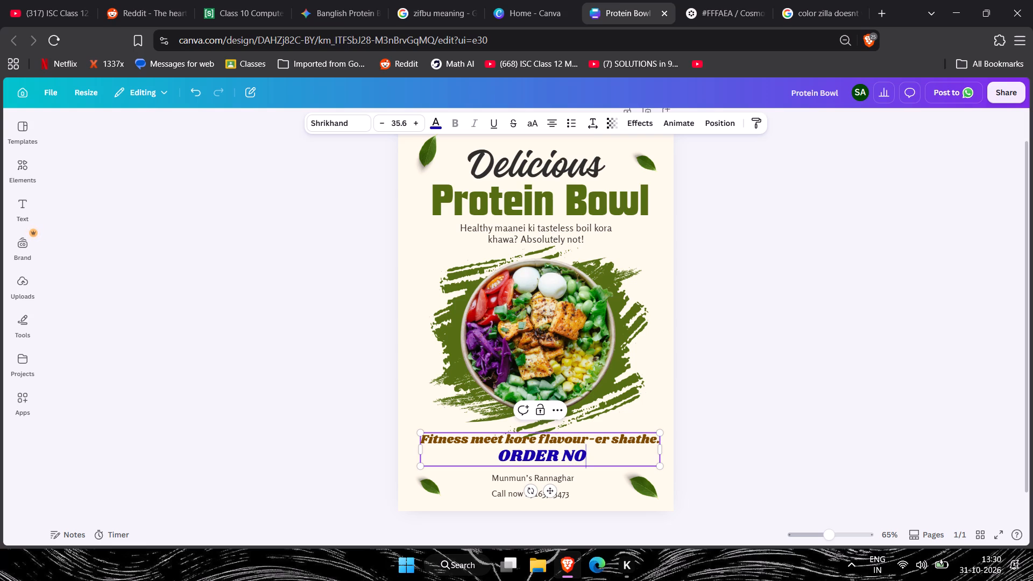
{"action": "key", "text": "shift+w"}
{"action": "left_click", "coordinate": [760, 381]}
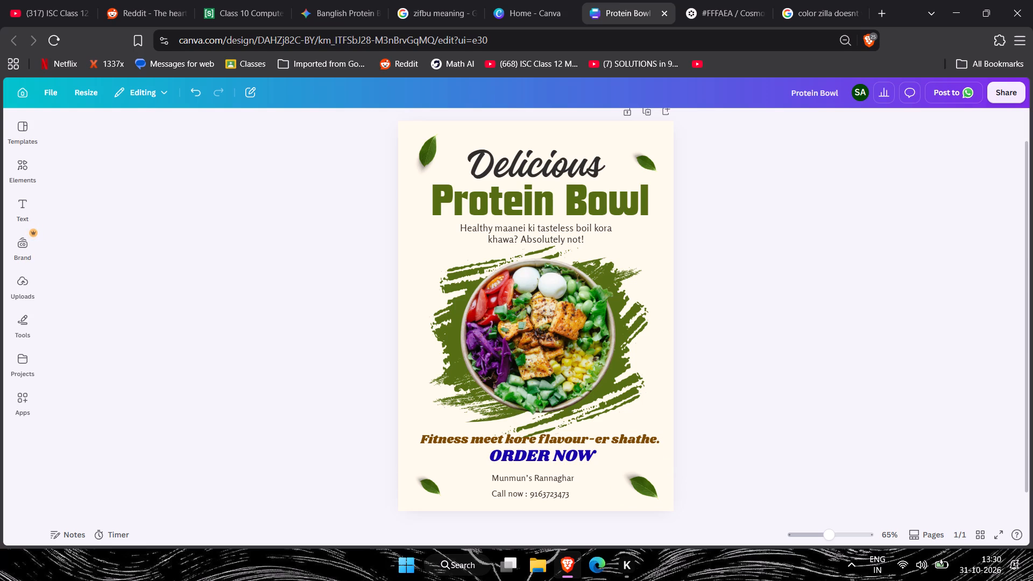
{"action": "left_click", "coordinate": [782, 423]}
{"action": "left_click", "coordinate": [621, 447]}
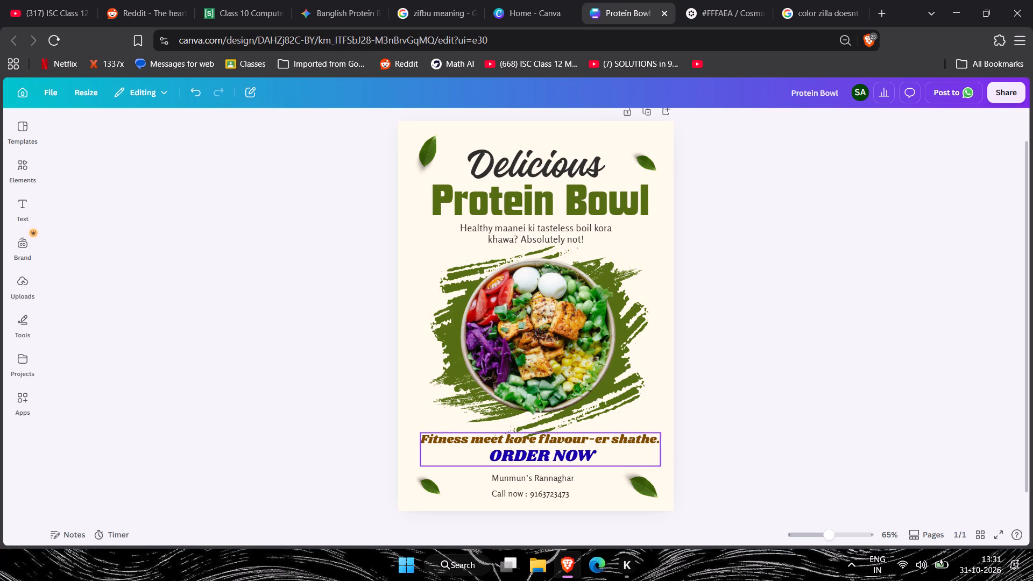
{"action": "key", "text": "Left"}
{"action": "key", "text": "Left"}
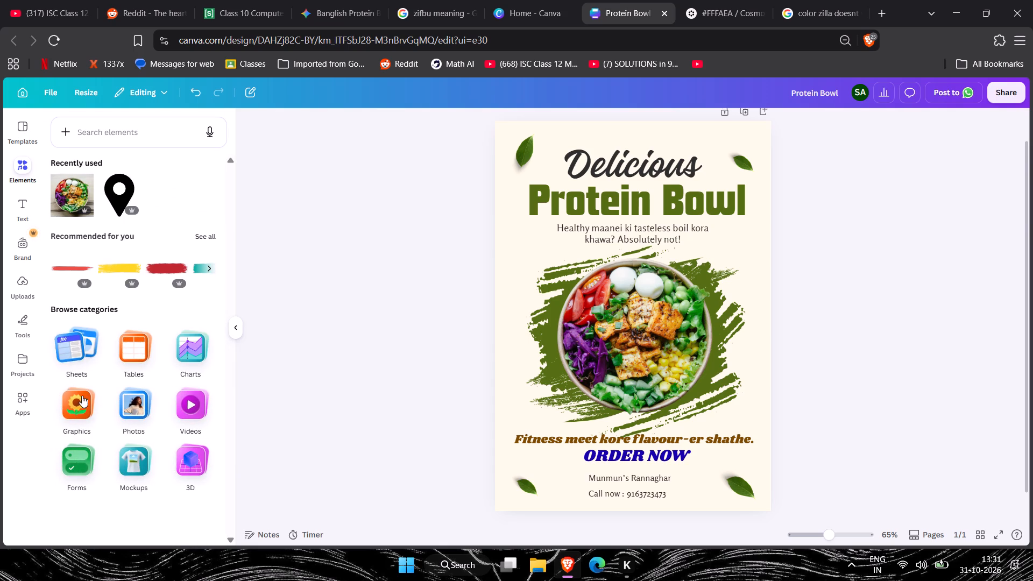
{"action": "scroll", "coordinate": [131, 337], "scroll_direction": "up", "scroll_amount": 3}
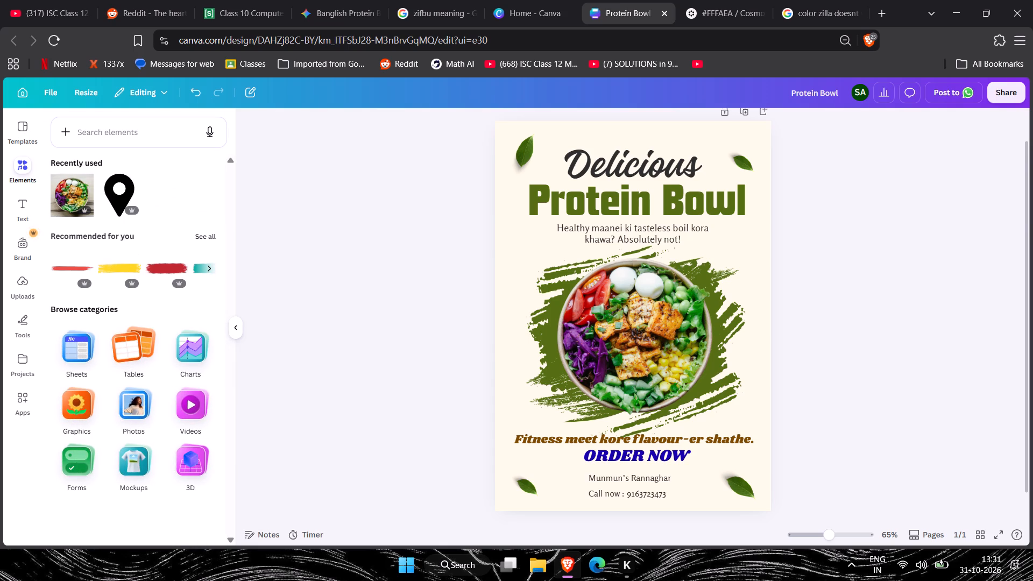
{"action": "scroll", "coordinate": [191, 492], "scroll_direction": "down", "scroll_amount": 2}
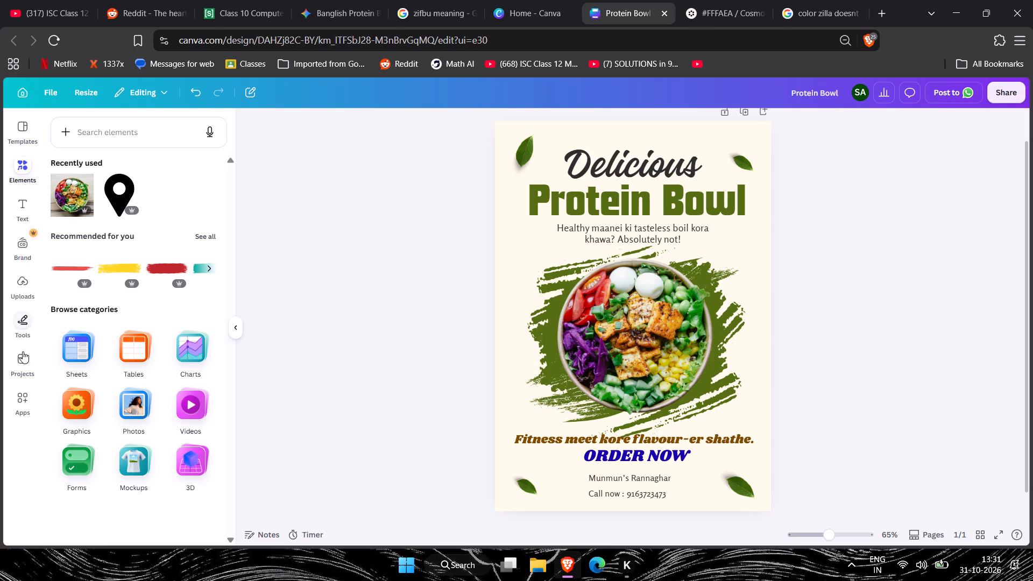
{"action": "left_click", "coordinate": [20, 321]}
{"action": "left_click", "coordinate": [52, 277]}
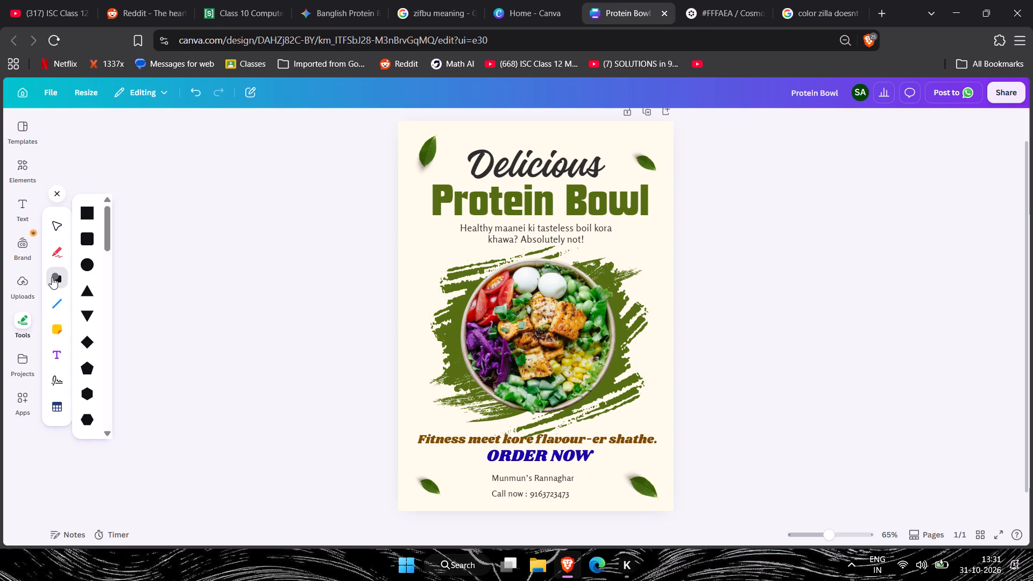
{"action": "left_click", "coordinate": [88, 265]}
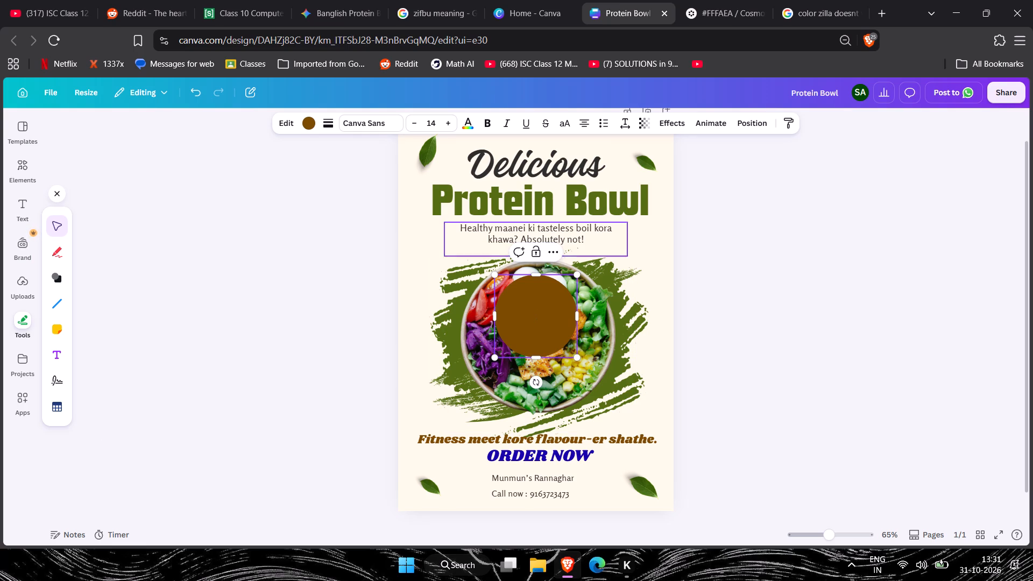
Recolour the circle in bright yellow from the full set of default solid colours.
{"action": "left_click", "coordinate": [308, 123]}
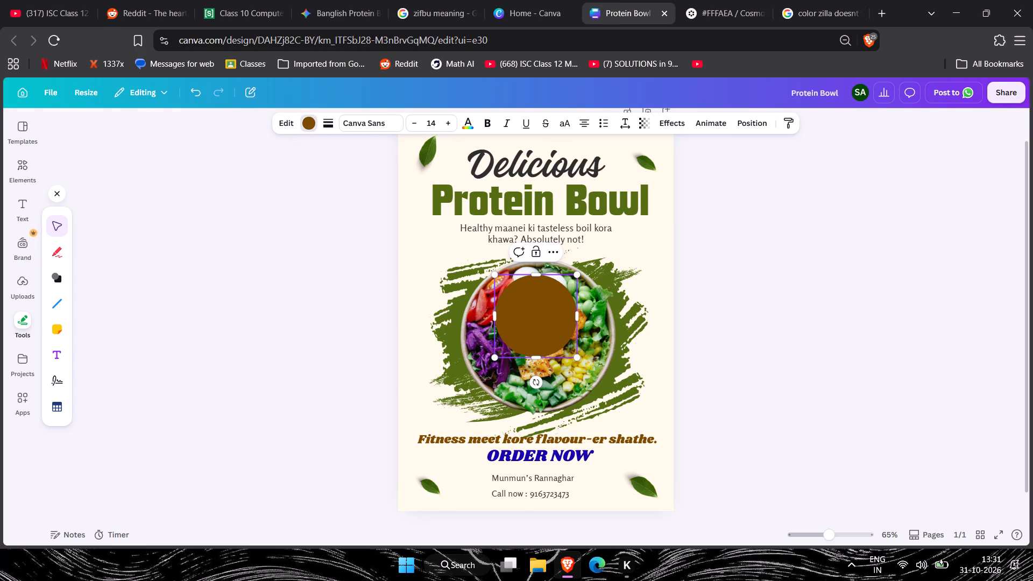
{"action": "scroll", "coordinate": [148, 441], "scroll_direction": "down", "scroll_amount": 4}
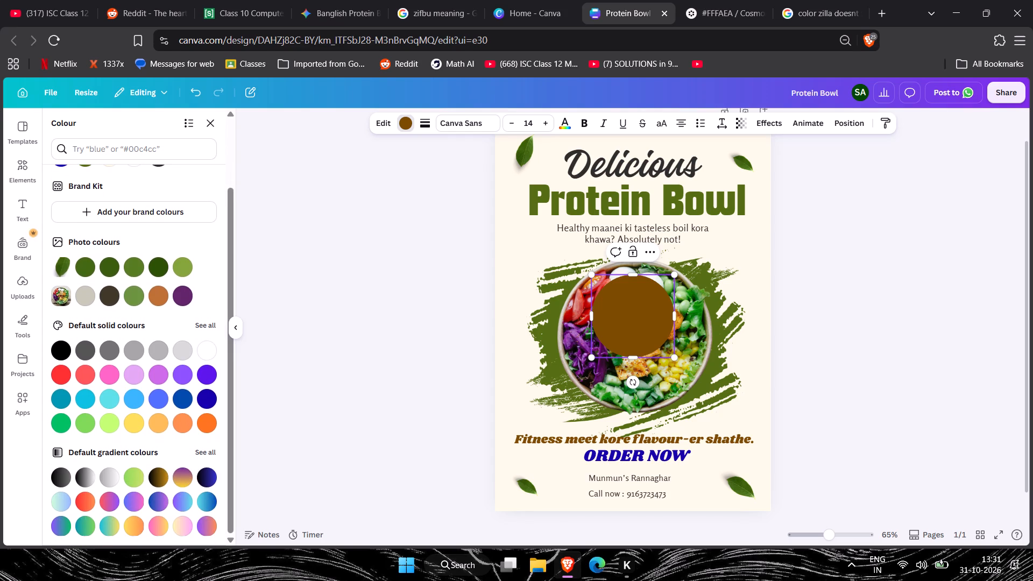
{"action": "scroll", "coordinate": [148, 471], "scroll_direction": "down", "scroll_amount": 4}
{"action": "left_click", "coordinate": [207, 328]}
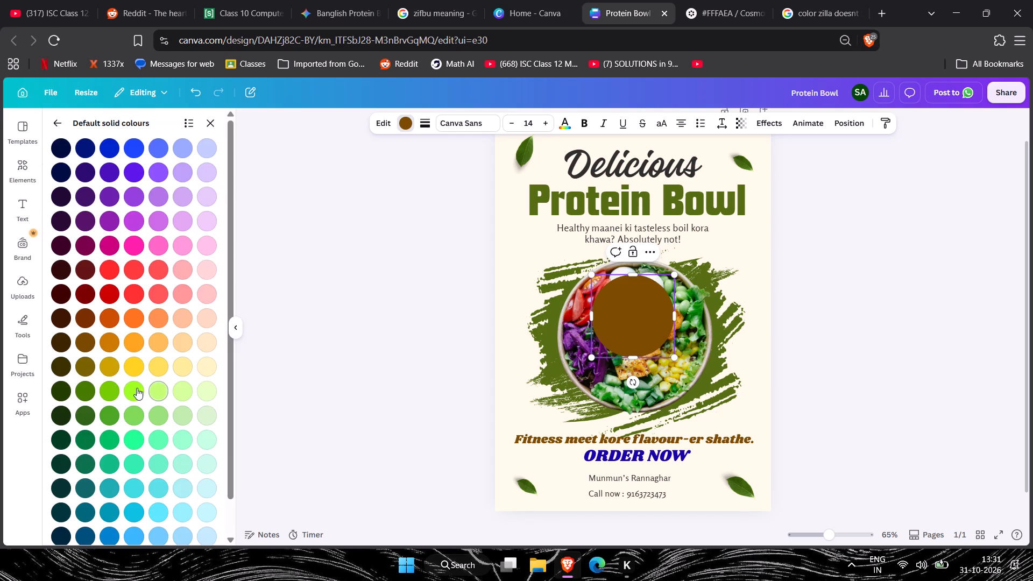
{"action": "left_click", "coordinate": [135, 369]}
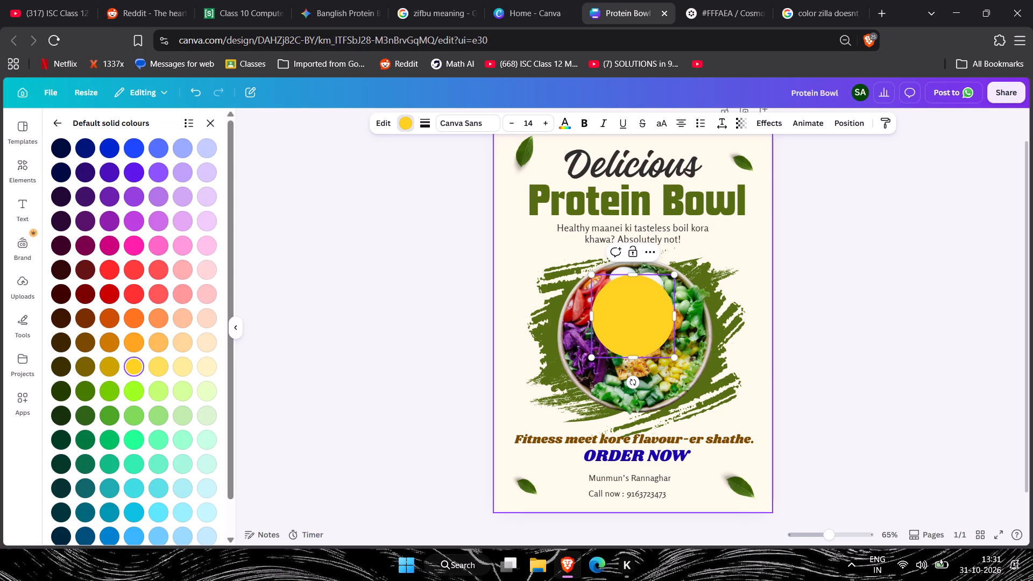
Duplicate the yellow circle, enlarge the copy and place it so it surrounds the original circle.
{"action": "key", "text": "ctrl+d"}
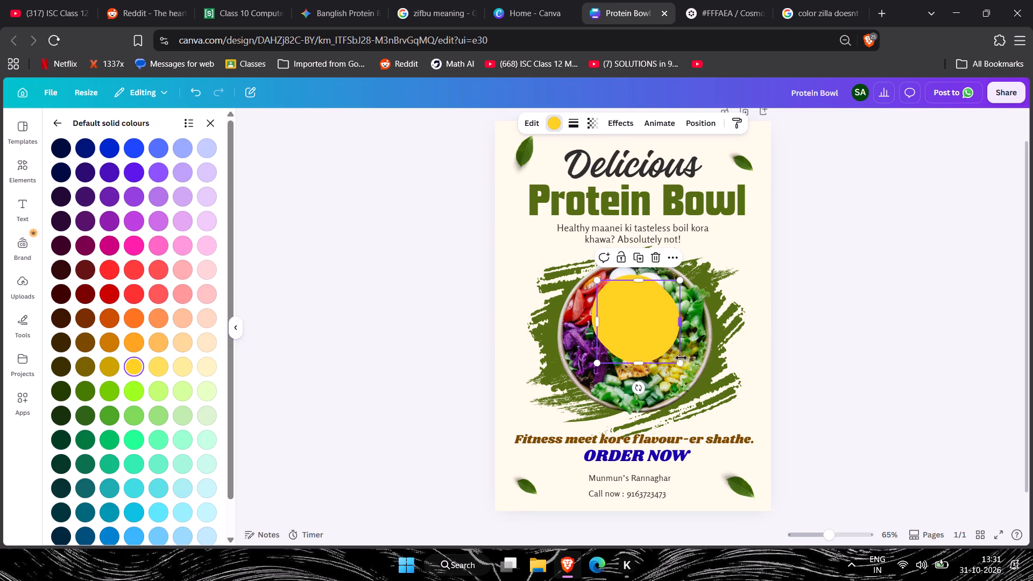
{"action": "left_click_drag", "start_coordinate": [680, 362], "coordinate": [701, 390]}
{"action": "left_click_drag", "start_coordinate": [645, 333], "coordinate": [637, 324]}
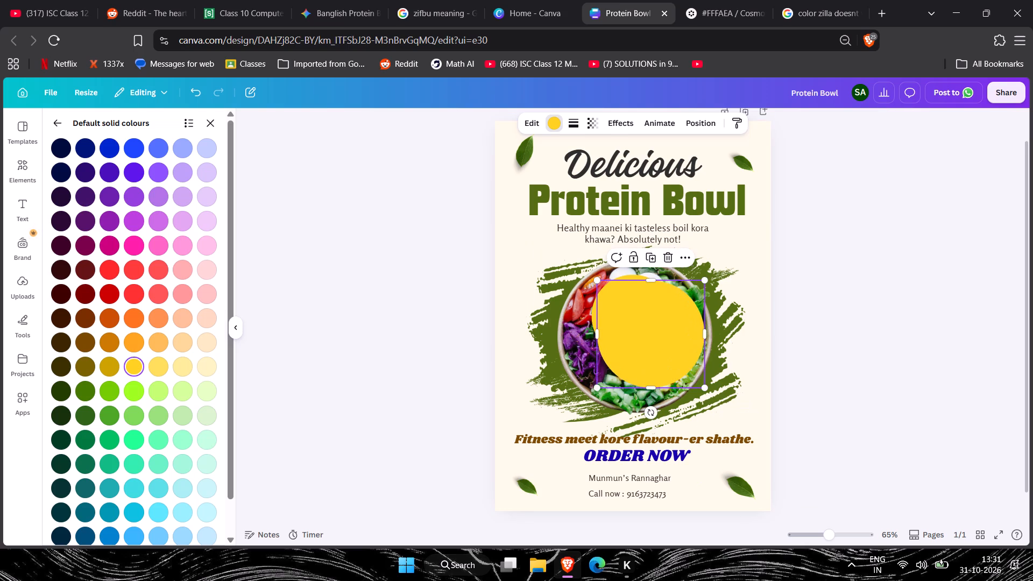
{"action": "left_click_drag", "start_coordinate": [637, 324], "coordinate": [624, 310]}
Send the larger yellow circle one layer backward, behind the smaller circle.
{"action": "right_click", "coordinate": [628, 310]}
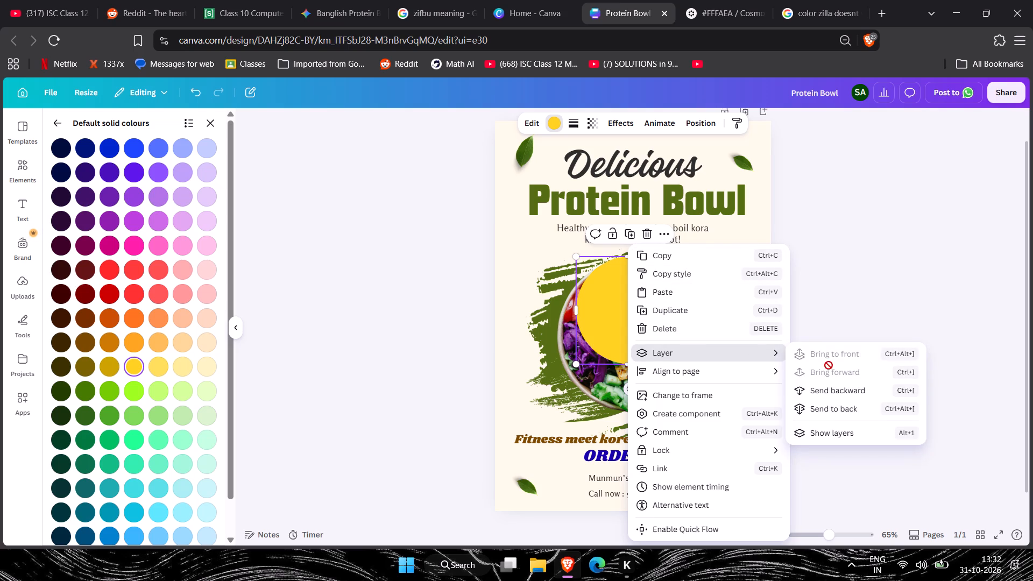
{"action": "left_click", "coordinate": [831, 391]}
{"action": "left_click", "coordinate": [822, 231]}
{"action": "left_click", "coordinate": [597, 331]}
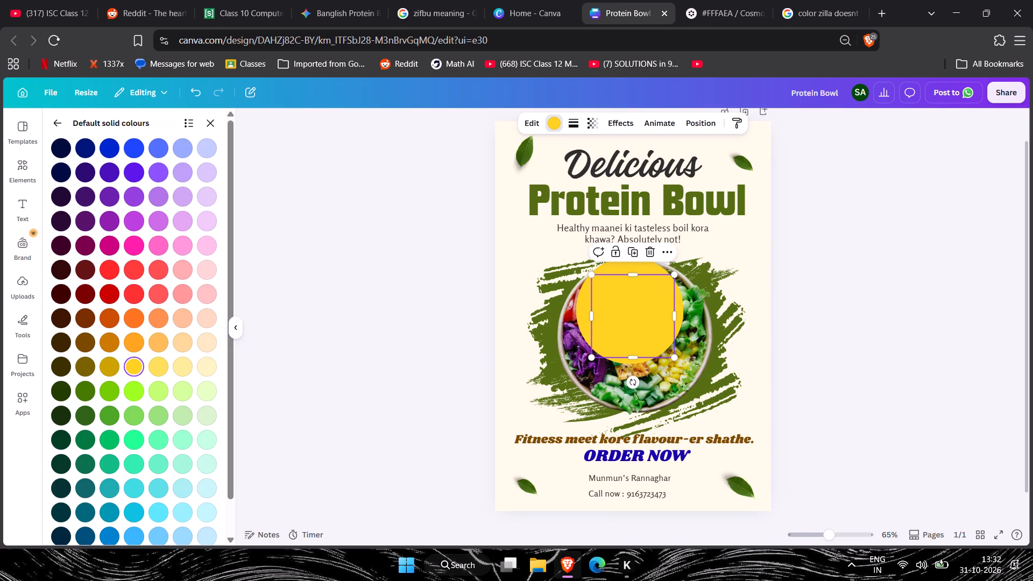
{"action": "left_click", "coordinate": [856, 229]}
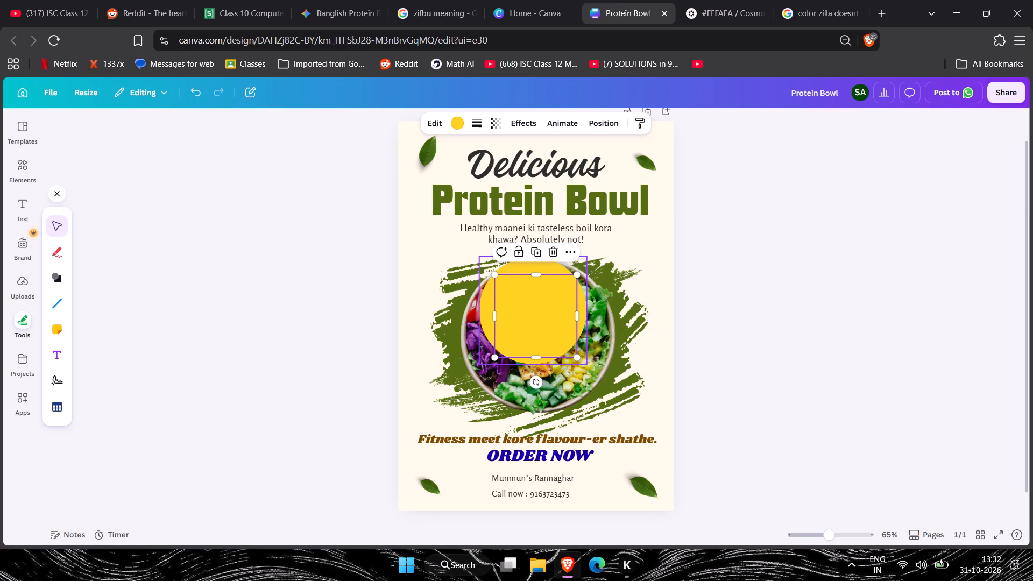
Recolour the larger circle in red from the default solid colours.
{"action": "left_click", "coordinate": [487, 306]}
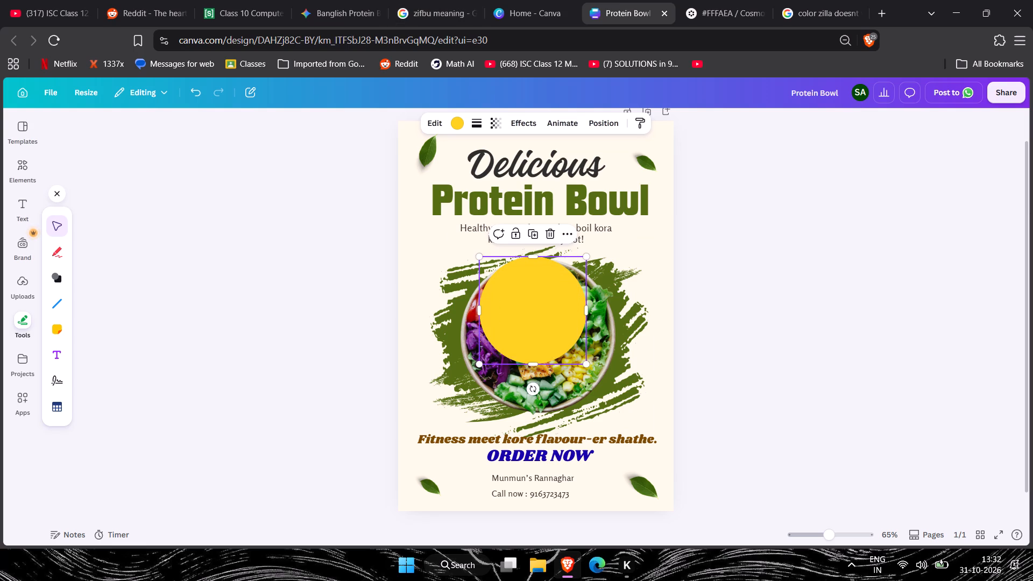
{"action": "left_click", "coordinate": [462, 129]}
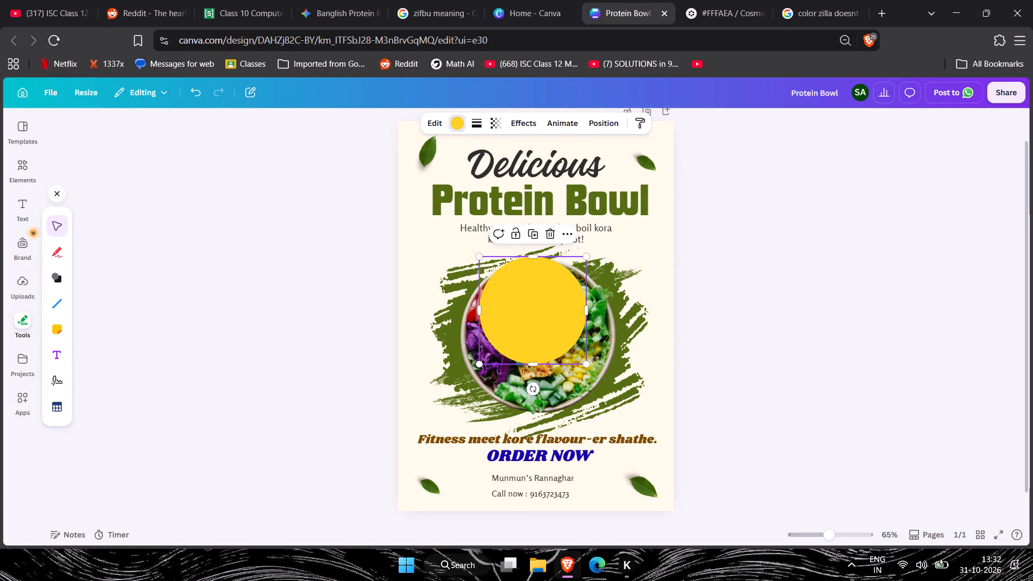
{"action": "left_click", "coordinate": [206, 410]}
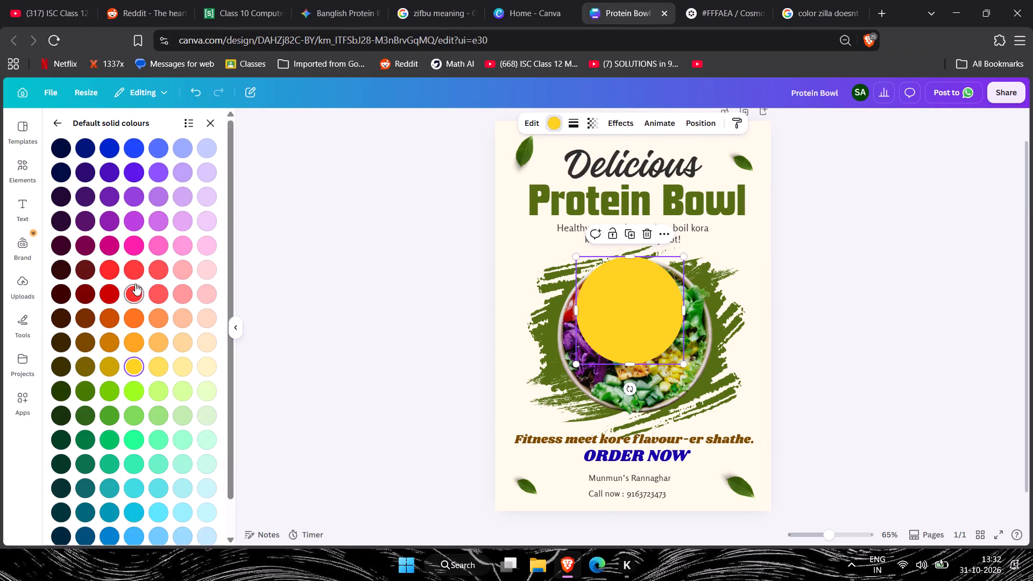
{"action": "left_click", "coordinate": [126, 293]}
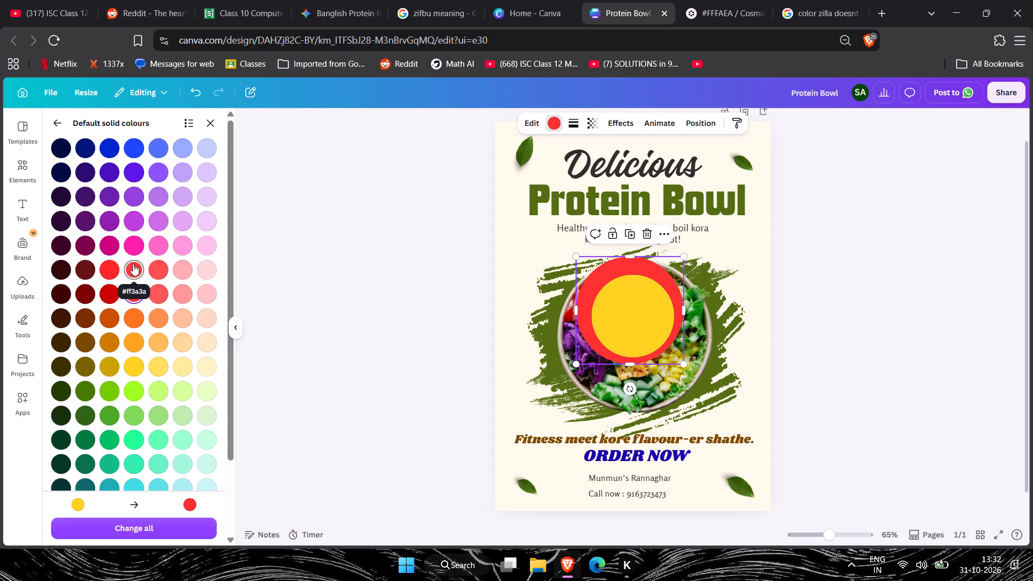
Move the small yellow circle to the centre of the red circle.
{"action": "left_click_drag", "start_coordinate": [638, 310], "coordinate": [636, 299]}
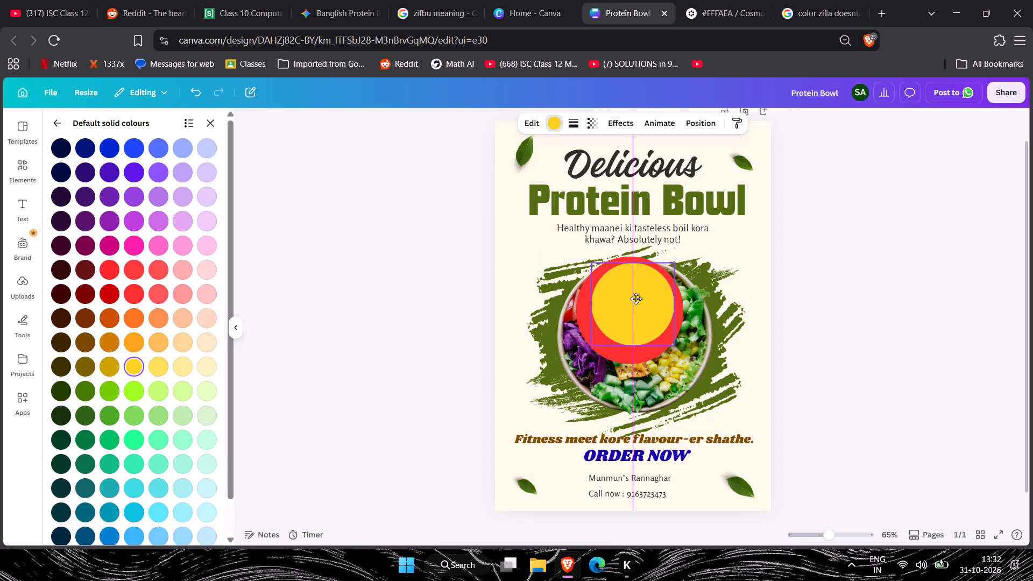
{"action": "left_click_drag", "start_coordinate": [636, 299], "coordinate": [635, 302]}
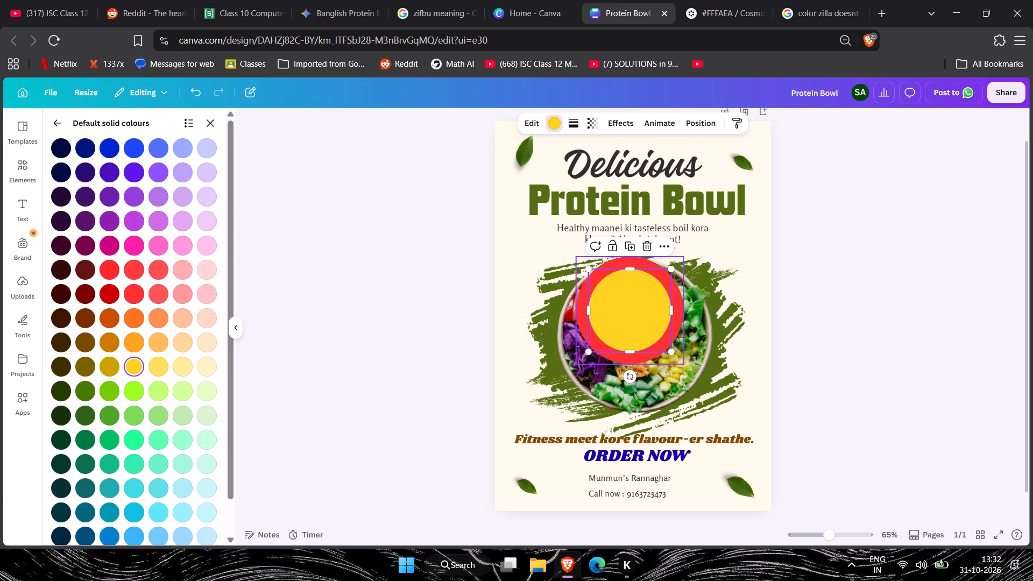
Add a many-pointed starburst shape over the circles on the bowl photo.
{"action": "left_click", "coordinate": [626, 260]}
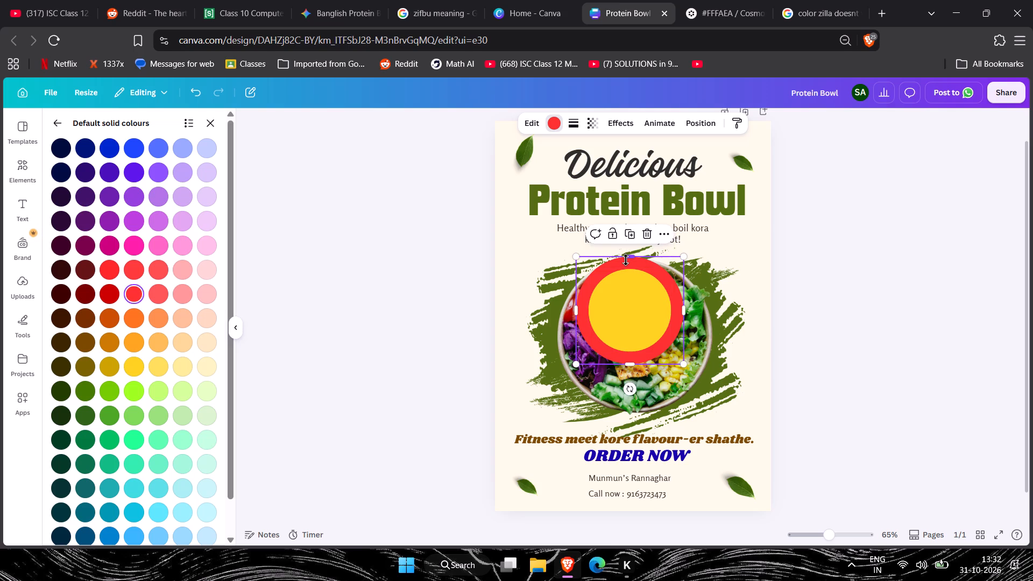
{"action": "double_click", "coordinate": [620, 262]}
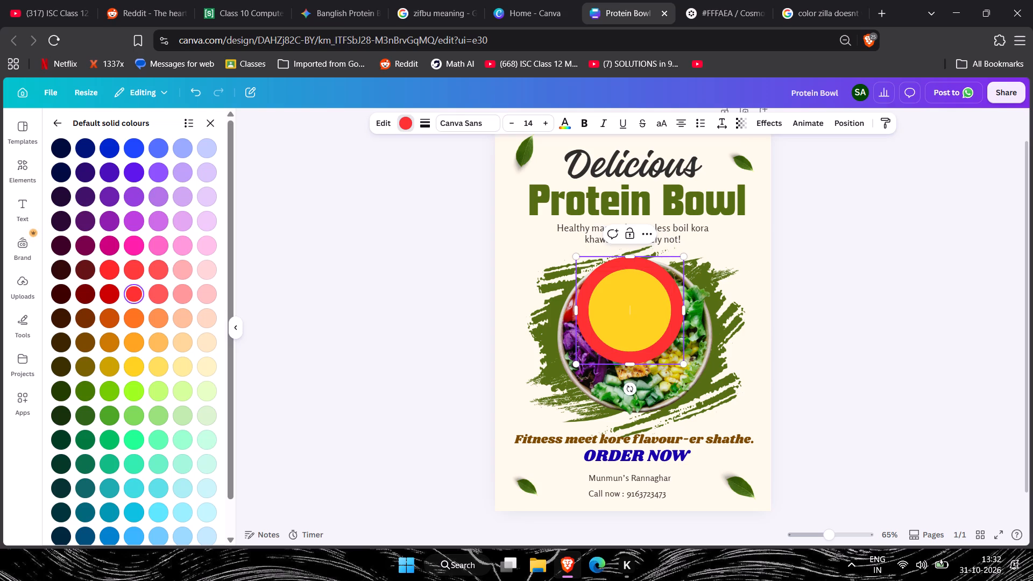
{"action": "left_click", "coordinate": [68, 123]}
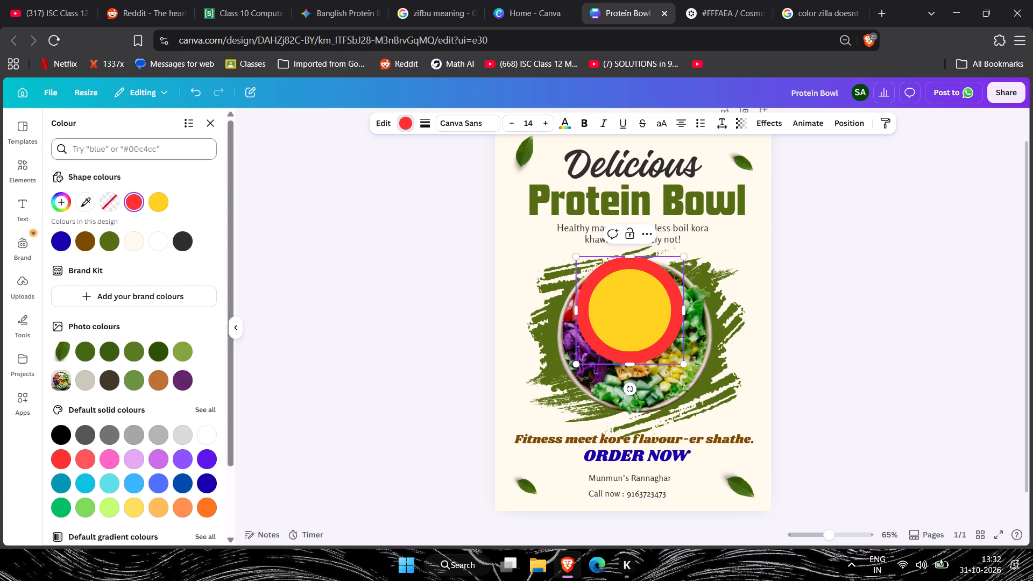
{"action": "left_click", "coordinate": [212, 124]}
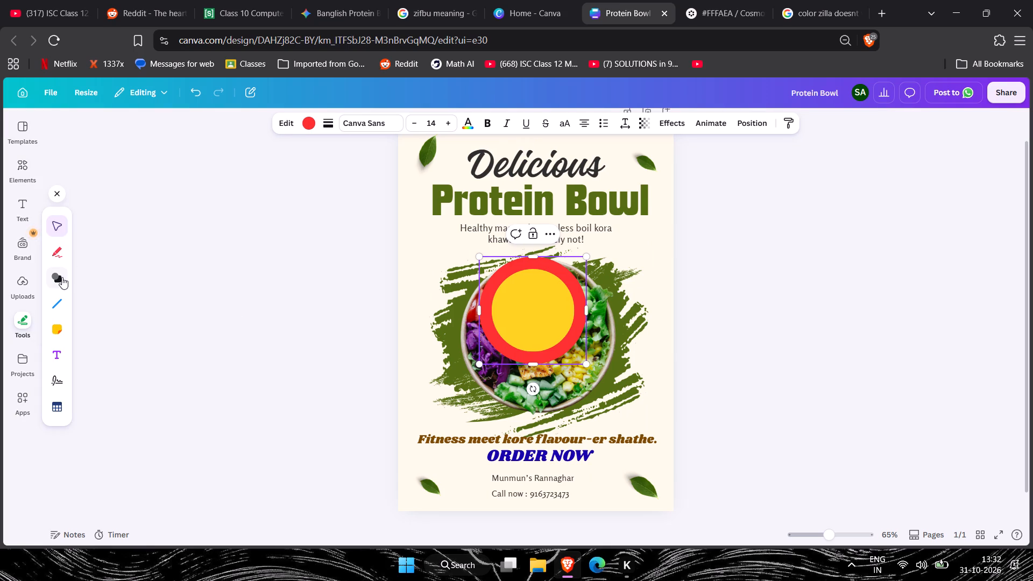
{"action": "left_click", "coordinate": [62, 277]}
{"action": "scroll", "coordinate": [90, 382], "scroll_direction": "down", "scroll_amount": 3}
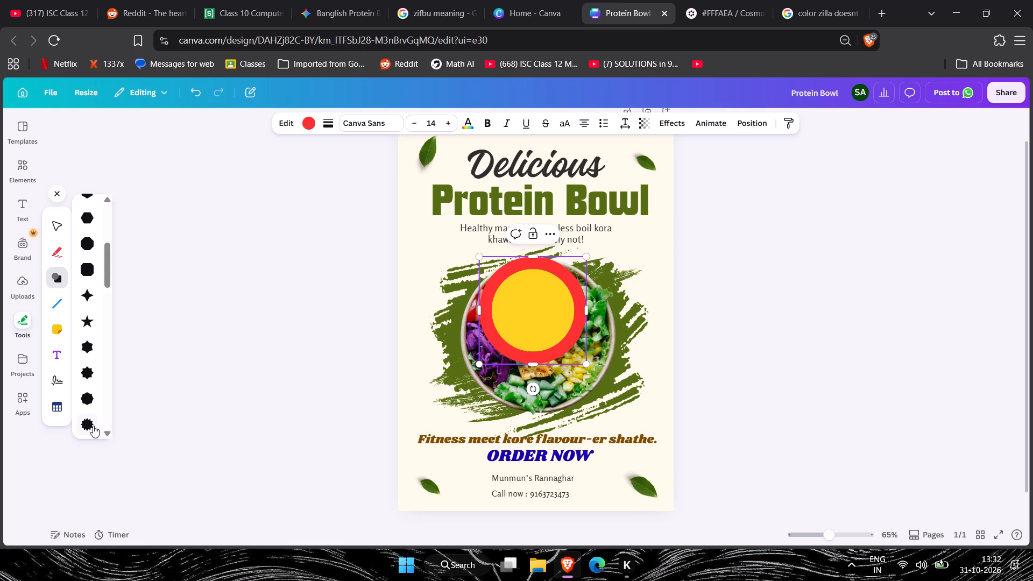
{"action": "scroll", "coordinate": [93, 426], "scroll_direction": "down", "scroll_amount": 1}
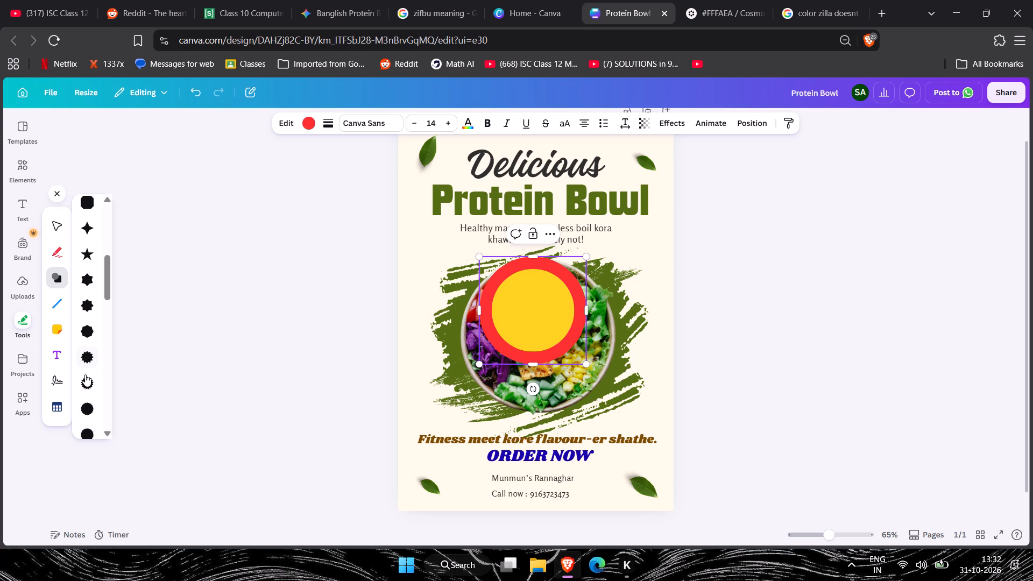
{"action": "left_click", "coordinate": [85, 375]}
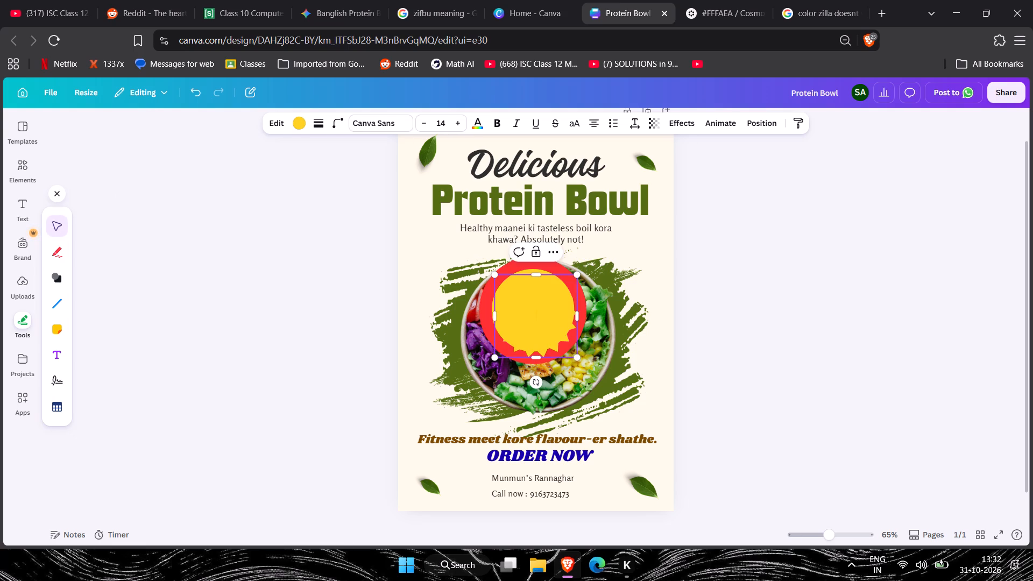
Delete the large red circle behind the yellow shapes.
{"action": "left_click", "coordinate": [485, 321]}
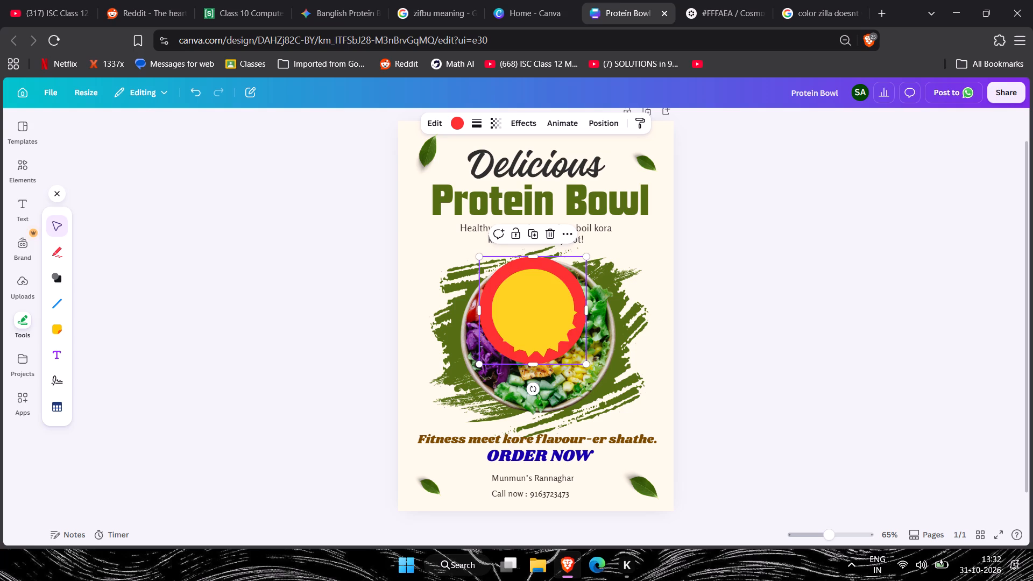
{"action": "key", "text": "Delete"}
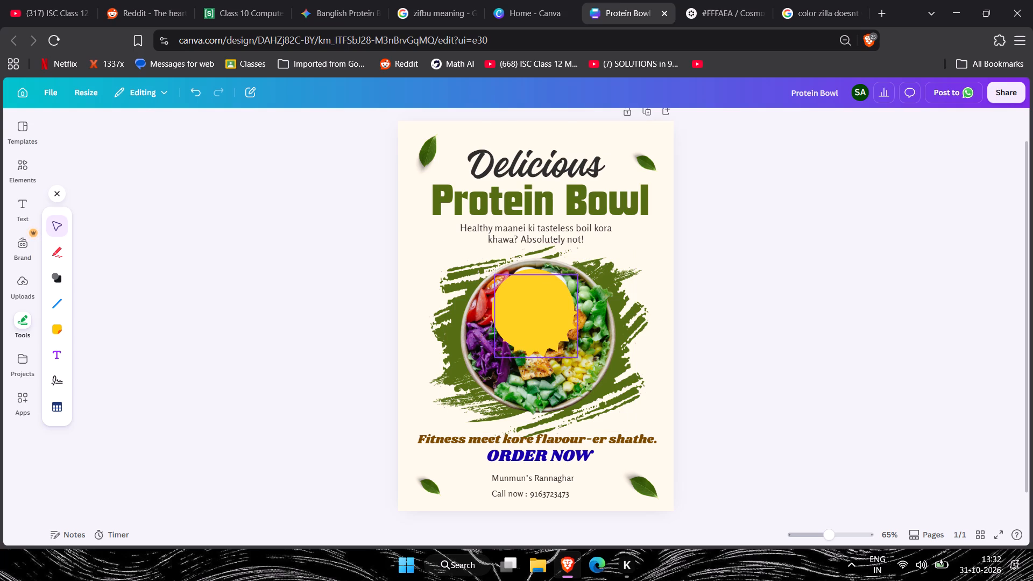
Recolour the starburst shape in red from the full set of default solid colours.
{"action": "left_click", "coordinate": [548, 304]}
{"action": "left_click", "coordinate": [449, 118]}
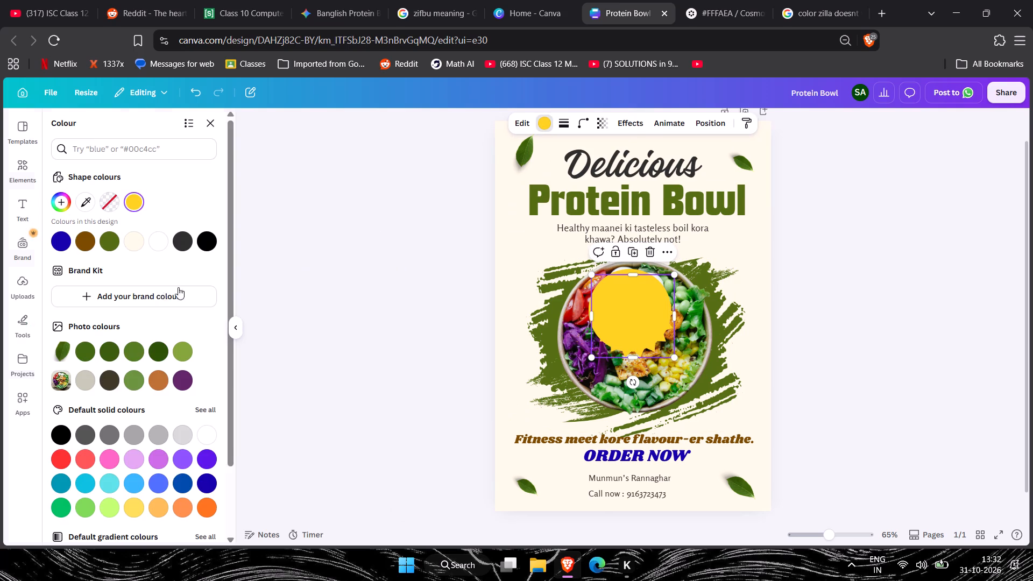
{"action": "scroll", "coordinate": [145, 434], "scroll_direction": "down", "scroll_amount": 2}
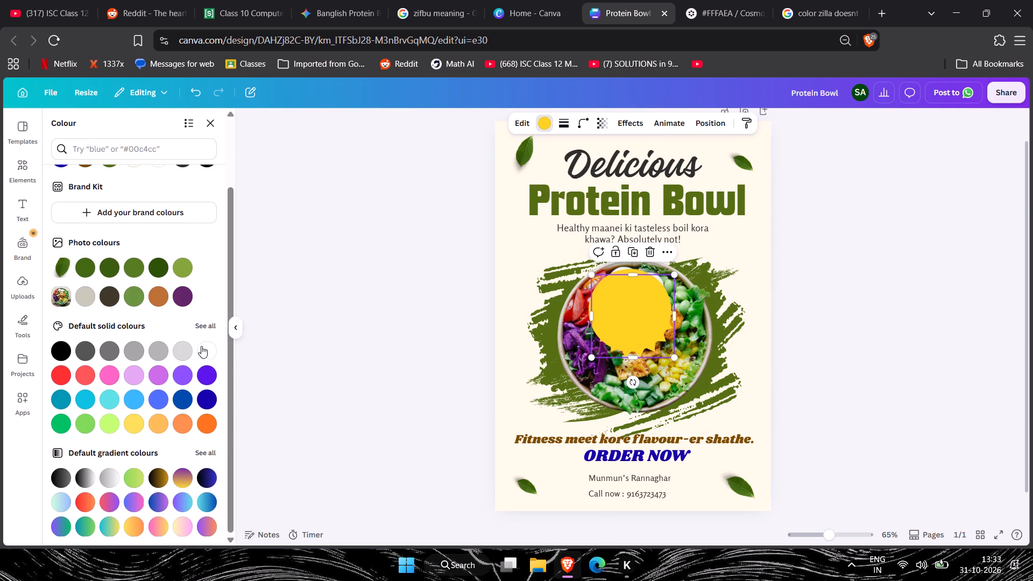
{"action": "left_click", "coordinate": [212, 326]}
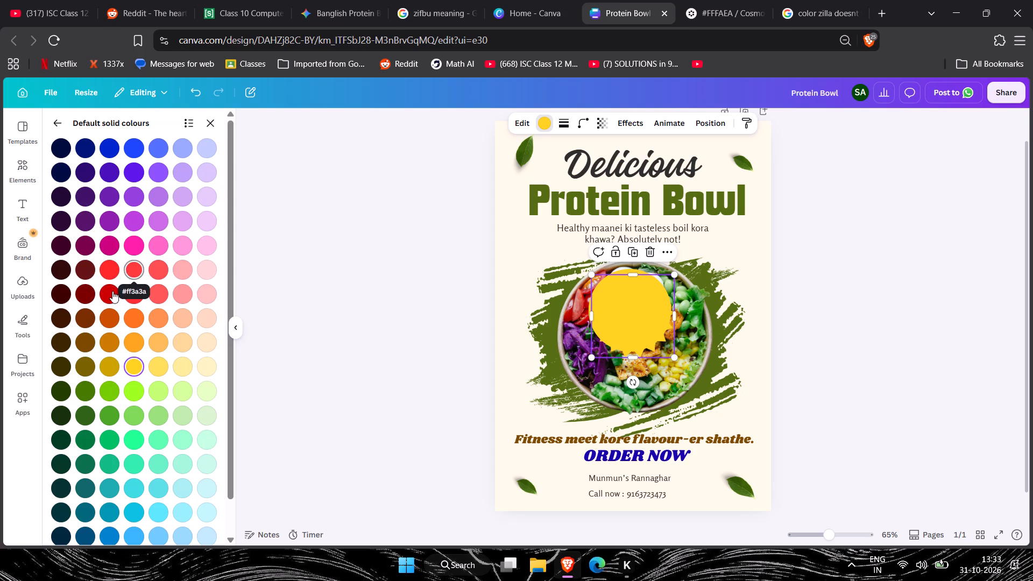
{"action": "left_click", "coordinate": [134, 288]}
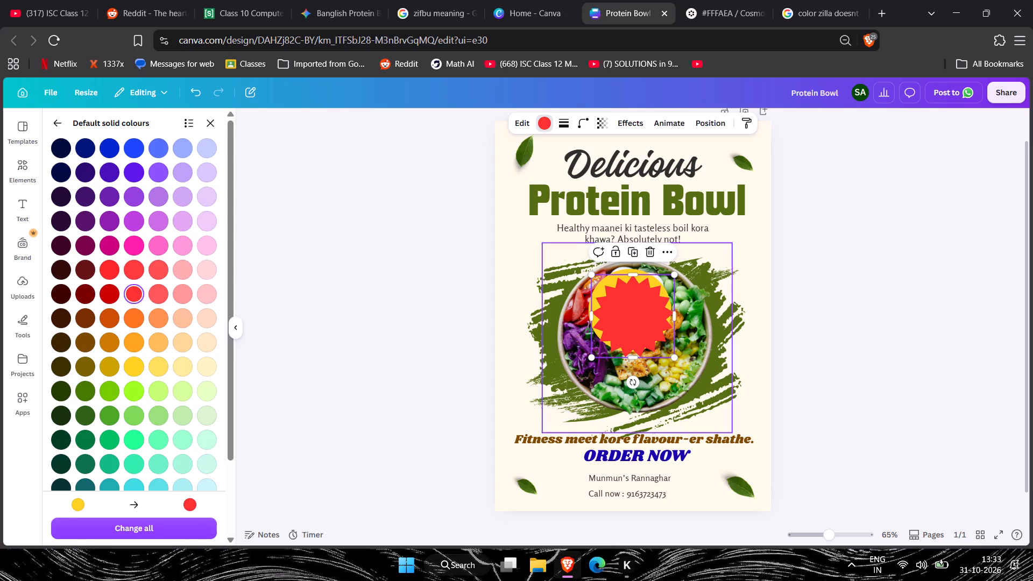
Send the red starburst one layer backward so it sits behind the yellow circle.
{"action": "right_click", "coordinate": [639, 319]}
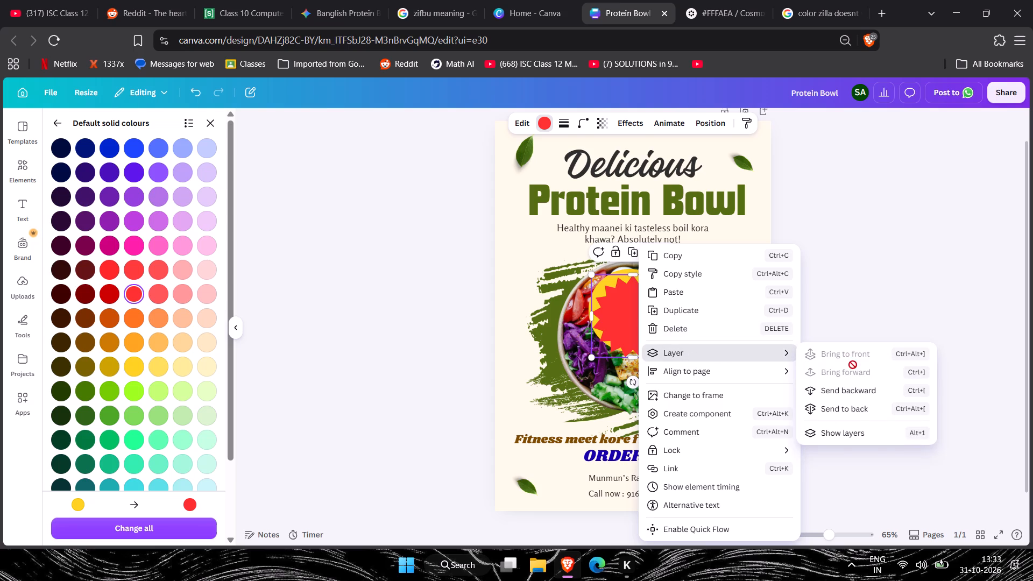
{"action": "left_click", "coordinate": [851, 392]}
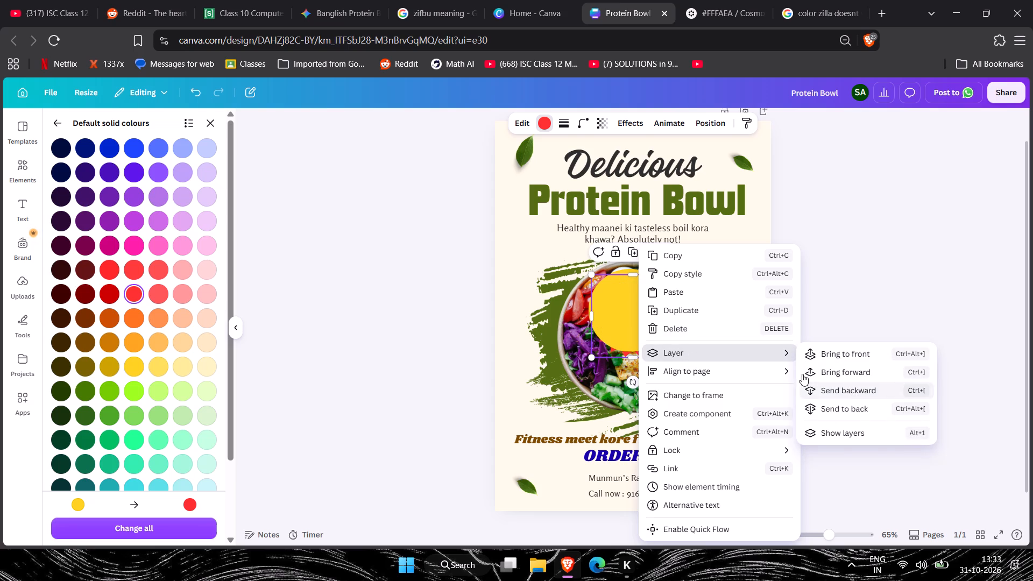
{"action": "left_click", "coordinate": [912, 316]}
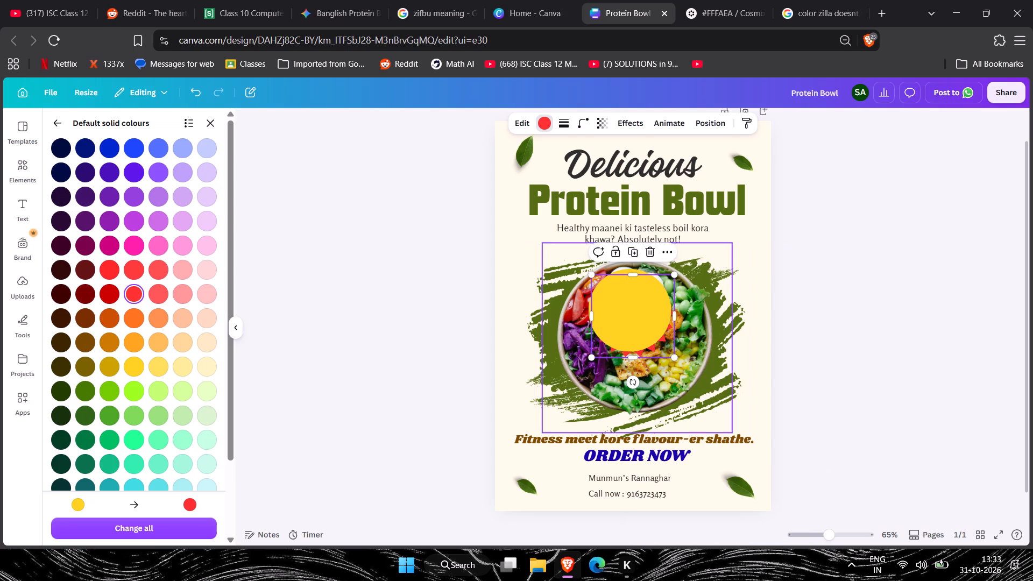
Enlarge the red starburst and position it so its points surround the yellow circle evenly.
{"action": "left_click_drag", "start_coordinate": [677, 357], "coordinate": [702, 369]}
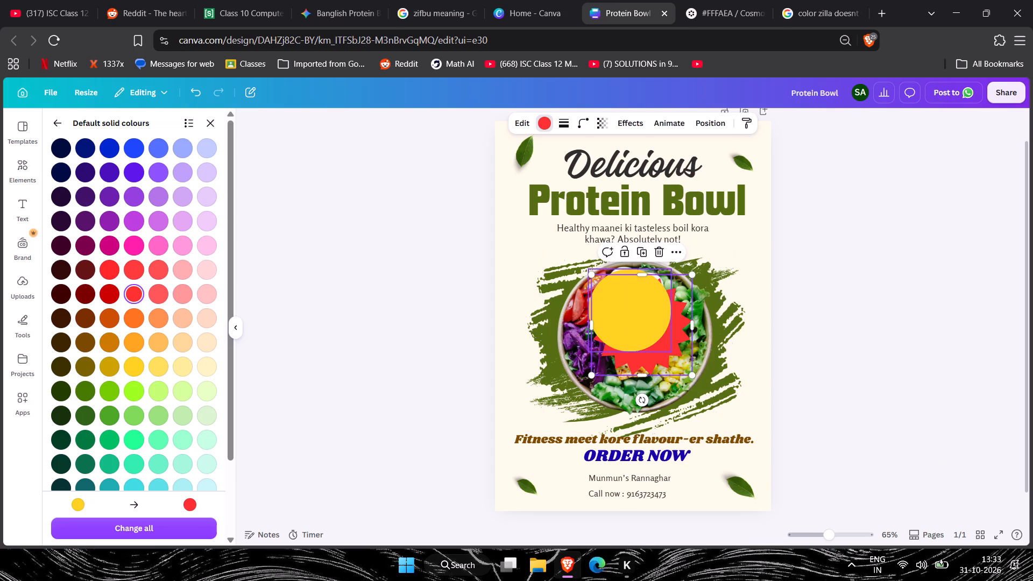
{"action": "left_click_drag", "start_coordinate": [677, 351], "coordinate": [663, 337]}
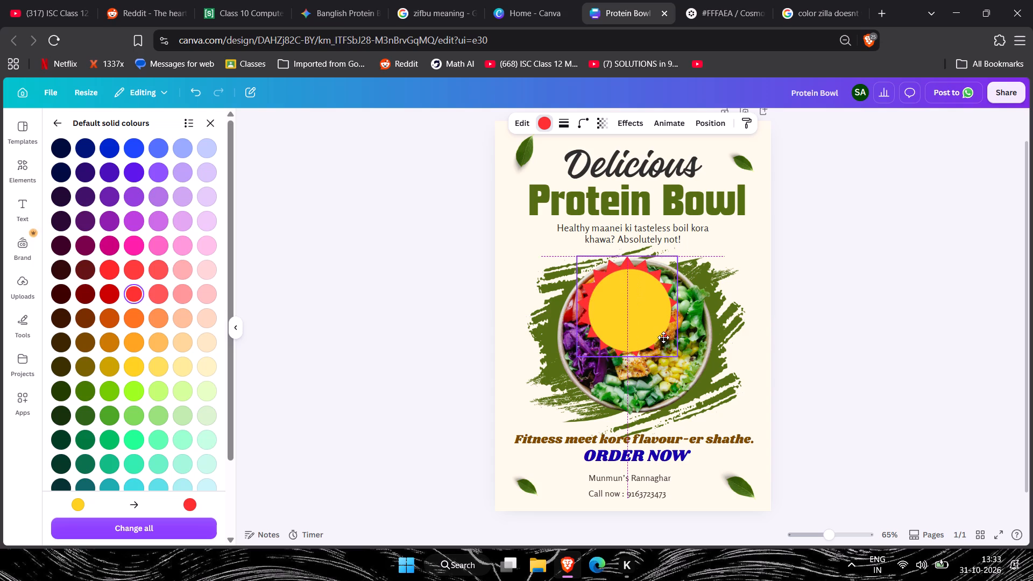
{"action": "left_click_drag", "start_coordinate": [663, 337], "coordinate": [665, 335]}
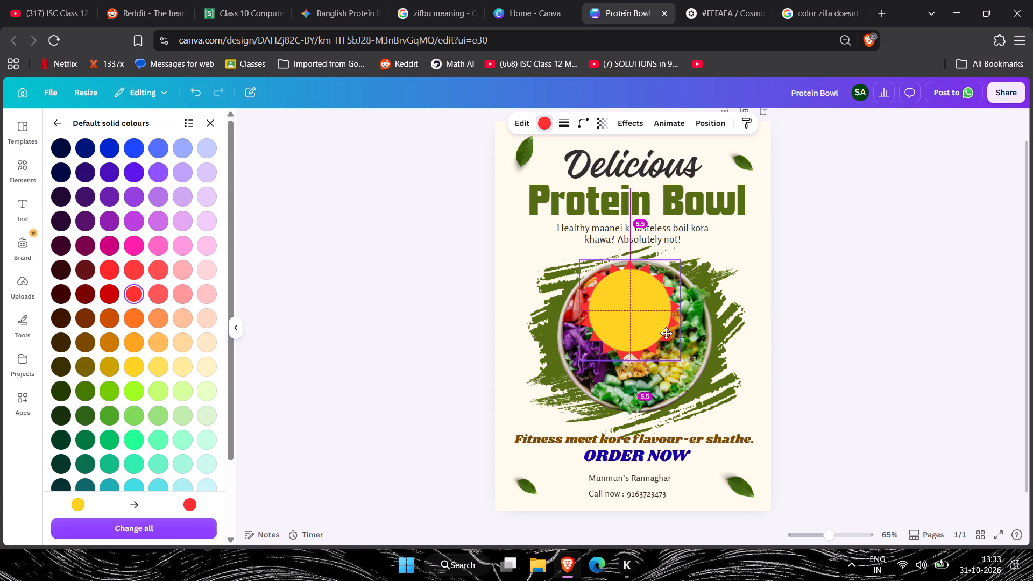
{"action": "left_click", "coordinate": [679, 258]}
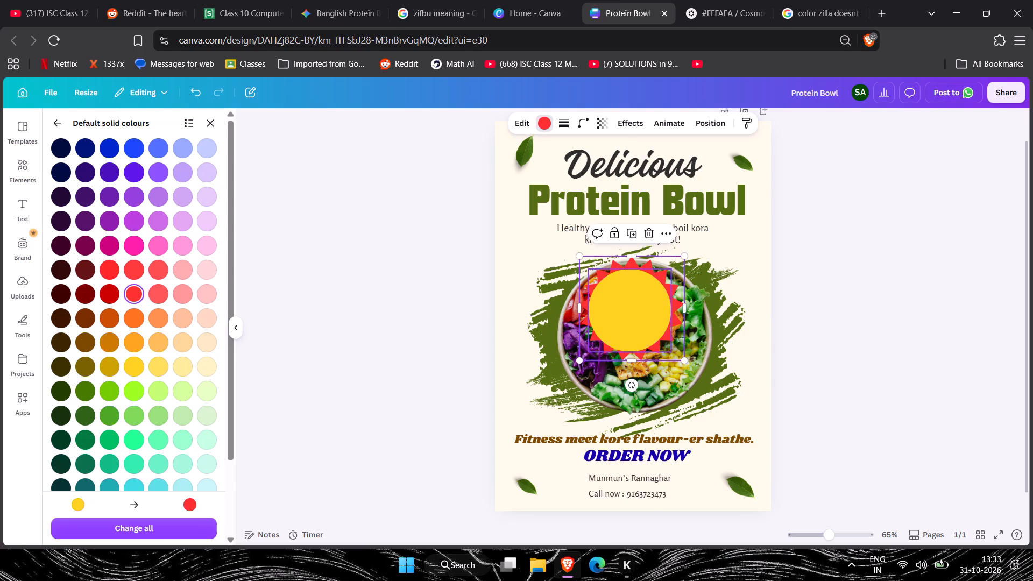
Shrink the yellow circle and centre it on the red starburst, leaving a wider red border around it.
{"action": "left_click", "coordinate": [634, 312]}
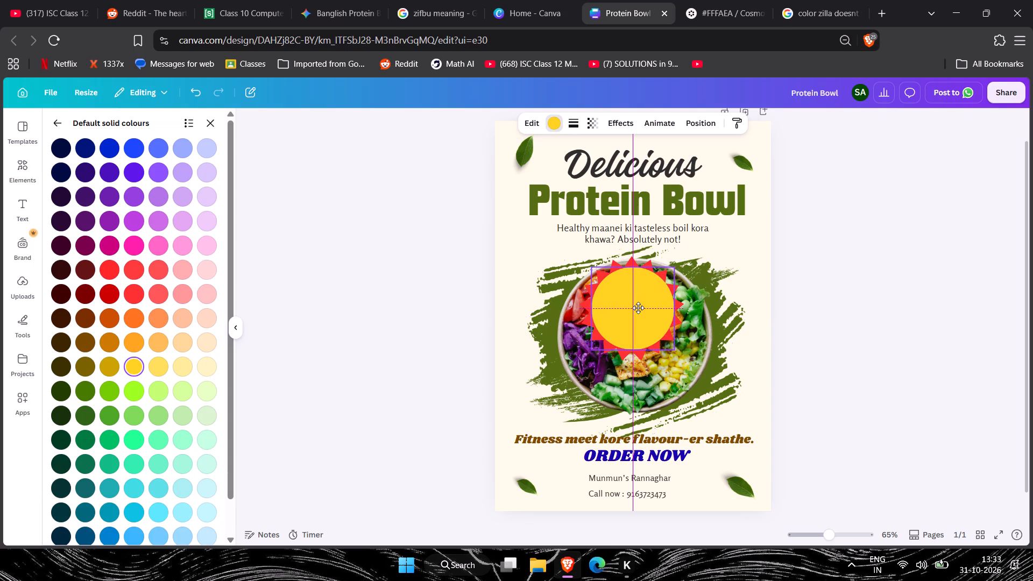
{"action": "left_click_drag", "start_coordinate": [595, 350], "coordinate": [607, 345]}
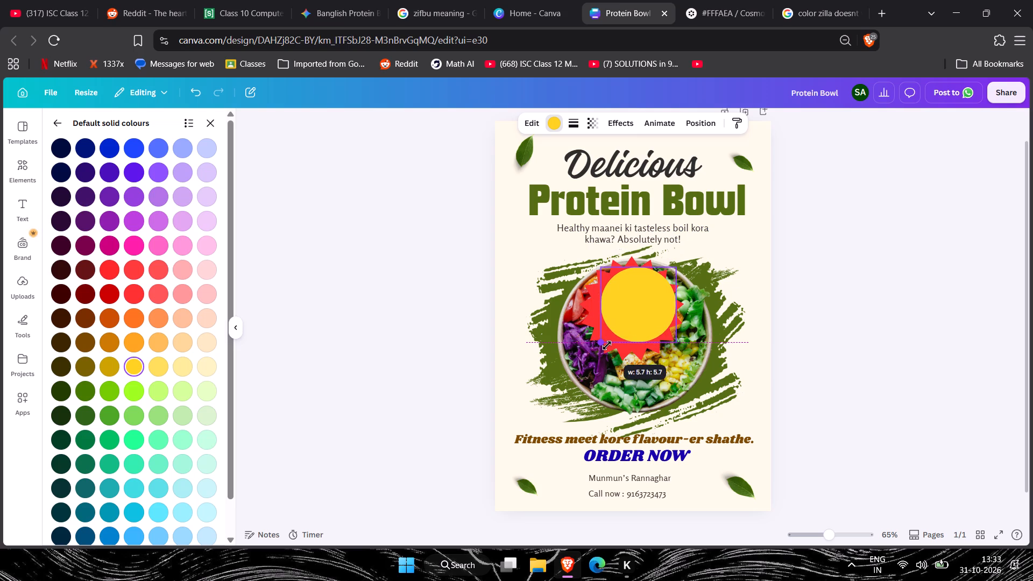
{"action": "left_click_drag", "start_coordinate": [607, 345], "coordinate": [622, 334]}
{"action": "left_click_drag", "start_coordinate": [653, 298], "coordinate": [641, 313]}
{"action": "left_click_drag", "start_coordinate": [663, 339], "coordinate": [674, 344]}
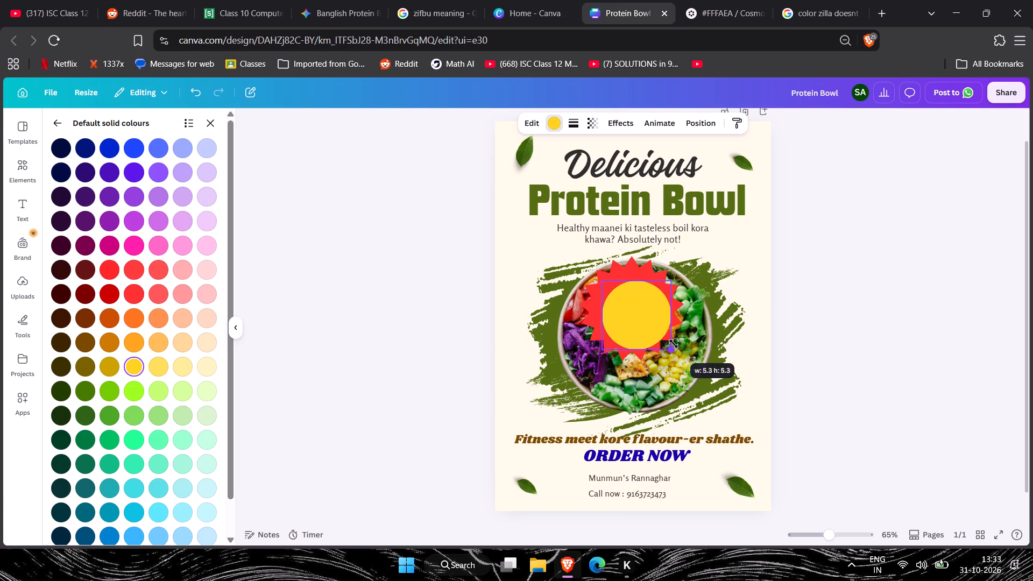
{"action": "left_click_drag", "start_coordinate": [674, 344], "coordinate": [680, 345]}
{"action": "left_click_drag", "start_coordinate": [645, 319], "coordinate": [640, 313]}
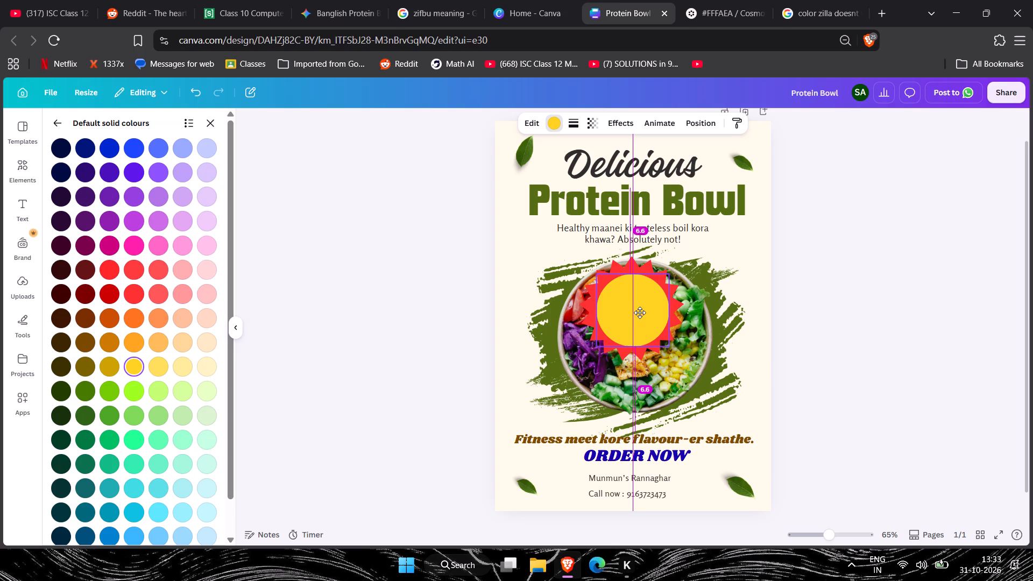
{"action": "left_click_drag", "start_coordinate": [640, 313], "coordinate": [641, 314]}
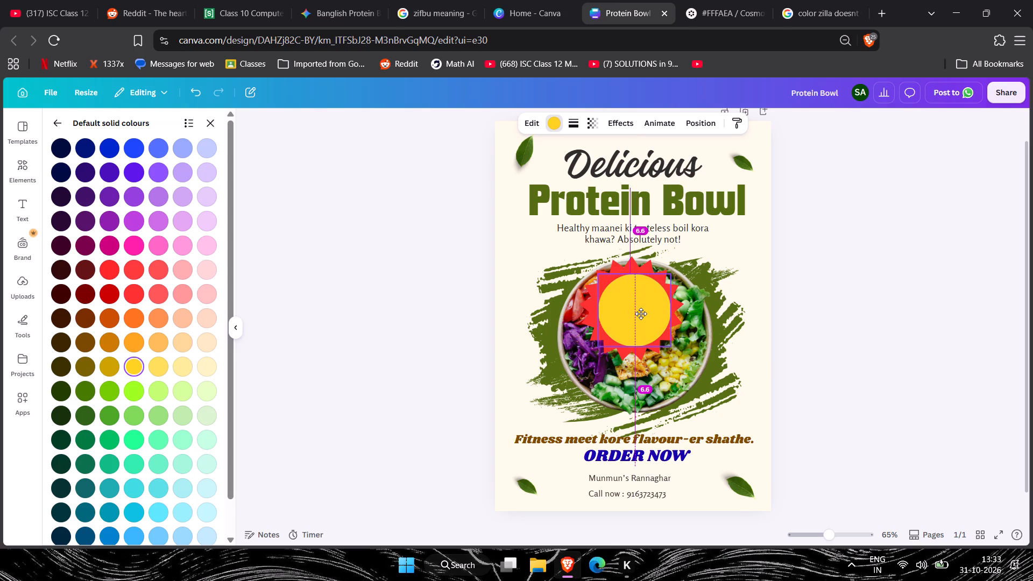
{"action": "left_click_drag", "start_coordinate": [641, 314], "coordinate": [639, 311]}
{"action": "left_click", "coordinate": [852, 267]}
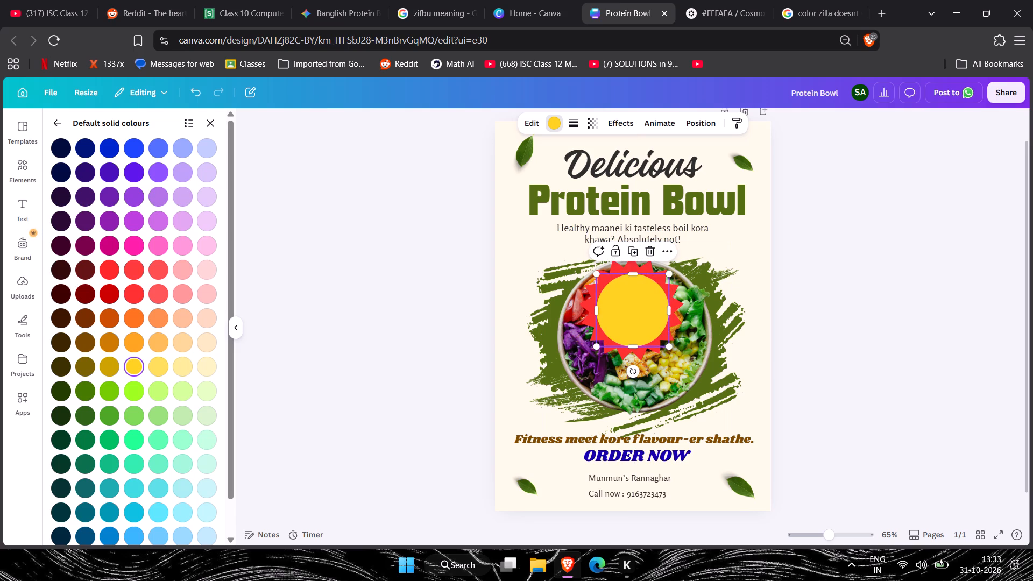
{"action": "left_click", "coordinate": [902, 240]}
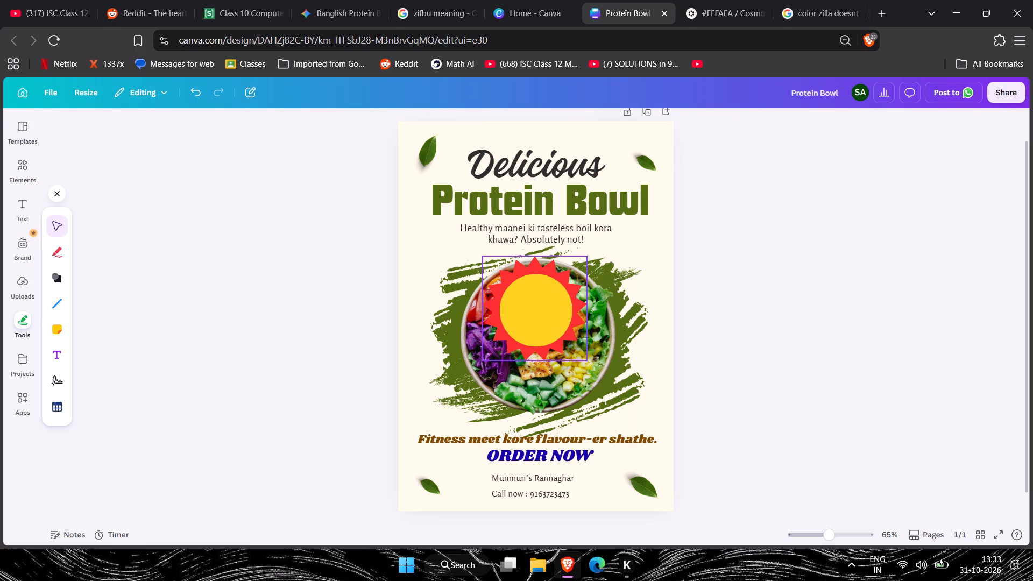
Delete the yellow circle and the red starburst together from the bowl photo.
{"action": "left_click", "coordinate": [560, 264]}
{"action": "left_click", "coordinate": [547, 303], "text": "ctrl"}
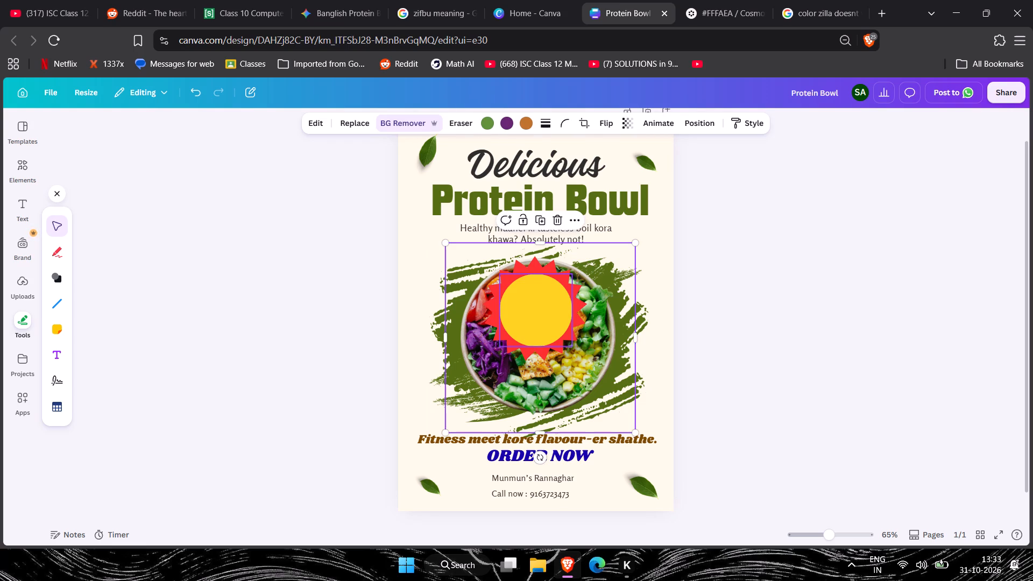
{"action": "left_click", "coordinate": [777, 285]}
{"action": "left_click", "coordinate": [553, 287]}
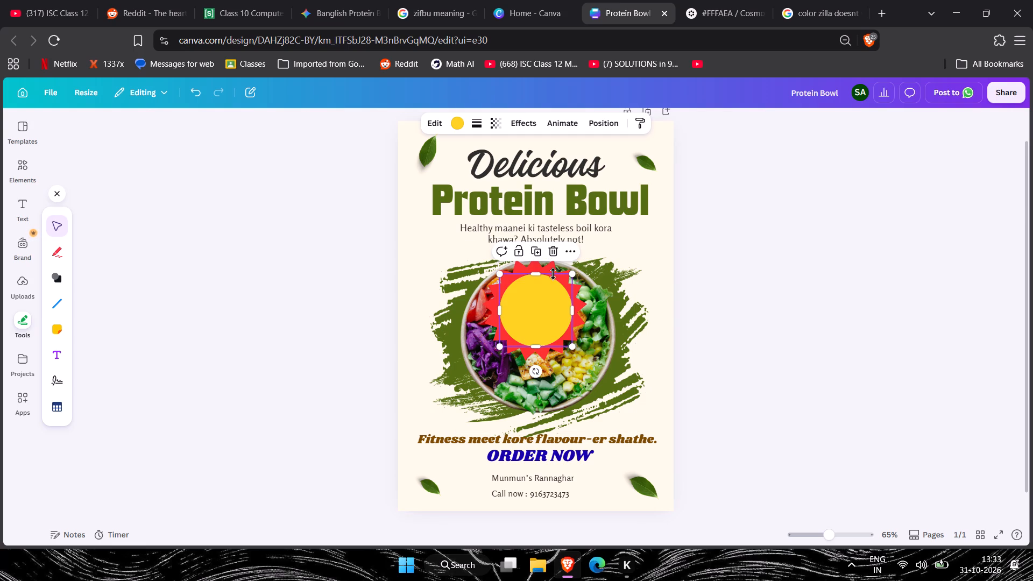
{"action": "left_click", "coordinate": [555, 266], "text": "shift"}
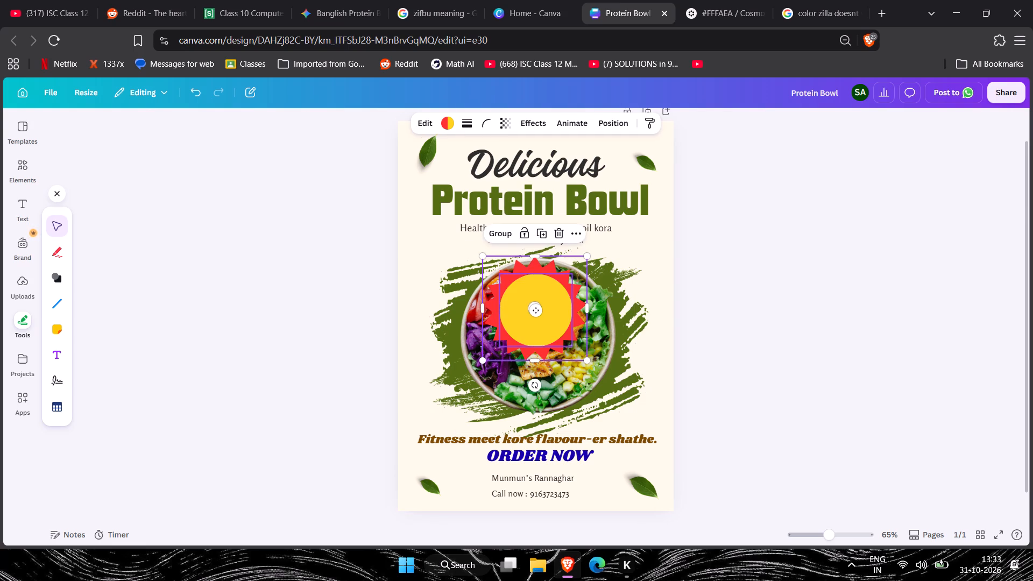
{"action": "left_click", "coordinate": [560, 238]}
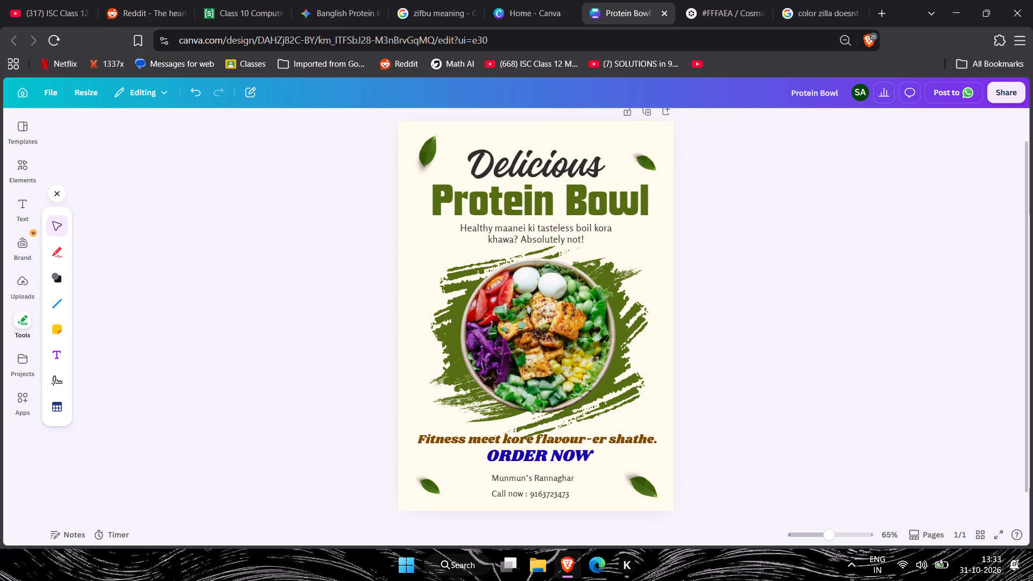
{"action": "left_click", "coordinate": [816, 318]}
Search the elements library for "price tag".
{"action": "left_click", "coordinate": [21, 175]}
{"action": "left_click", "coordinate": [123, 138]}
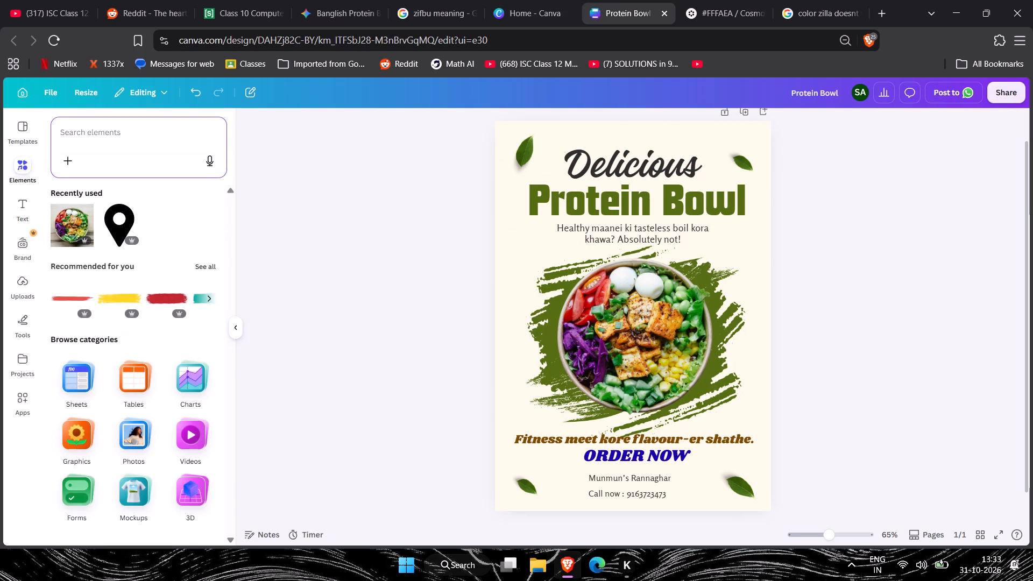
{"action": "type", "text": "price tag"}
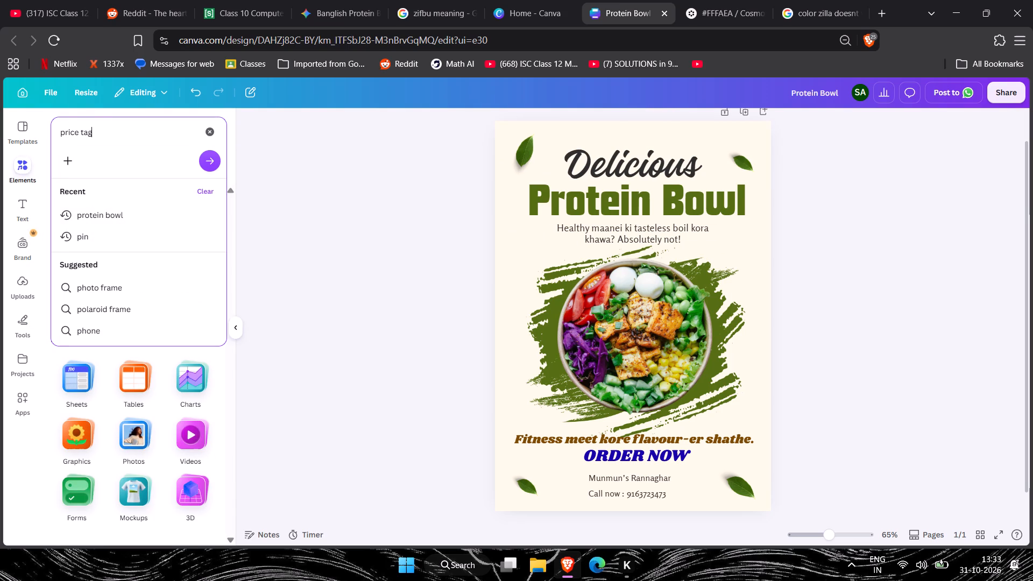
{"action": "key", "text": "Return"}
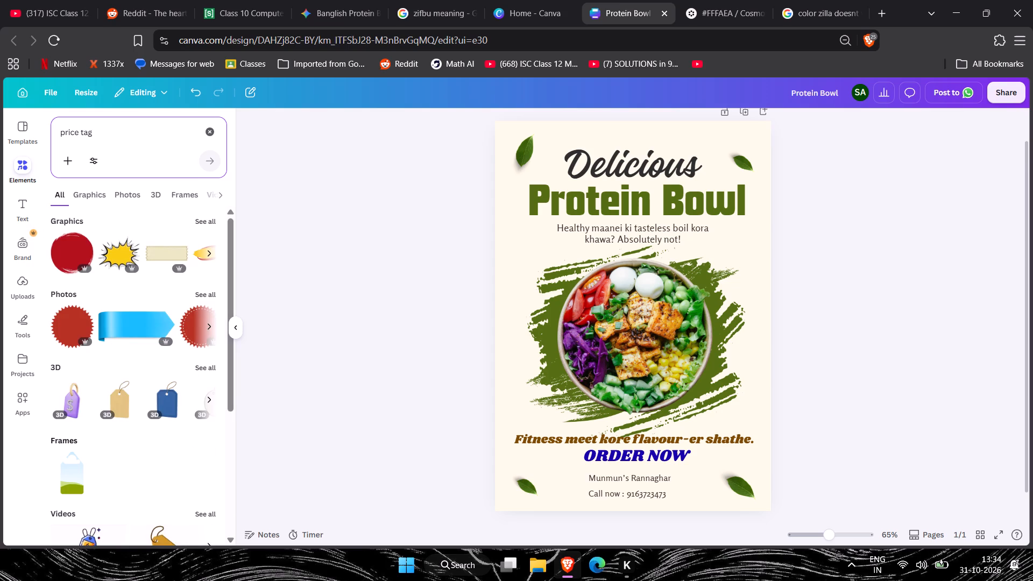
Look through the price tag photos, graphics and other result categories for a suitable badge.
{"action": "left_click", "coordinate": [209, 327]}
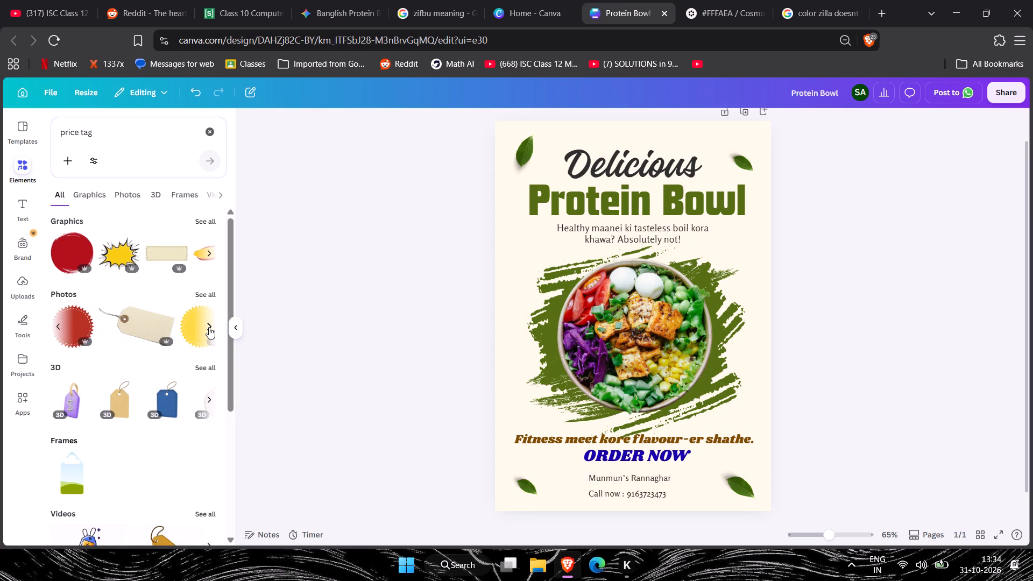
{"action": "left_click", "coordinate": [209, 327]}
{"action": "left_click", "coordinate": [209, 327]}
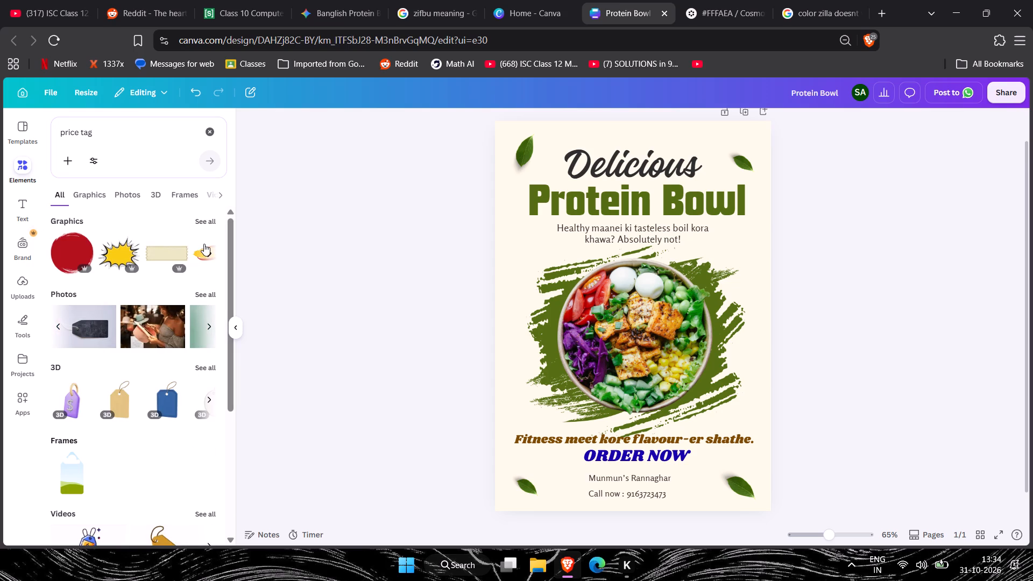
{"action": "left_click", "coordinate": [206, 250]}
{"action": "left_click", "coordinate": [206, 250]}
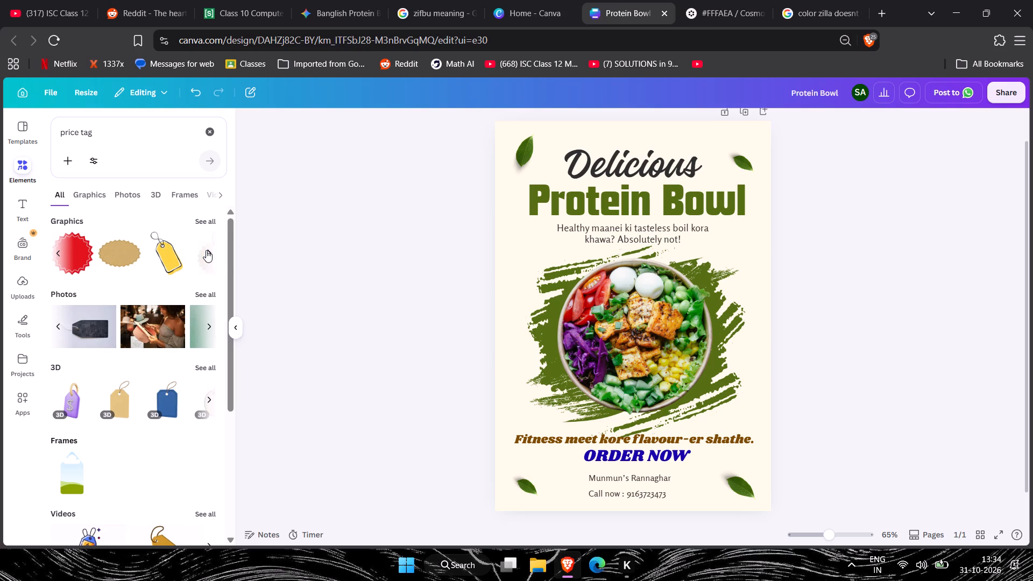
{"action": "left_click", "coordinate": [206, 250]}
{"action": "left_click", "coordinate": [206, 250]}
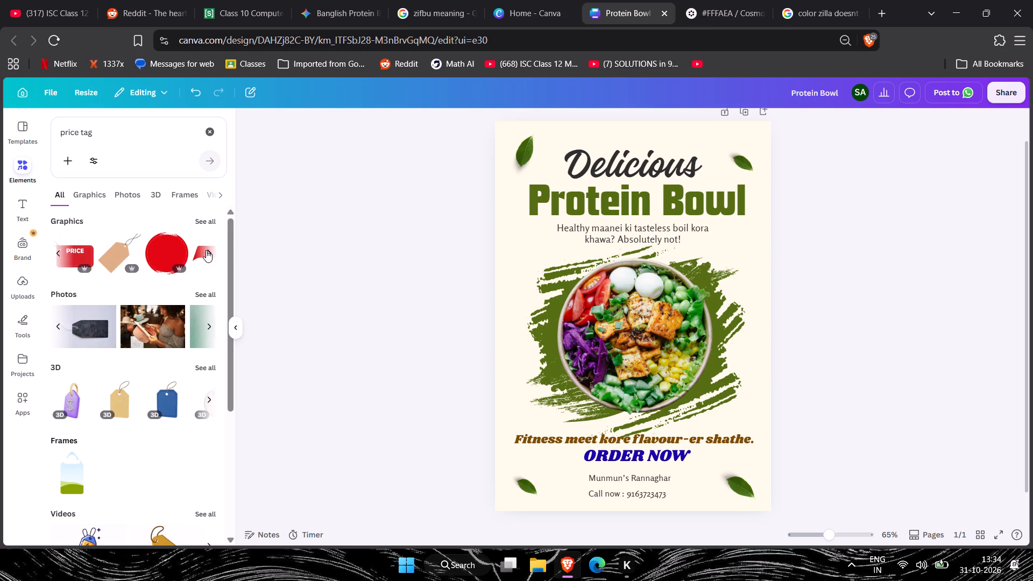
{"action": "scroll", "coordinate": [104, 452], "scroll_direction": "down", "scroll_amount": 3}
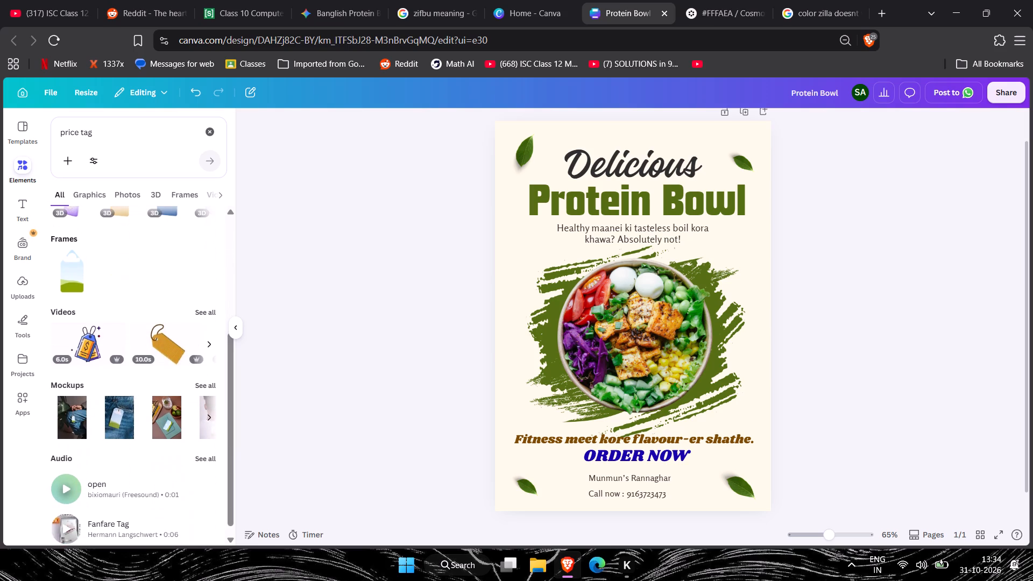
{"action": "scroll", "coordinate": [105, 443], "scroll_direction": "down", "scroll_amount": 1}
{"action": "scroll", "coordinate": [113, 429], "scroll_direction": "up", "scroll_amount": 4}
{"action": "scroll", "coordinate": [111, 215], "scroll_direction": "up", "scroll_amount": 2}
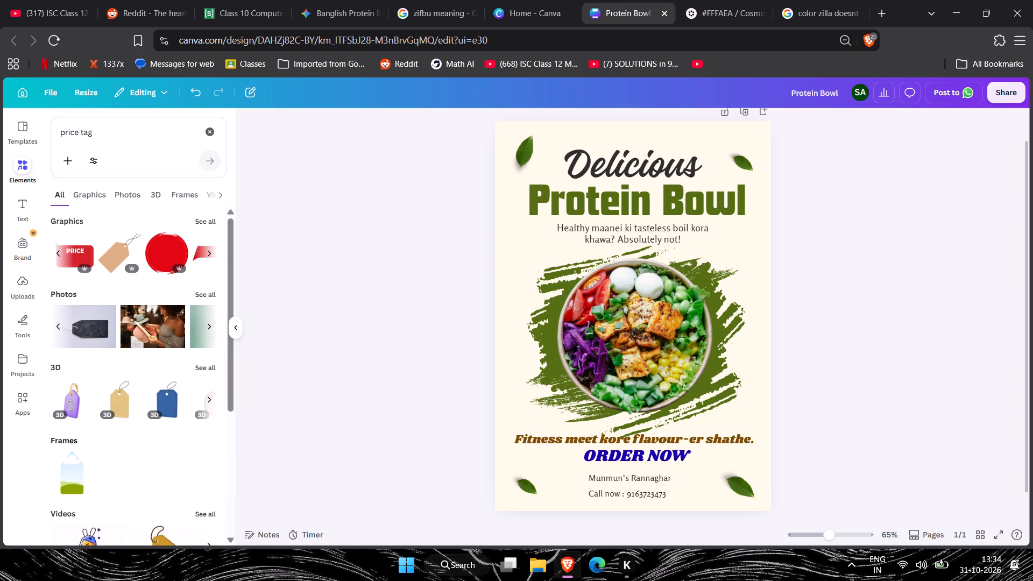
Add the yellow starburst sticker with a peeled corner from the full price tag graphics results to the poster.
{"action": "left_click", "coordinate": [197, 220]}
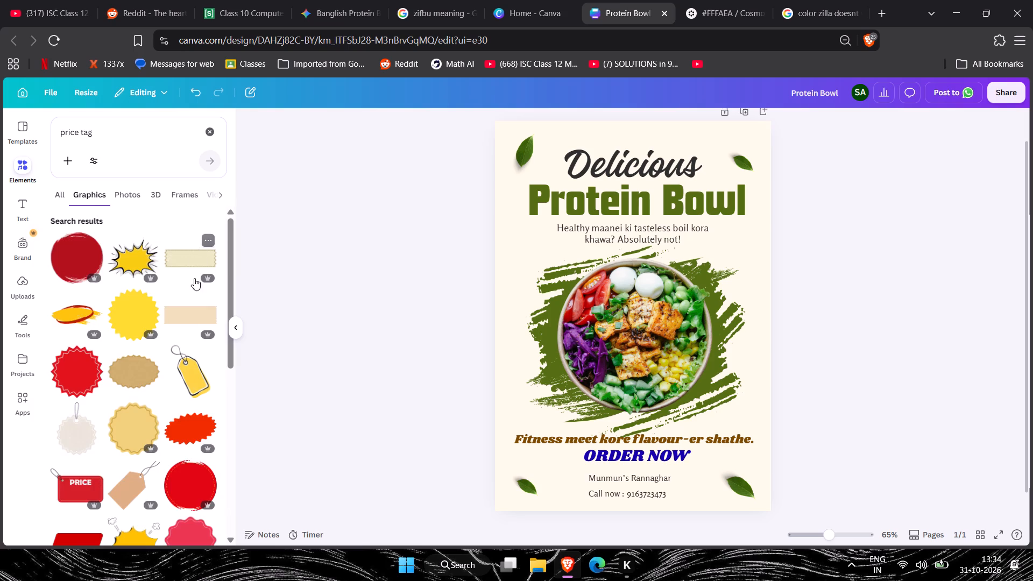
{"action": "scroll", "coordinate": [162, 420], "scroll_direction": "down", "scroll_amount": 5}
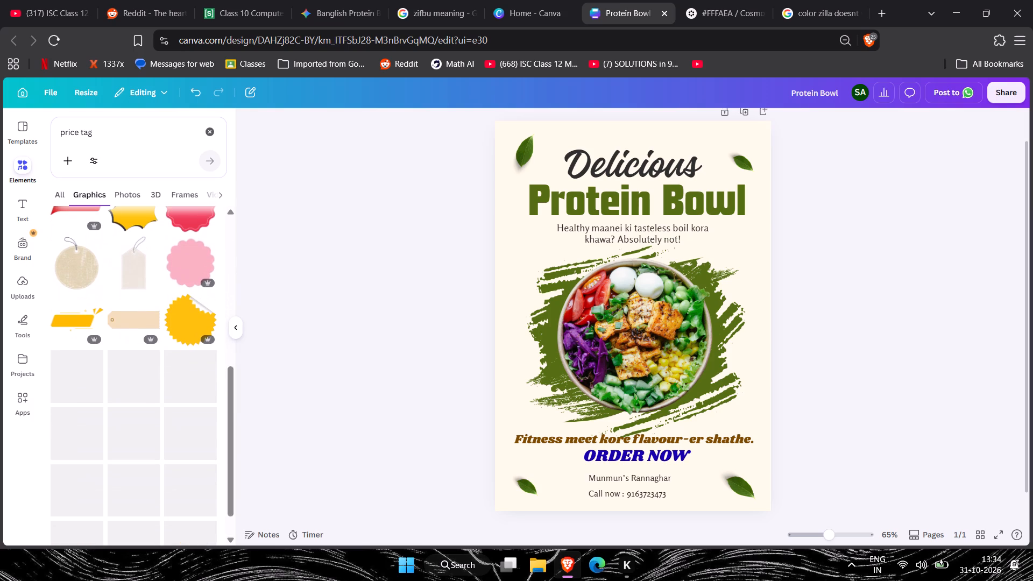
{"action": "left_click", "coordinate": [185, 324]}
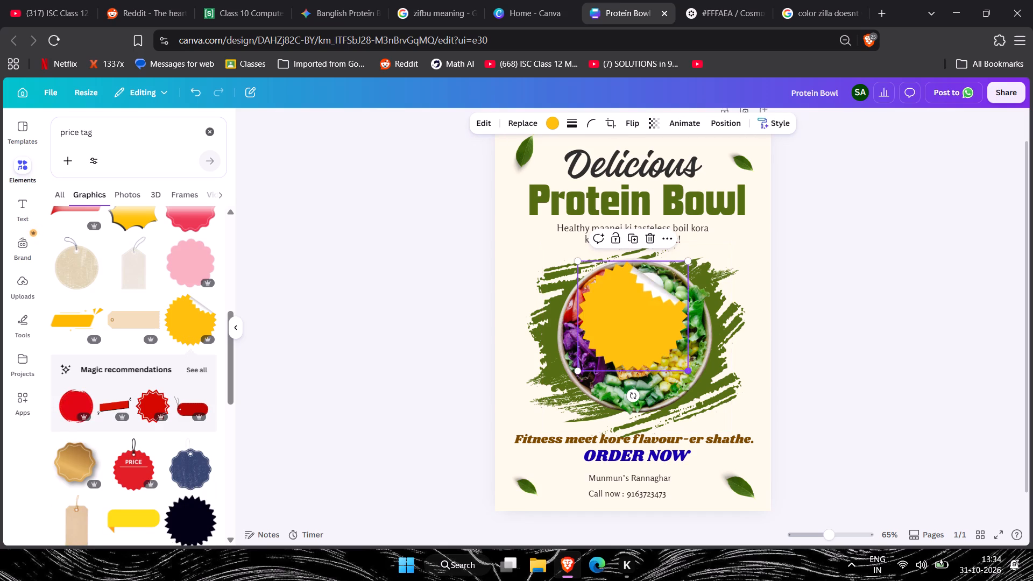
Shrink the yellow starburst sticker to a small badge and place it beside the bowl photo's upper-left edge, over the green brushstroke.
{"action": "left_click_drag", "start_coordinate": [687, 369], "coordinate": [647, 325]}
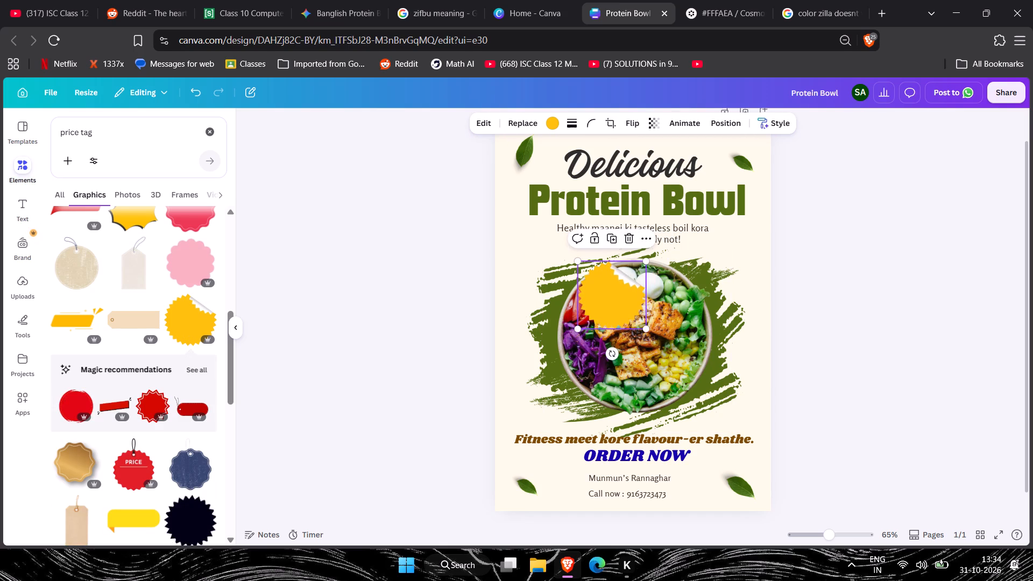
{"action": "left_click_drag", "start_coordinate": [648, 331], "coordinate": [624, 320]}
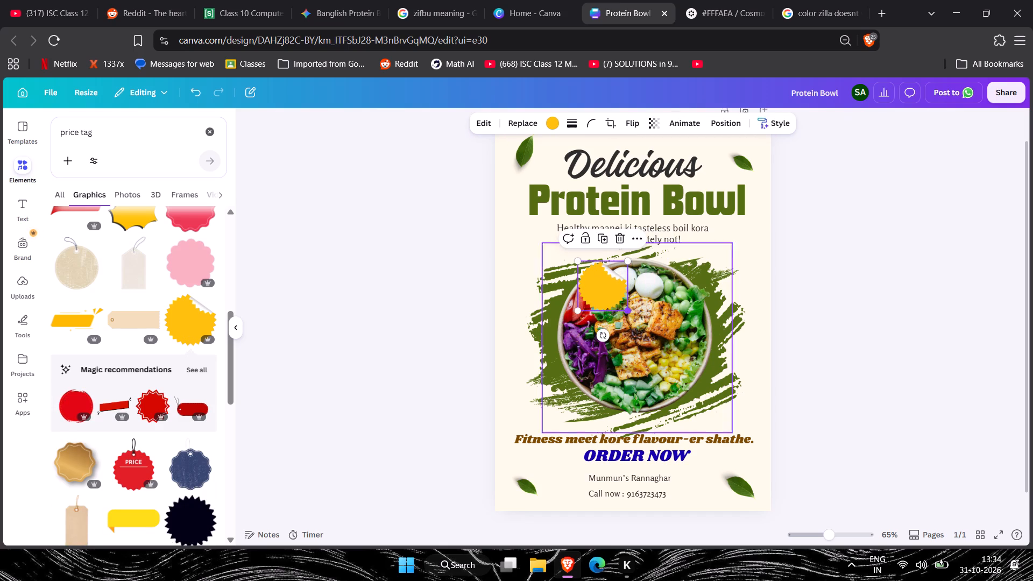
{"action": "left_click_drag", "start_coordinate": [602, 284], "coordinate": [719, 268]}
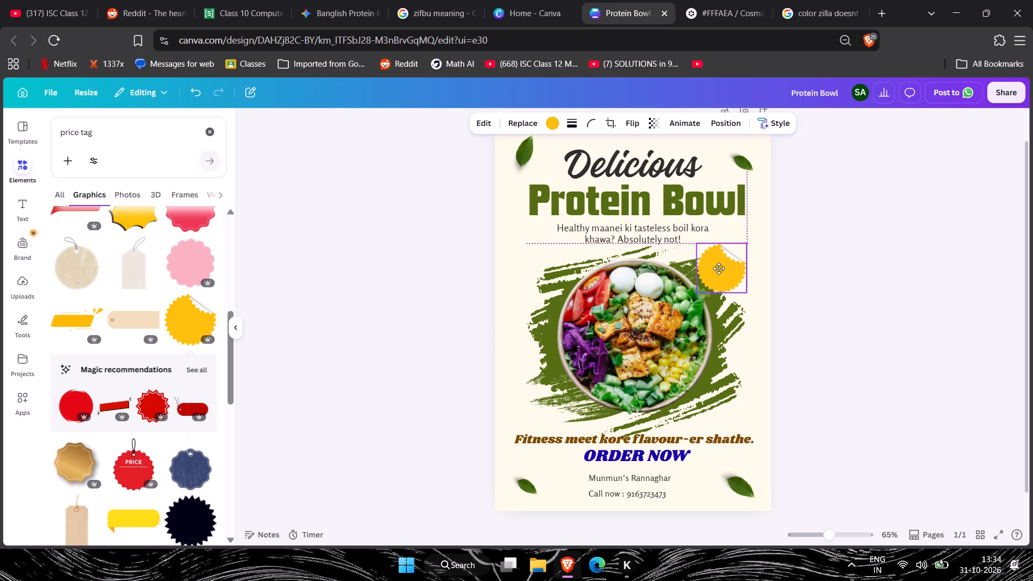
{"action": "left_click_drag", "start_coordinate": [719, 268], "coordinate": [537, 272]}
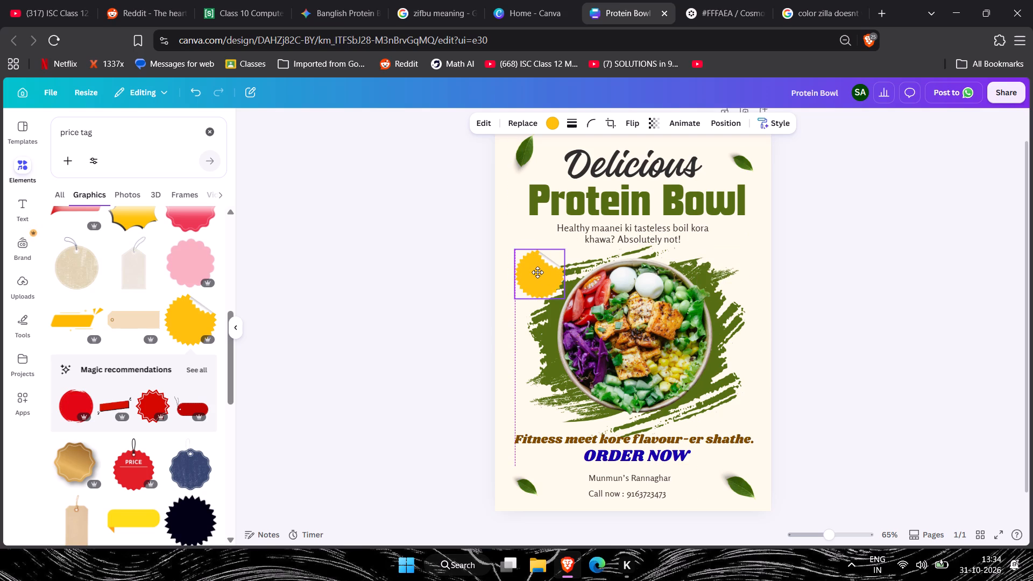
{"action": "left_click_drag", "start_coordinate": [537, 272], "coordinate": [546, 285]}
{"action": "left_click", "coordinate": [871, 299]}
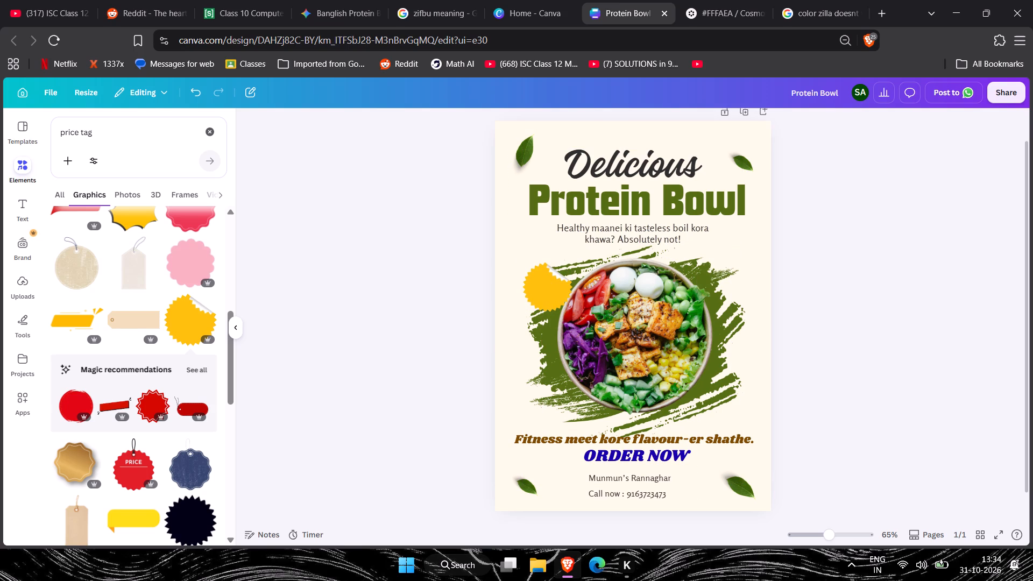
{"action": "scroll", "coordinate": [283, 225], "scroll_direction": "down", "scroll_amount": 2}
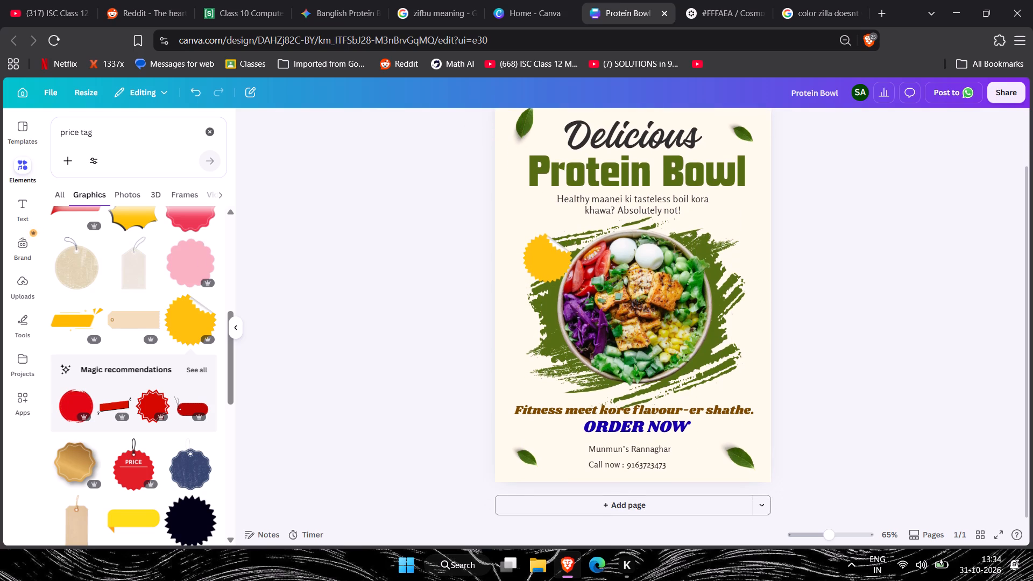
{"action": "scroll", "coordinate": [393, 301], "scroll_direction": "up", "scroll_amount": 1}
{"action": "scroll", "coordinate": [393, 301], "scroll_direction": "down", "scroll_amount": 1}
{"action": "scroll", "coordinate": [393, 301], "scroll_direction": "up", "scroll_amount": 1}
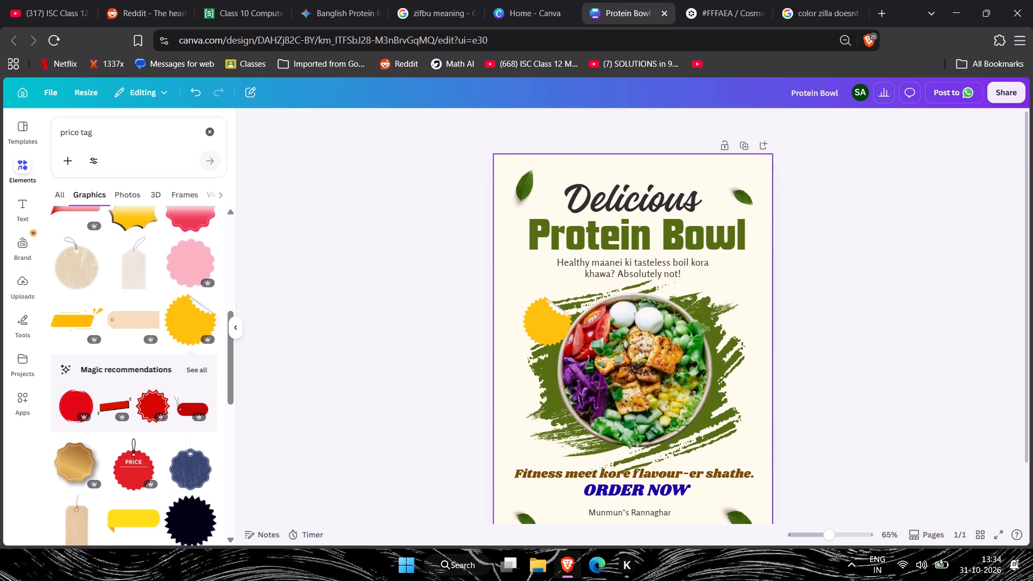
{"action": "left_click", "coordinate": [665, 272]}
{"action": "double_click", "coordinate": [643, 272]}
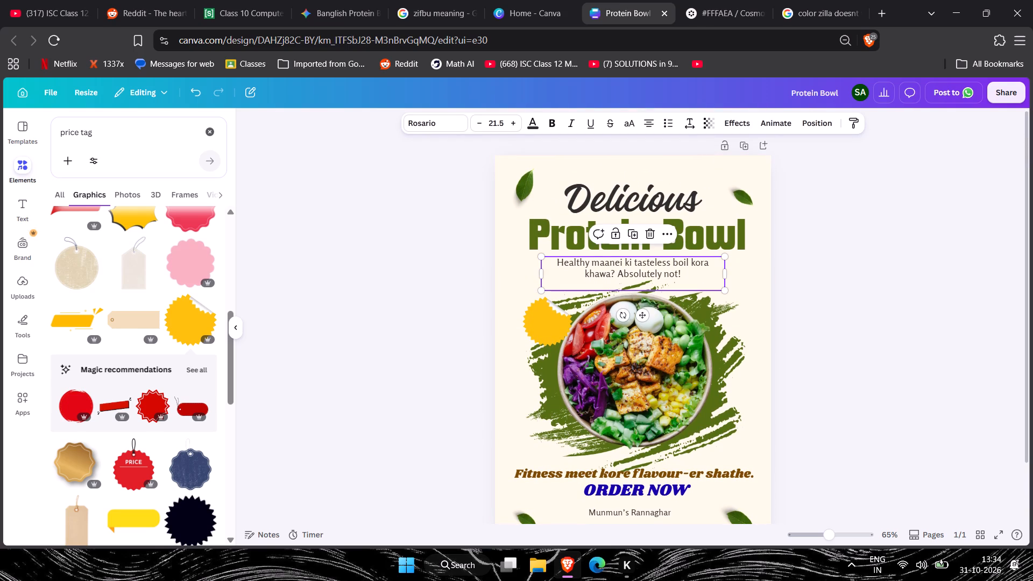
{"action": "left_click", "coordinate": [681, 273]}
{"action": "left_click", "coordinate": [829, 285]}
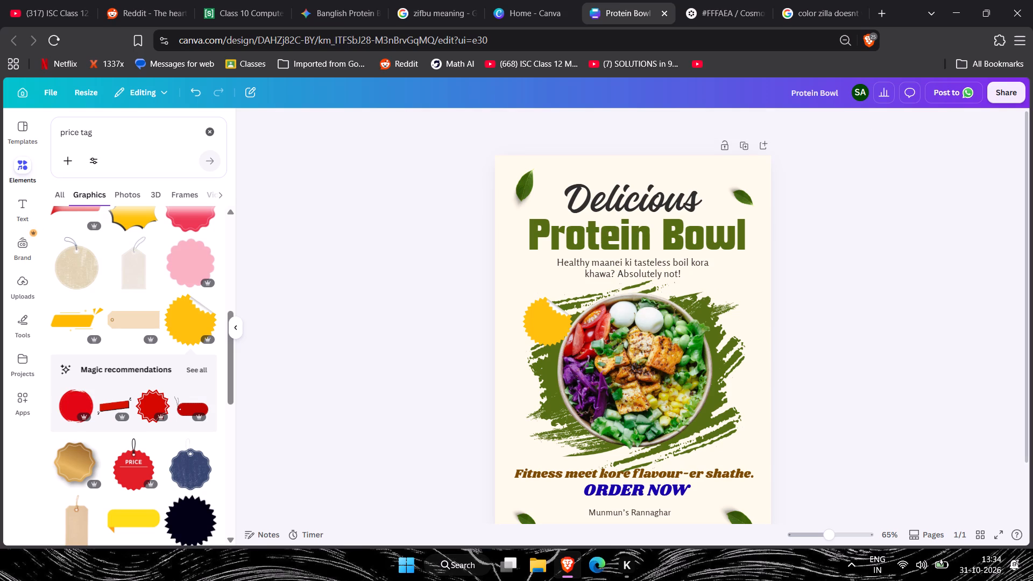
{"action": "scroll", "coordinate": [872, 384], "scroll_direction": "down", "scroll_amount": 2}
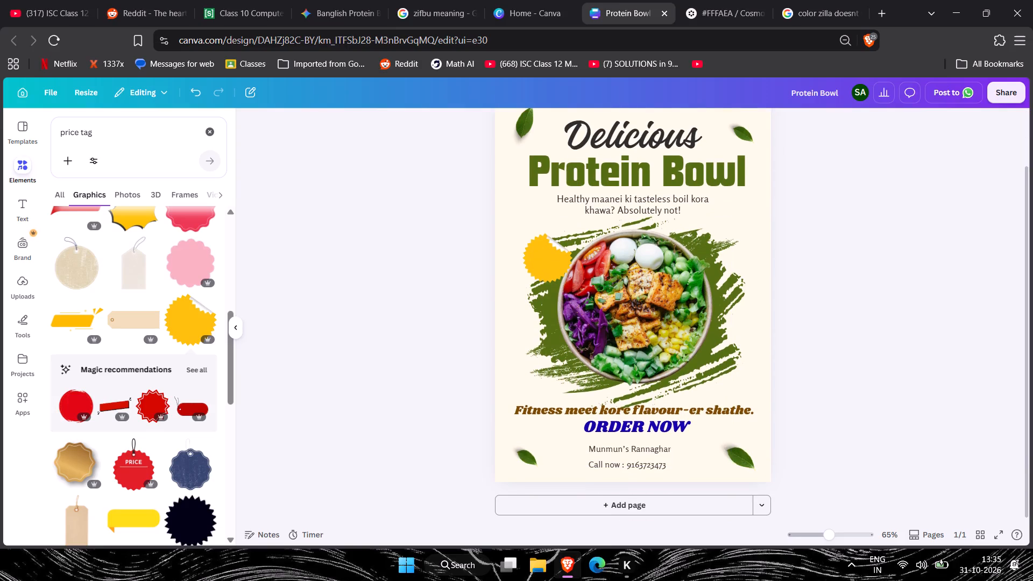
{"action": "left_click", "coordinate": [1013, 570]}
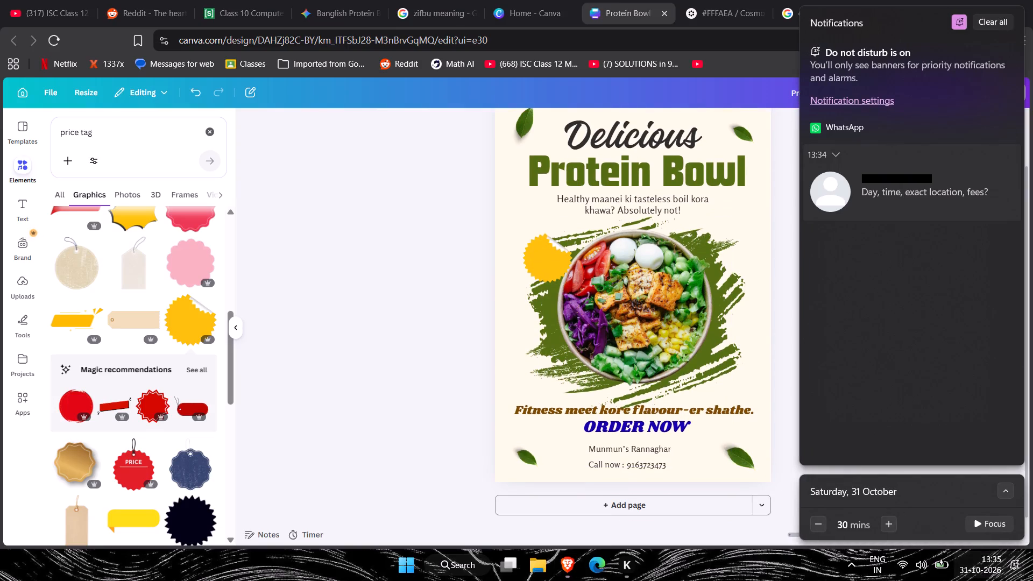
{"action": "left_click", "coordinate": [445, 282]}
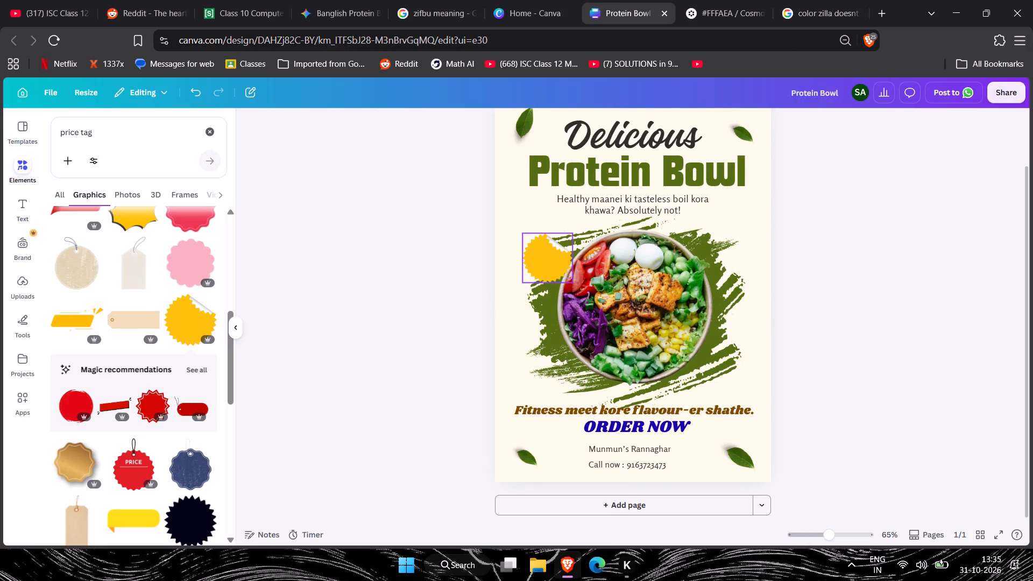
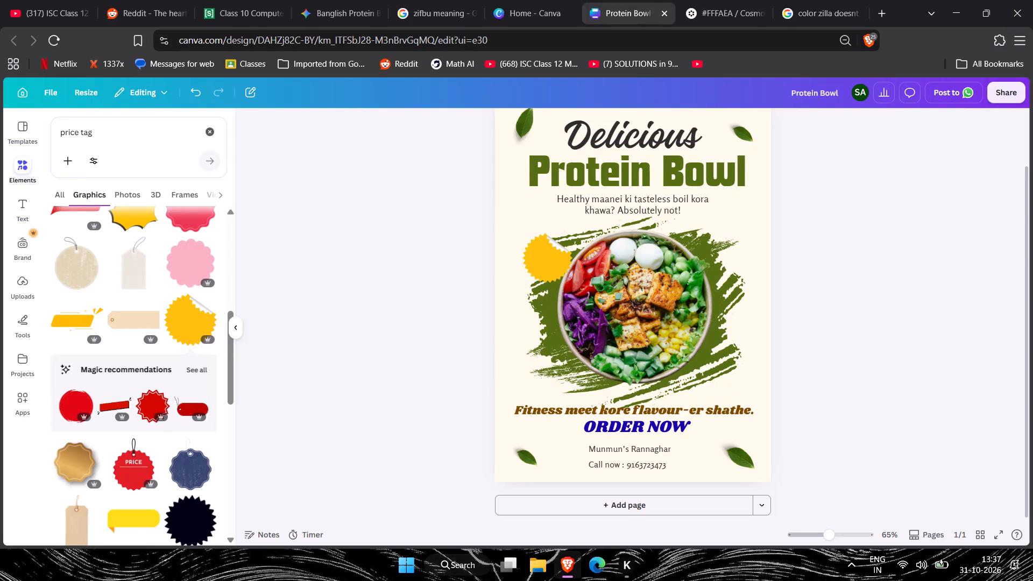
Review the enlarged poster from the headline to the contact lines, checking the overall layout with the yellow badge beside the bowl.
{"action": "left_click", "coordinate": [934, 280]}
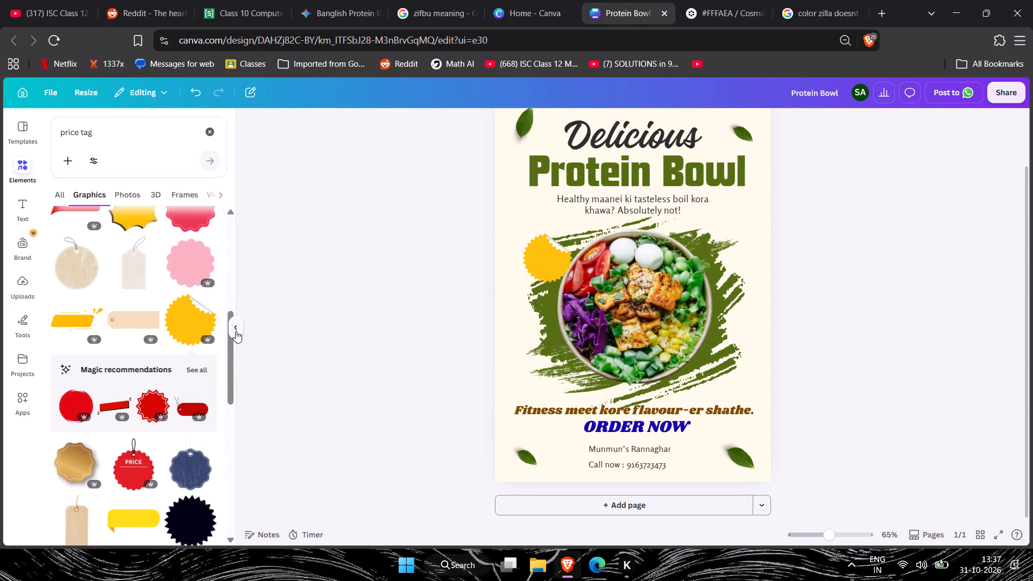
{"action": "left_click", "coordinate": [236, 331]}
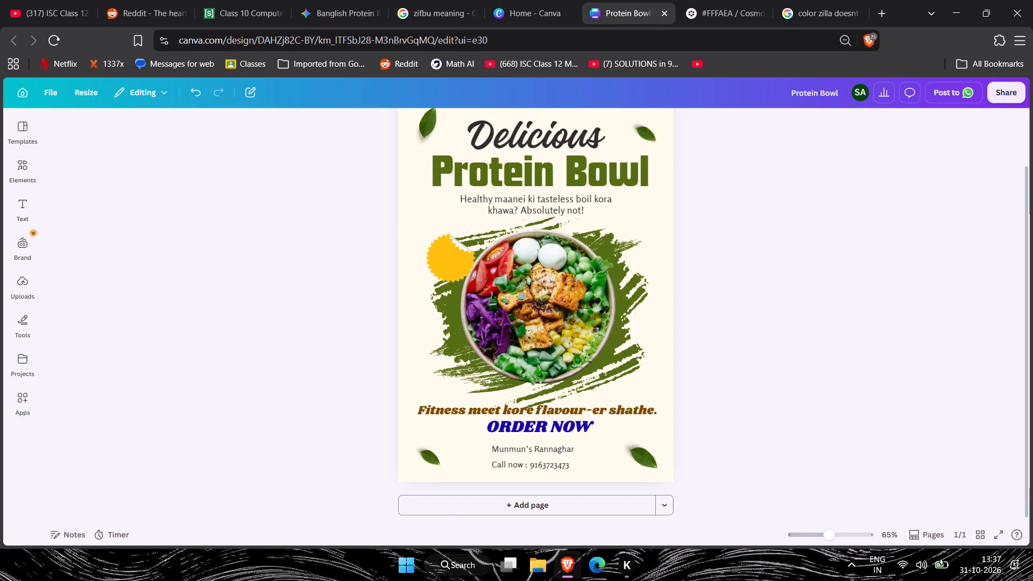
{"action": "scroll", "coordinate": [744, 371], "scroll_direction": "up", "scroll_amount": 2, "text": "ctrl"}
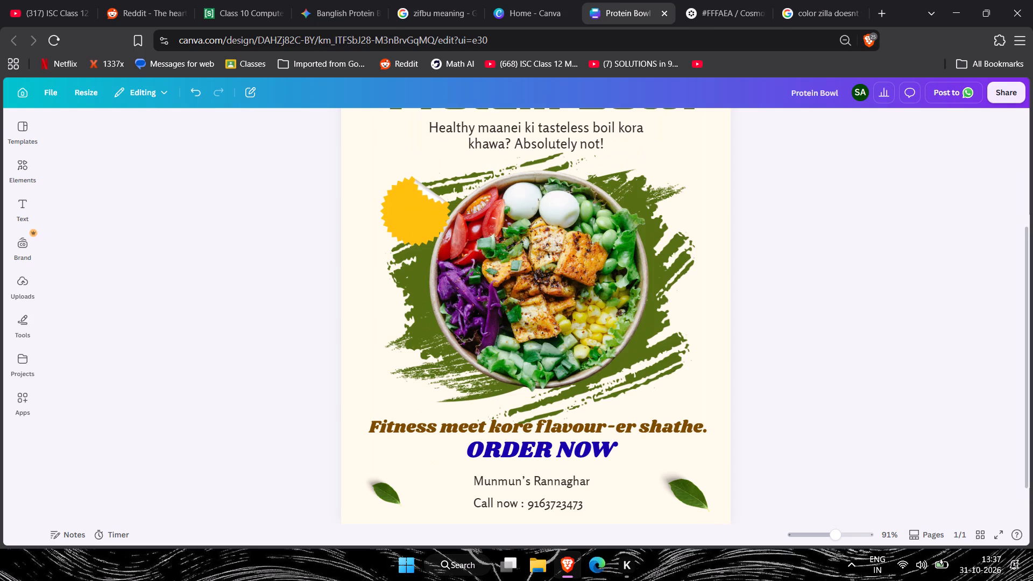
{"action": "scroll", "coordinate": [744, 371], "scroll_direction": "up", "scroll_amount": 4}
{"action": "scroll", "coordinate": [744, 371], "scroll_direction": "down", "scroll_amount": 5}
{"action": "scroll", "coordinate": [744, 371], "scroll_direction": "up", "scroll_amount": 2}
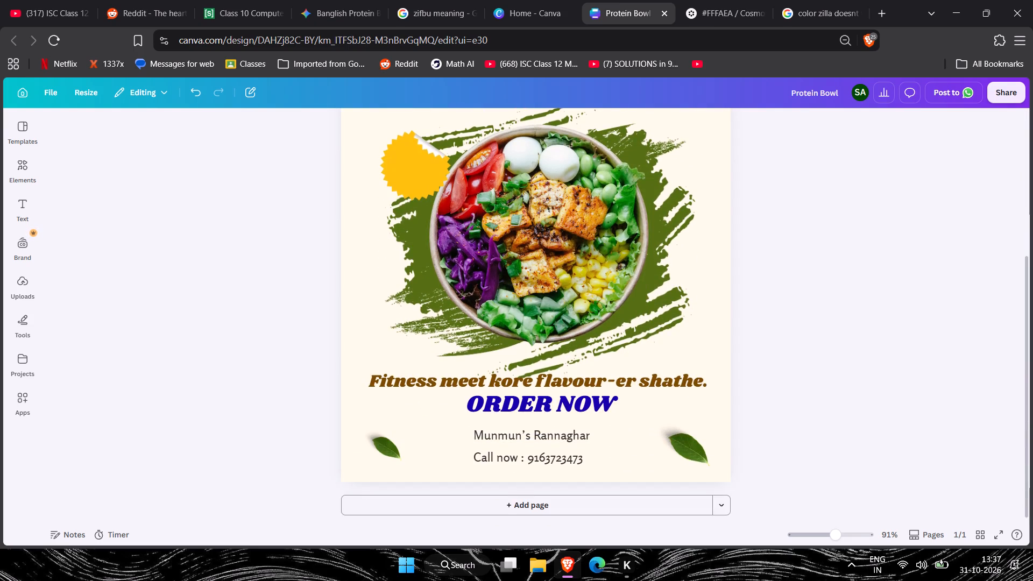
{"action": "scroll", "coordinate": [744, 371], "scroll_direction": "up", "scroll_amount": 1}
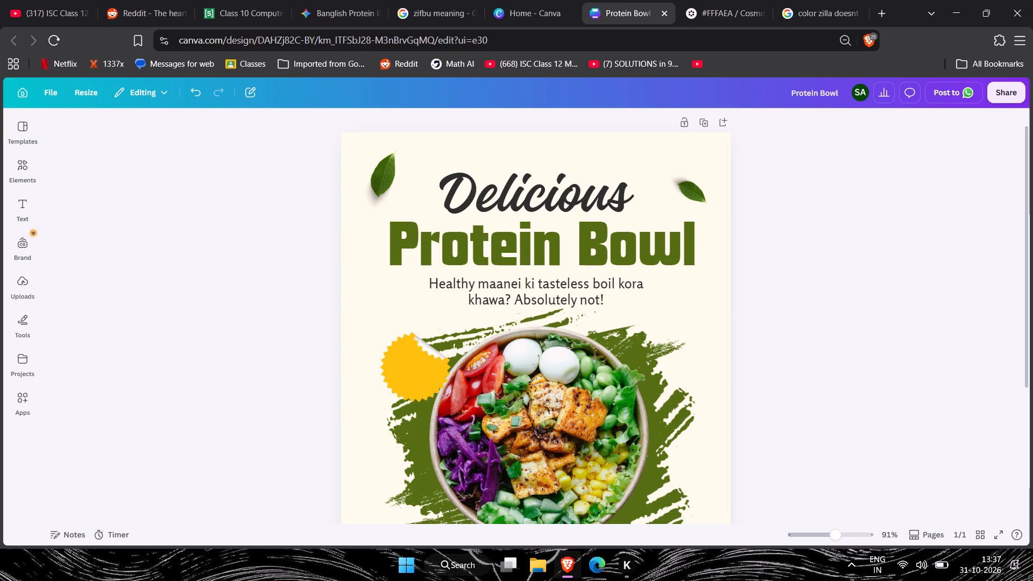
{"action": "key", "text": "Down"}
{"action": "key", "text": "Down"}
{"action": "key", "text": "Down"}
{"action": "scroll", "coordinate": [744, 371], "scroll_direction": "down", "scroll_amount": 2}
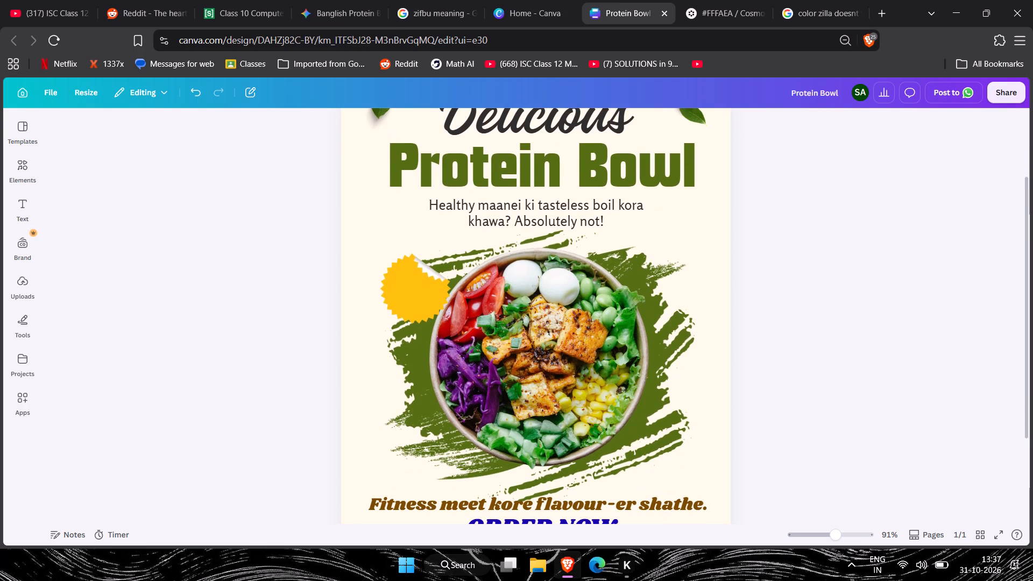
{"action": "scroll", "coordinate": [744, 371], "scroll_direction": "down", "scroll_amount": 2}
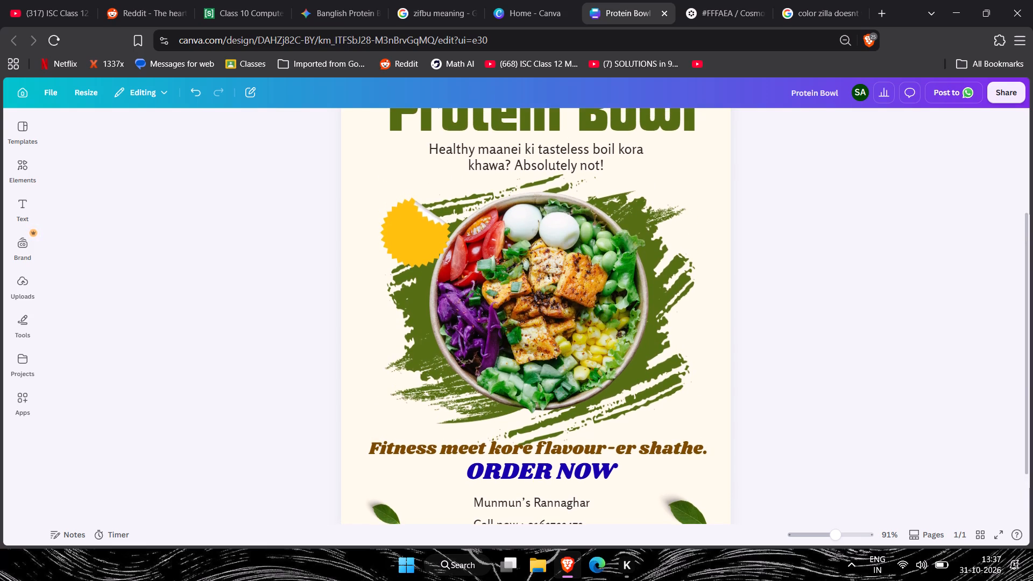
{"action": "scroll", "coordinate": [744, 371], "scroll_direction": "up", "scroll_amount": 1}
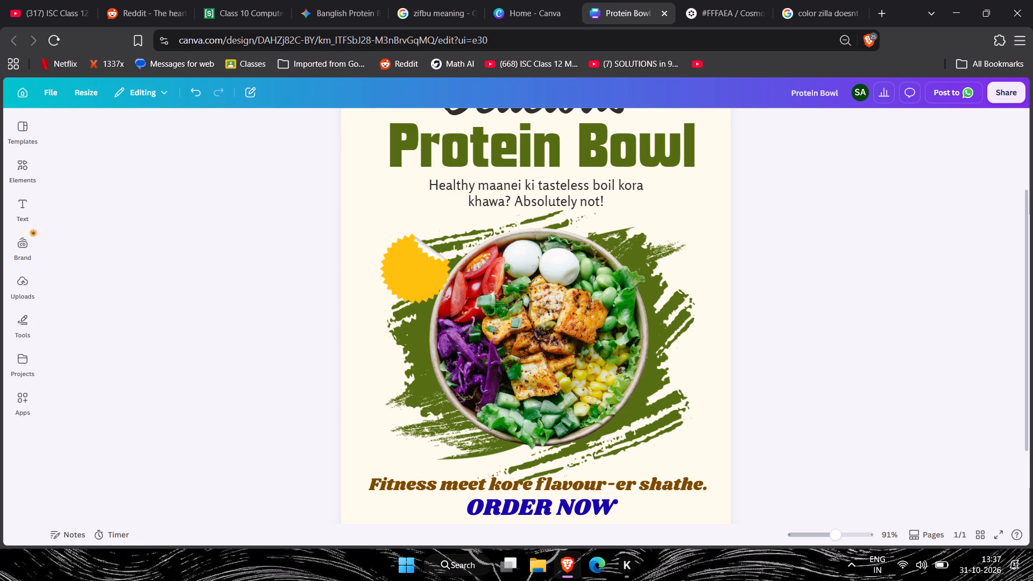
{"action": "scroll", "coordinate": [744, 371], "scroll_direction": "right", "scroll_amount": 1}
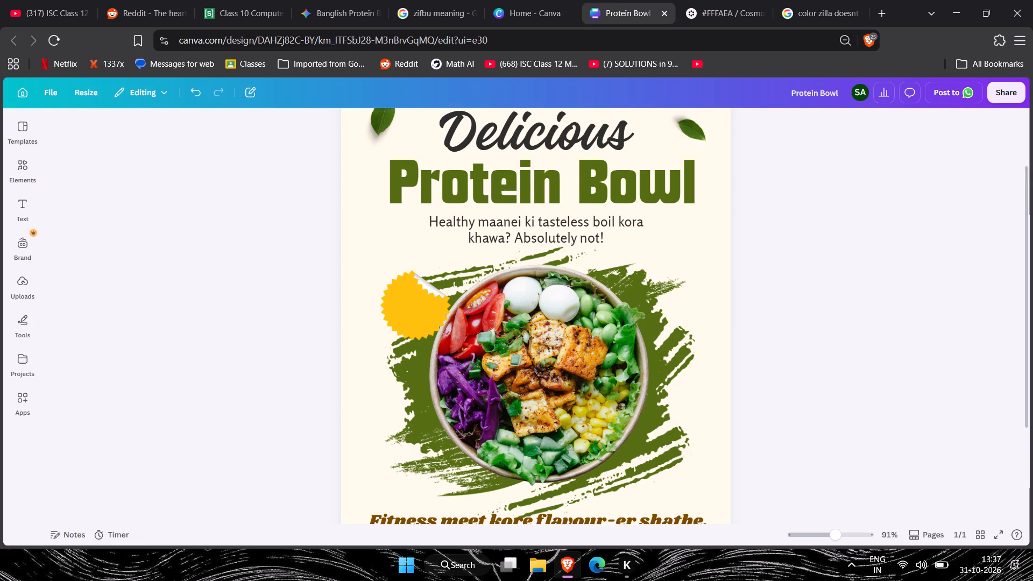
{"action": "scroll", "coordinate": [744, 371], "scroll_direction": "right", "scroll_amount": 1}
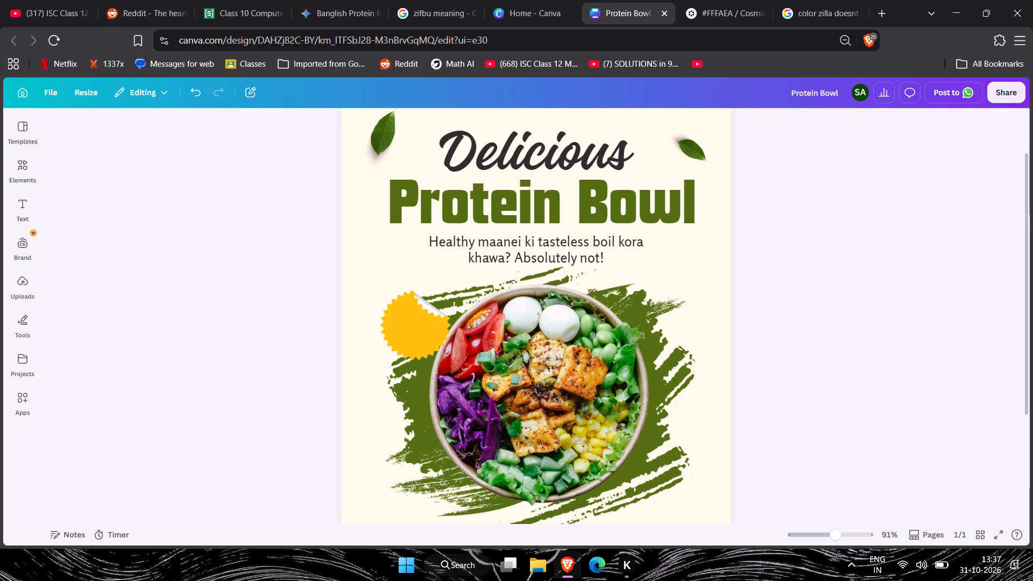
{"action": "scroll", "coordinate": [744, 371], "scroll_direction": "down", "scroll_amount": 1}
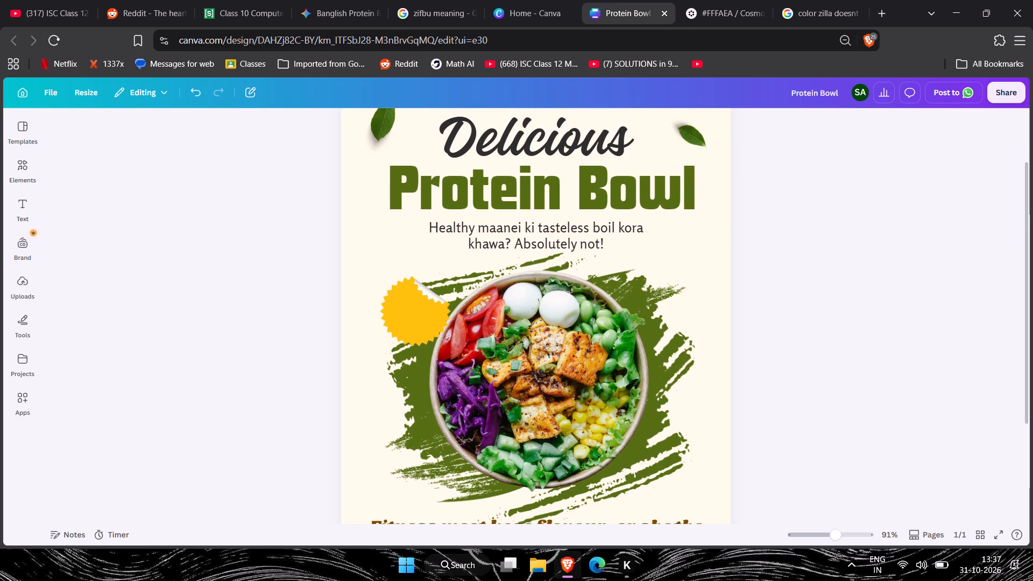
{"action": "scroll", "coordinate": [744, 371], "scroll_direction": "down", "scroll_amount": 2}
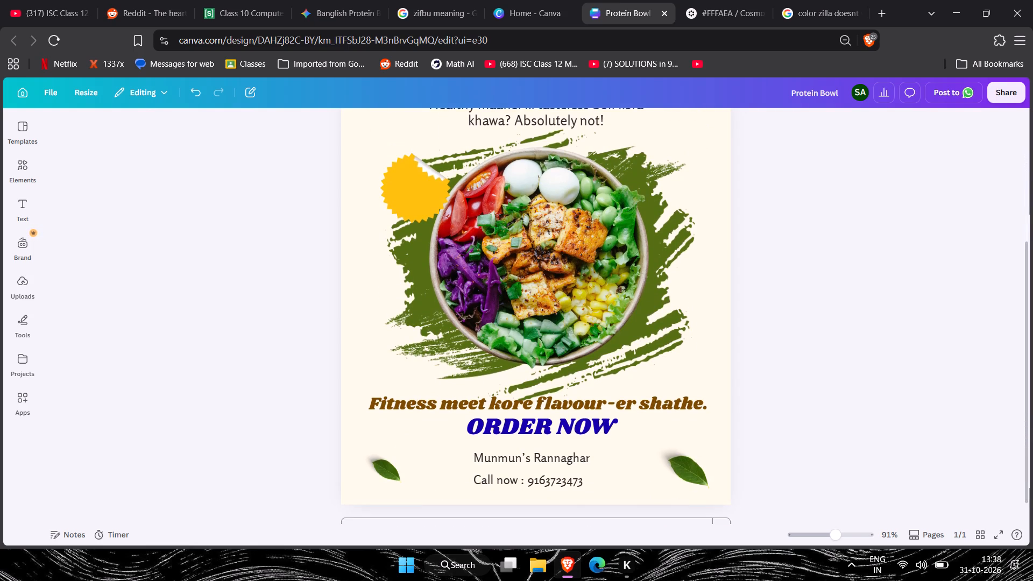
{"action": "scroll", "coordinate": [744, 371], "scroll_direction": "down", "scroll_amount": 1}
{"action": "scroll", "coordinate": [744, 371], "scroll_direction": "up", "scroll_amount": 1}
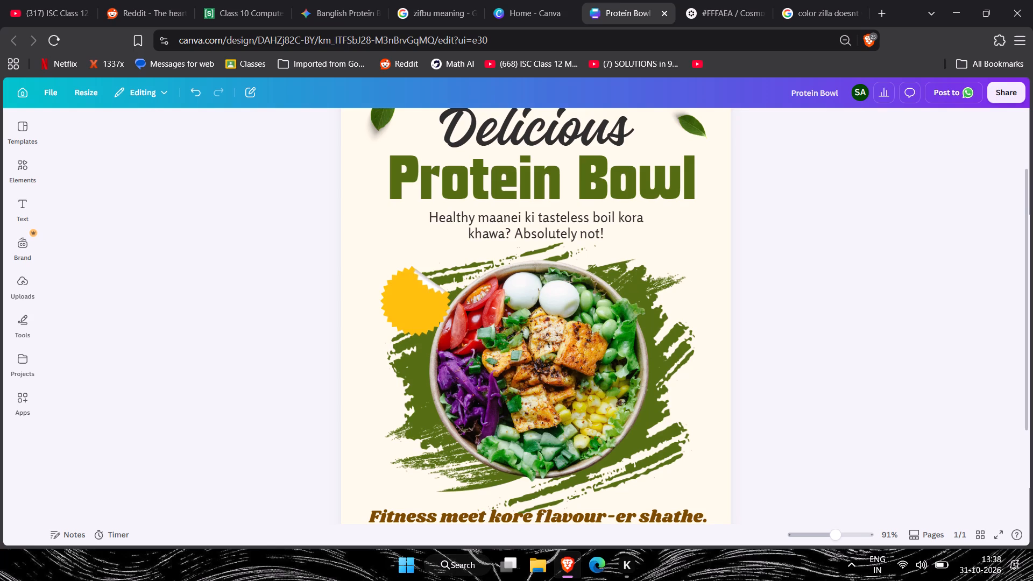
{"action": "scroll", "coordinate": [744, 371], "scroll_direction": "up", "scroll_amount": 1}
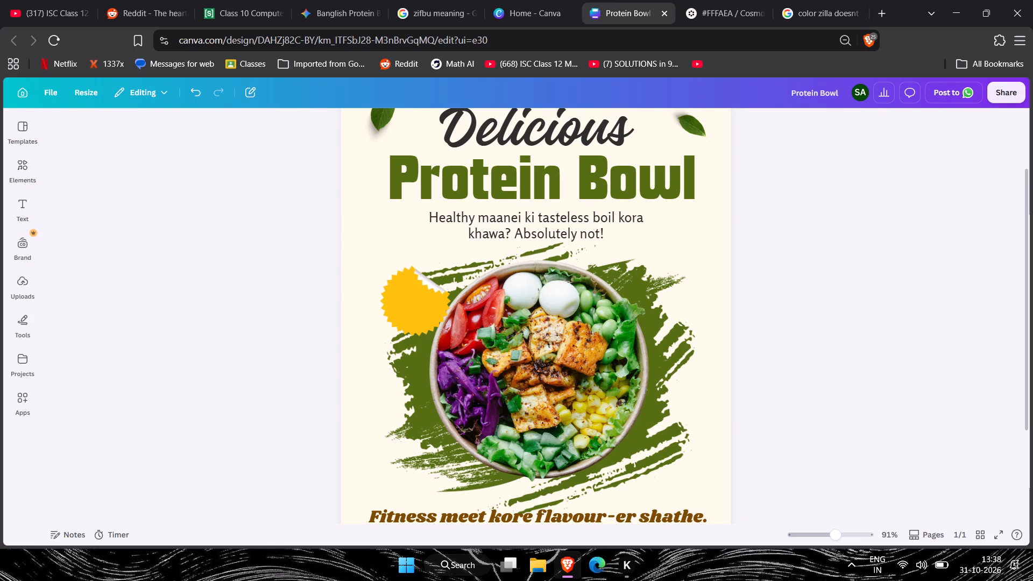
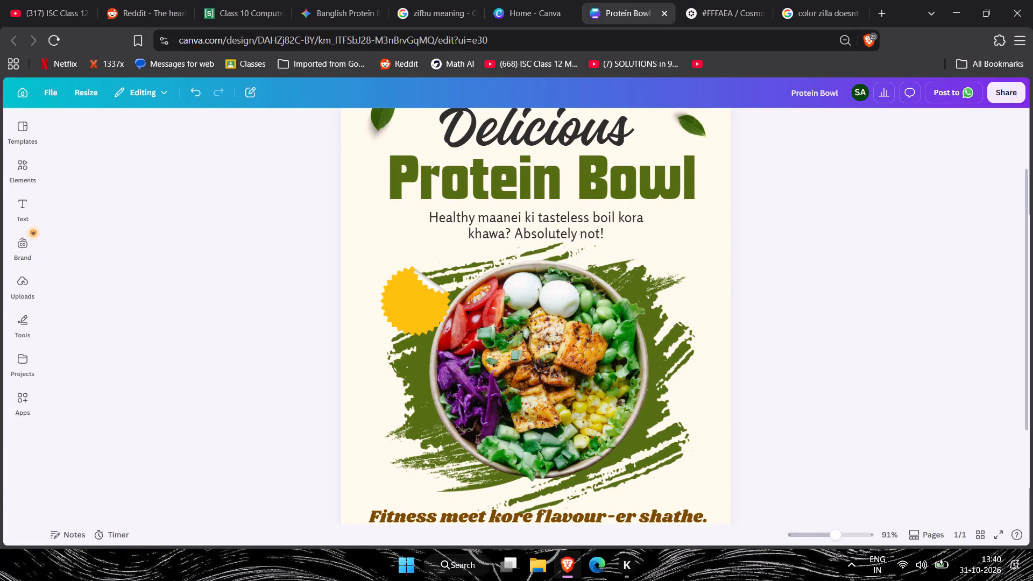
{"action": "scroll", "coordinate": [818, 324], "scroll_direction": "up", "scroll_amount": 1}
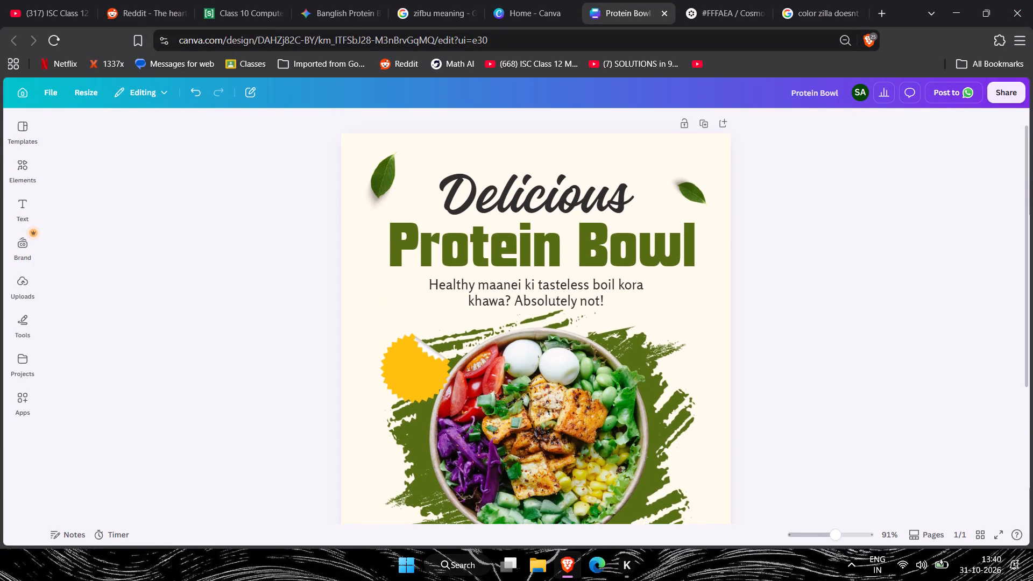
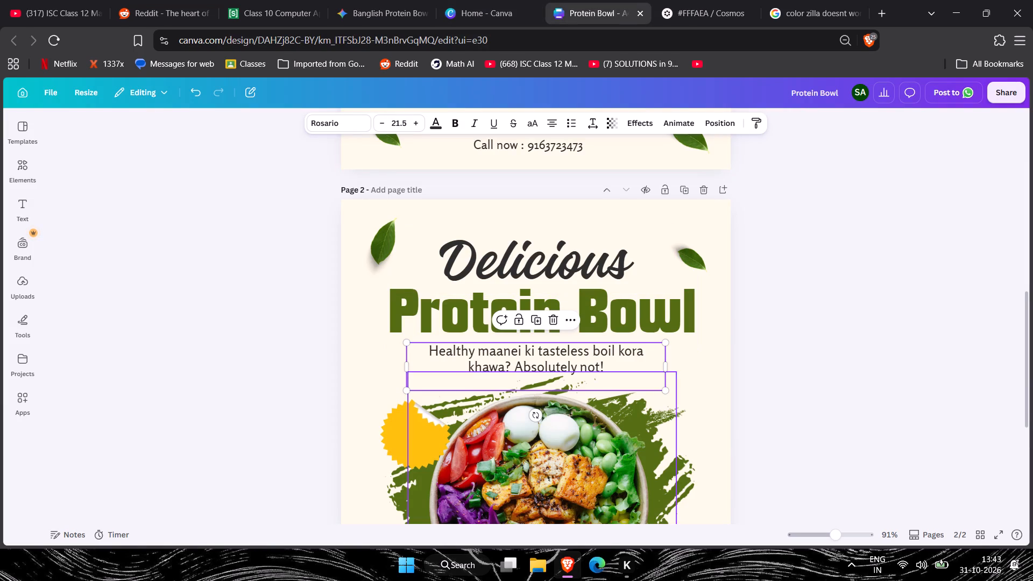
{"action": "double_click", "coordinate": [596, 360]}
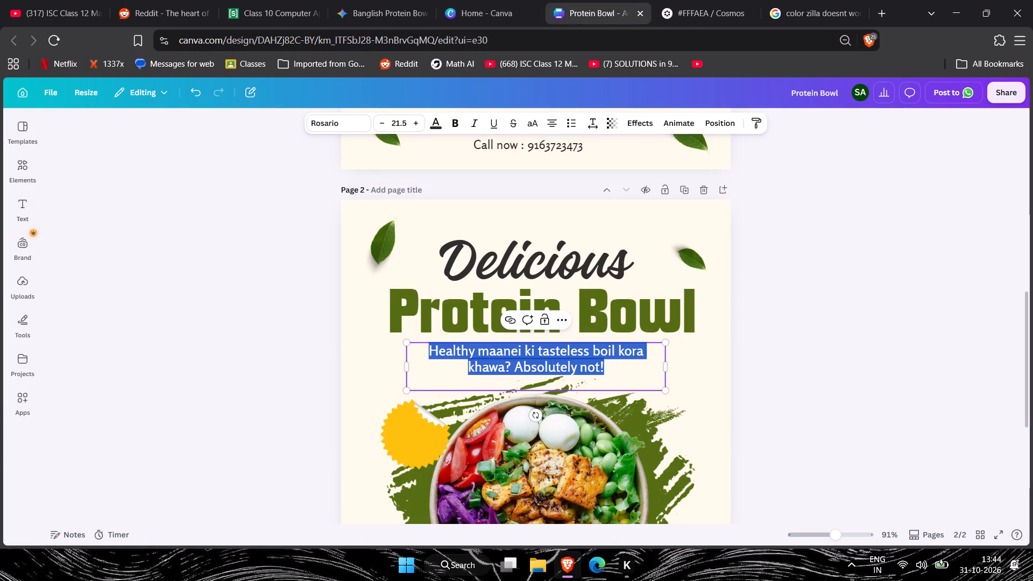
{"action": "key", "text": "ctrl+v"}
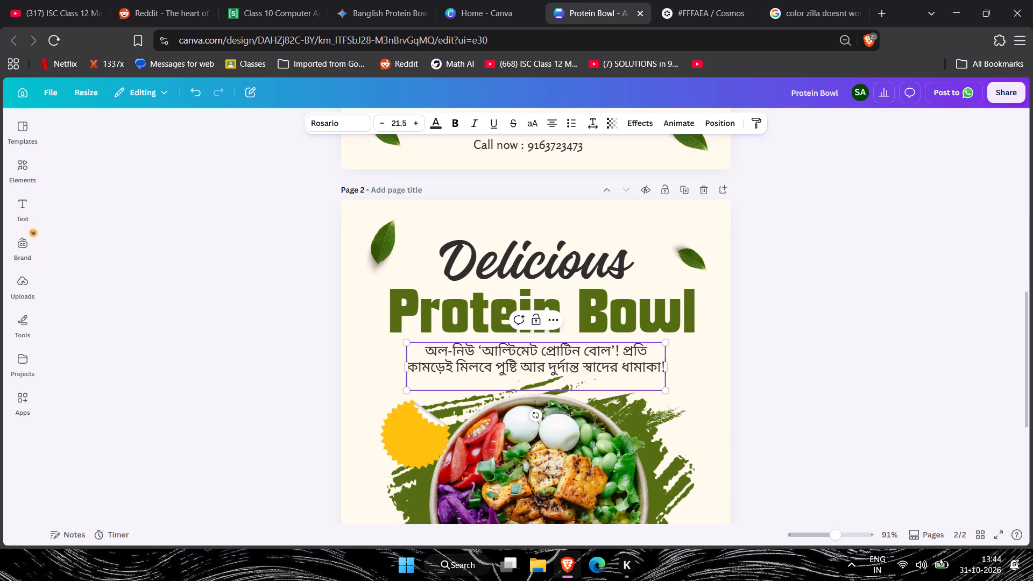
{"action": "left_click", "coordinate": [815, 343]}
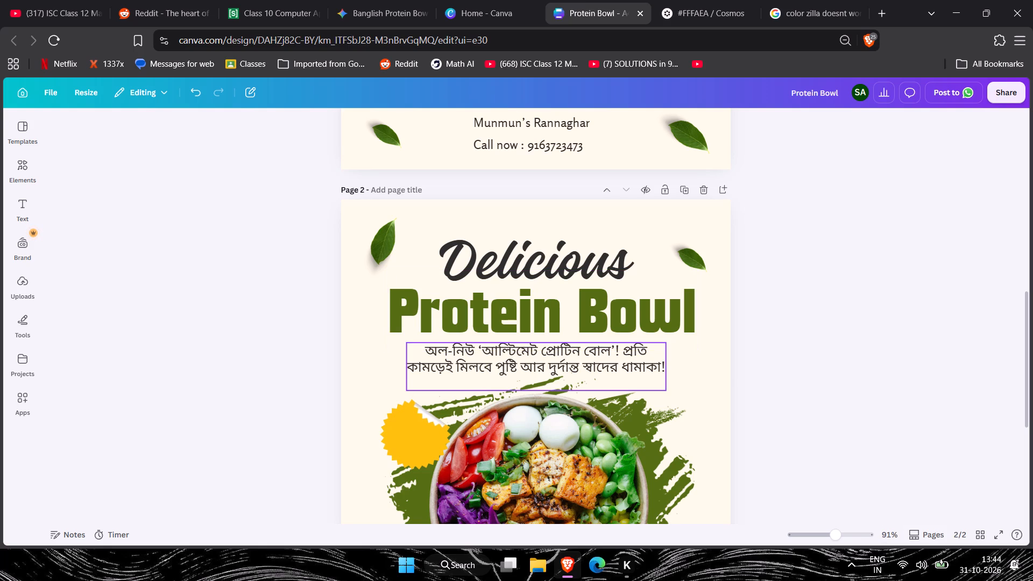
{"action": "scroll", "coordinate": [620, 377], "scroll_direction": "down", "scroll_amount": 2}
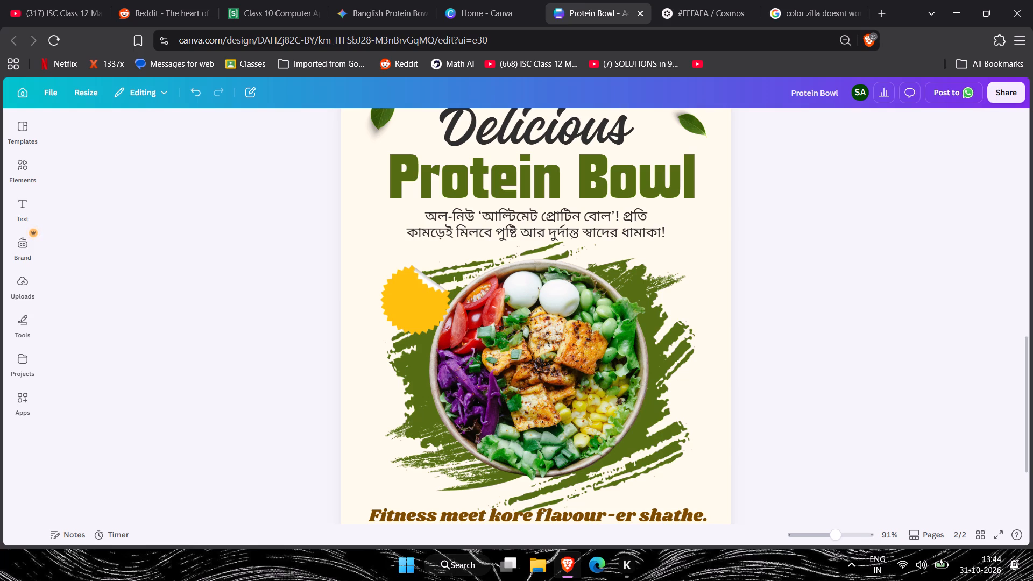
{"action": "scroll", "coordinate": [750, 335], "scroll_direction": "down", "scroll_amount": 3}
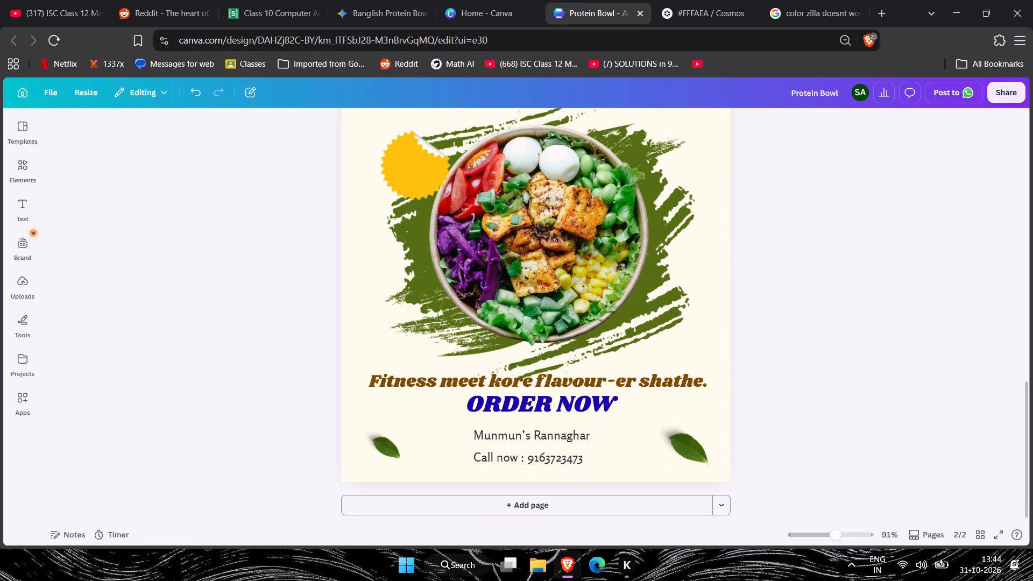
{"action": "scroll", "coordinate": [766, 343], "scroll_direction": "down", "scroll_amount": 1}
Clear all Windows notifications and return to the poster.
{"action": "left_click", "coordinate": [1021, 579]}
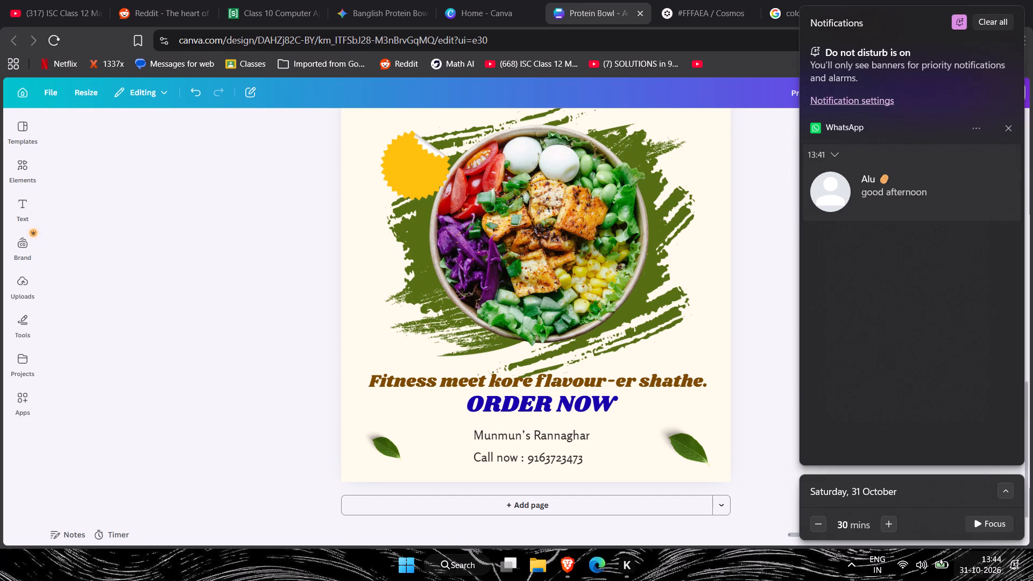
{"action": "left_click", "coordinate": [981, 19]}
{"action": "left_click", "coordinate": [786, 187]}
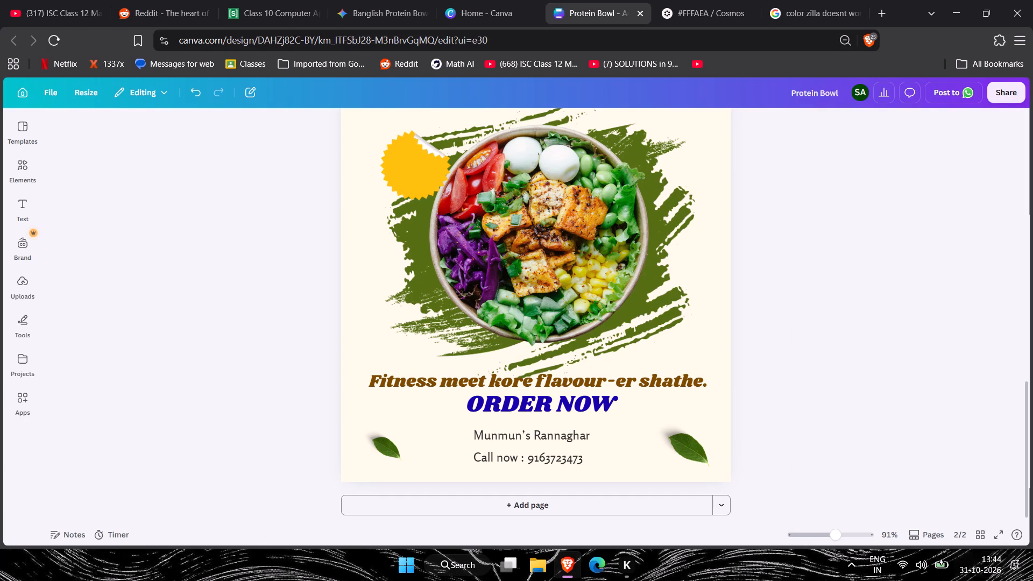
Review pages 1 and 2 of the poster, comparing the original text with the Bangla version's tagline, slogan and contact lines.
{"action": "scroll", "coordinate": [758, 330], "scroll_direction": "up", "scroll_amount": 9}
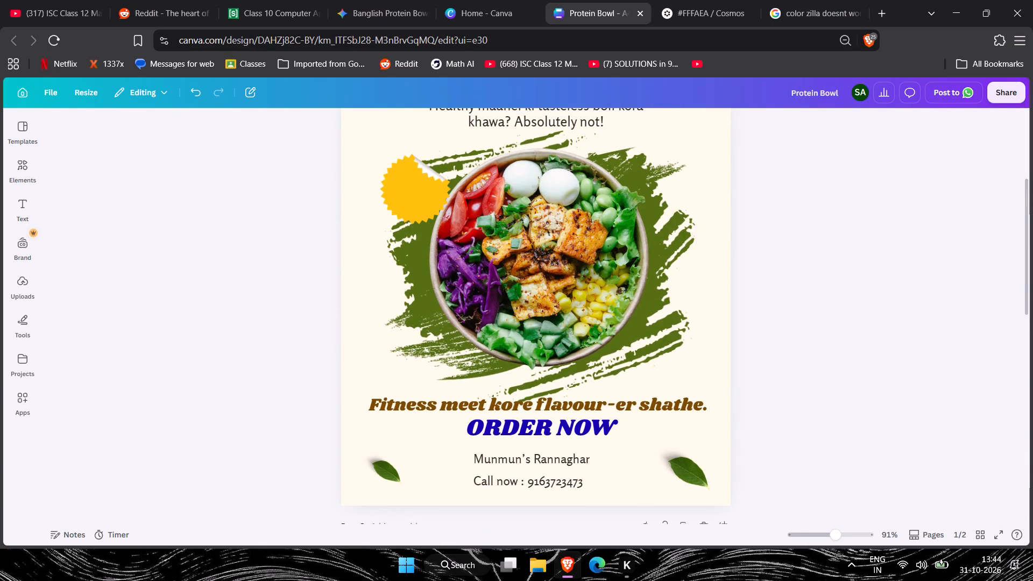
{"action": "scroll", "coordinate": [758, 330], "scroll_direction": "up", "scroll_amount": 3}
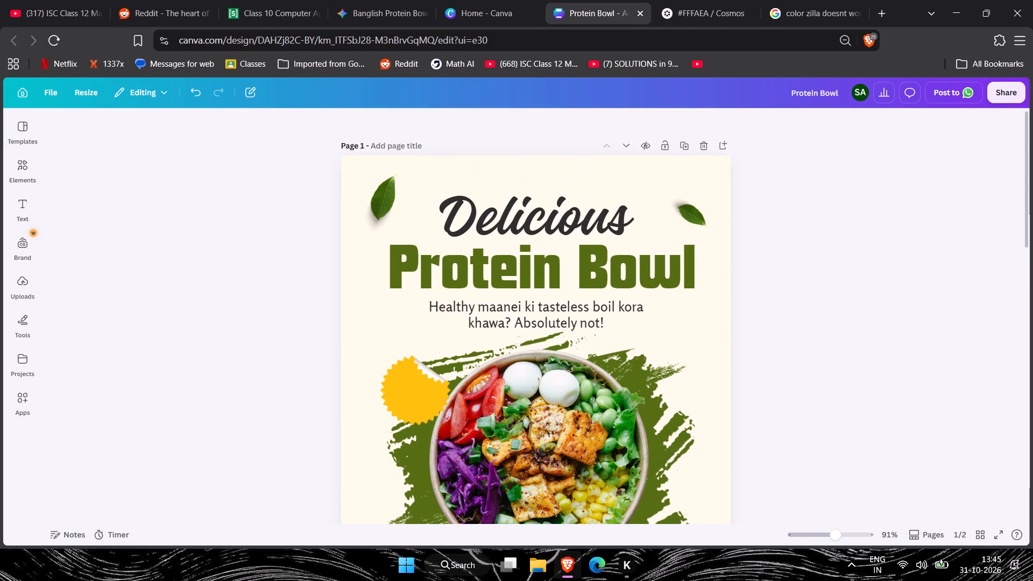
{"action": "scroll", "coordinate": [758, 330], "scroll_direction": "down", "scroll_amount": 8}
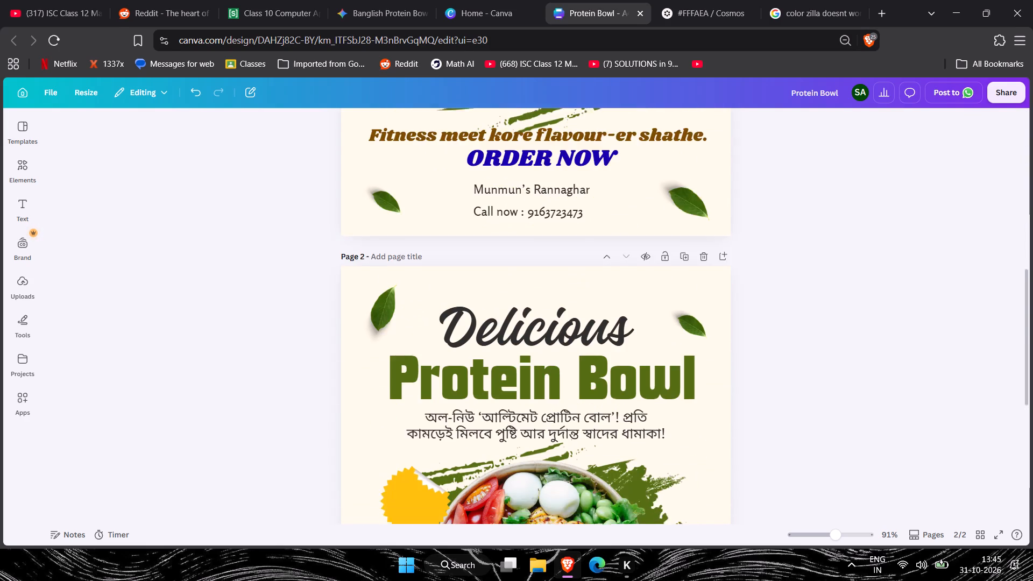
{"action": "scroll", "coordinate": [758, 330], "scroll_direction": "down", "scroll_amount": 3}
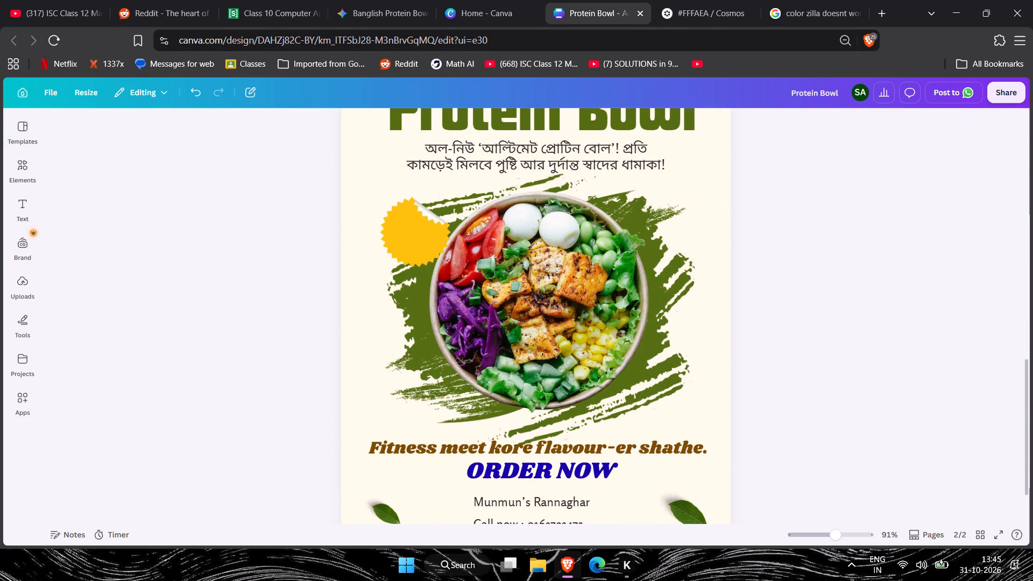
{"action": "scroll", "coordinate": [758, 330], "scroll_direction": "down", "scroll_amount": 1}
{"action": "scroll", "coordinate": [758, 330], "scroll_direction": "up", "scroll_amount": 2}
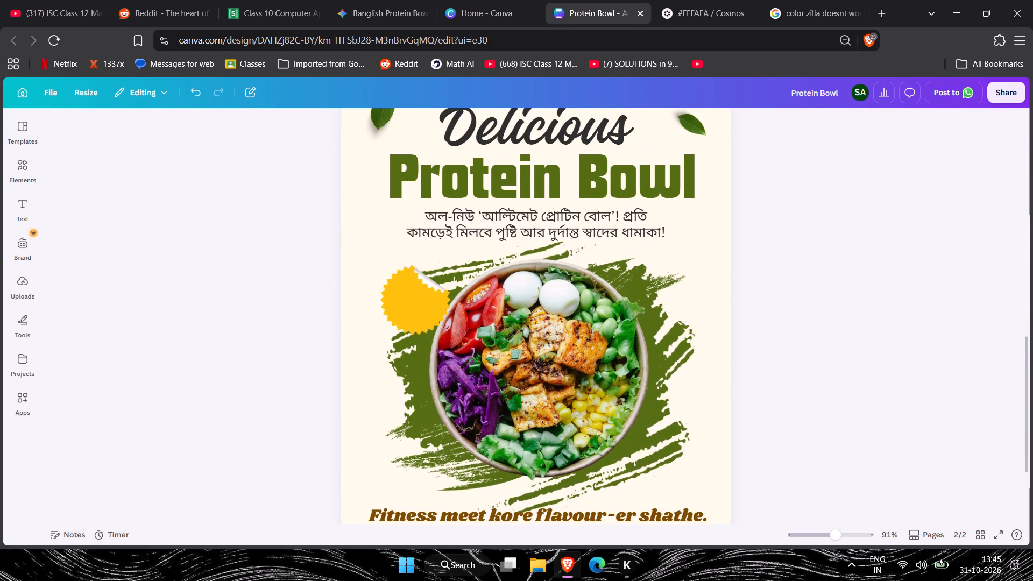
{"action": "scroll", "coordinate": [758, 330], "scroll_direction": "up", "scroll_amount": 2}
{"action": "scroll", "coordinate": [758, 330], "scroll_direction": "down", "scroll_amount": 3}
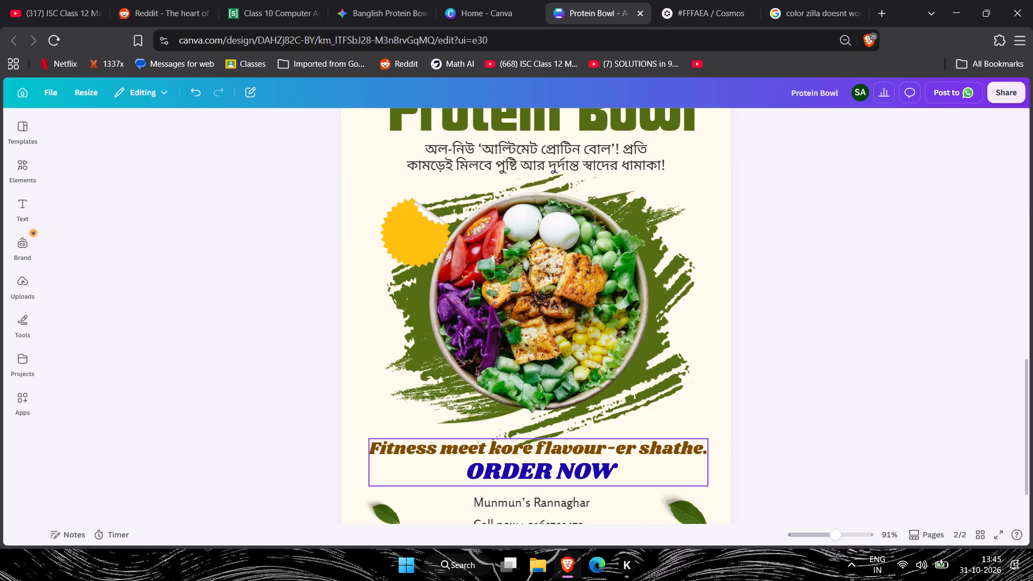
{"action": "scroll", "coordinate": [864, 405], "scroll_direction": "up", "scroll_amount": 3}
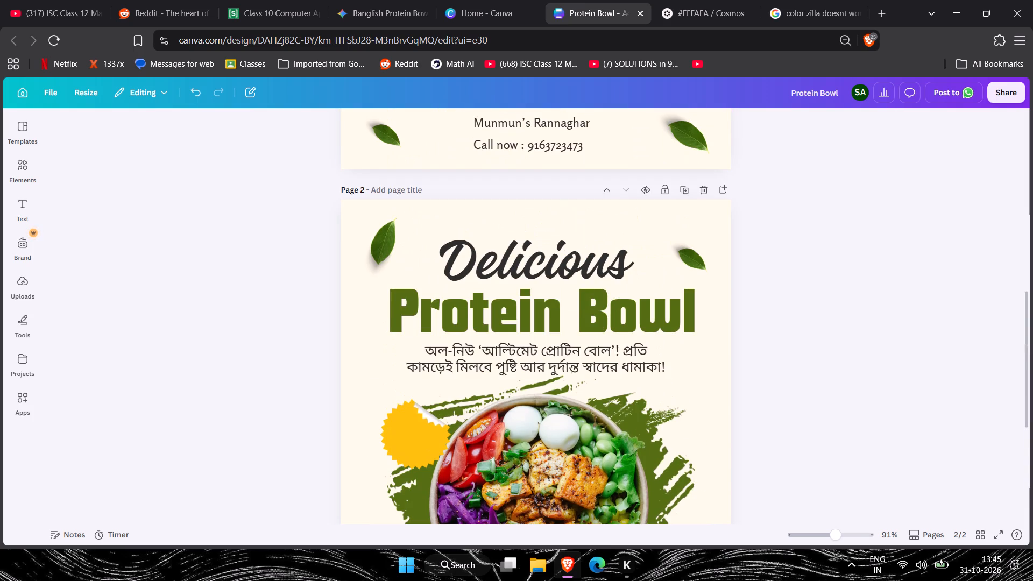
{"action": "scroll", "coordinate": [864, 405], "scroll_direction": "down", "scroll_amount": 3}
{"action": "scroll", "coordinate": [864, 405], "scroll_direction": "up", "scroll_amount": 1}
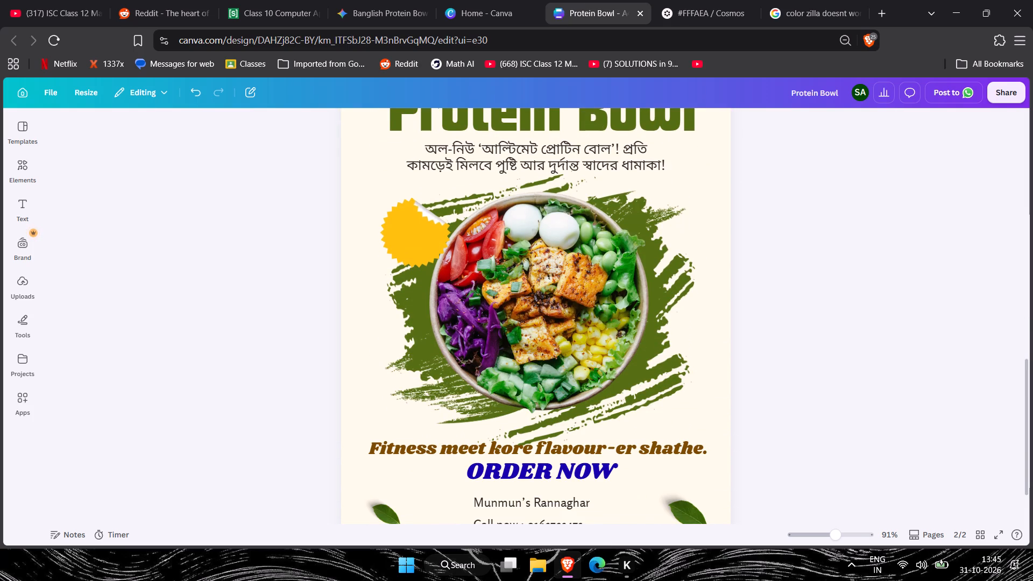
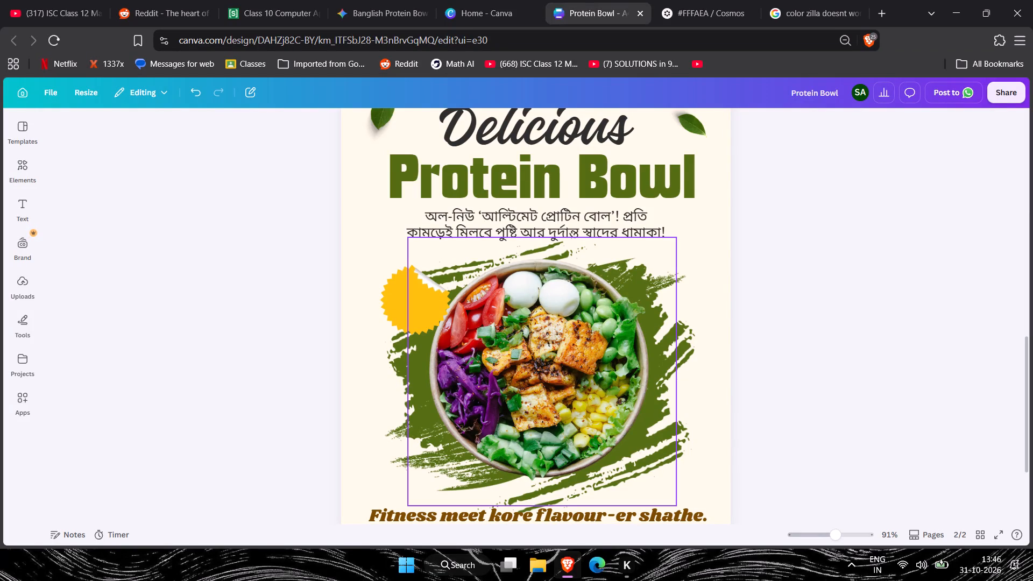
Add a Background text effect in light green to the "Munmun's Rannaghar" line near the foot of page 2.
{"action": "scroll", "coordinate": [554, 444], "scroll_direction": "down", "scroll_amount": 4}
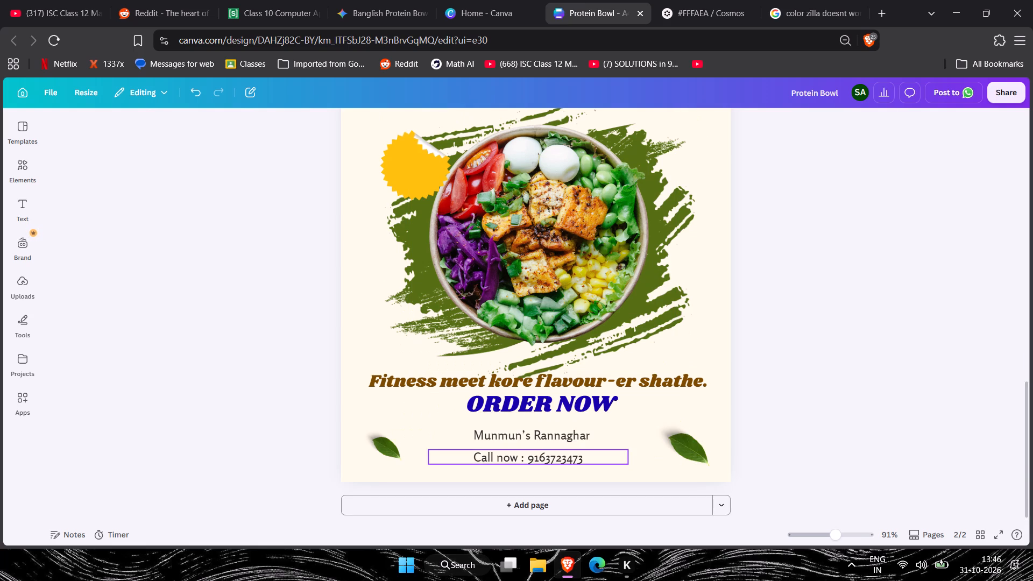
{"action": "left_click", "coordinate": [540, 435]}
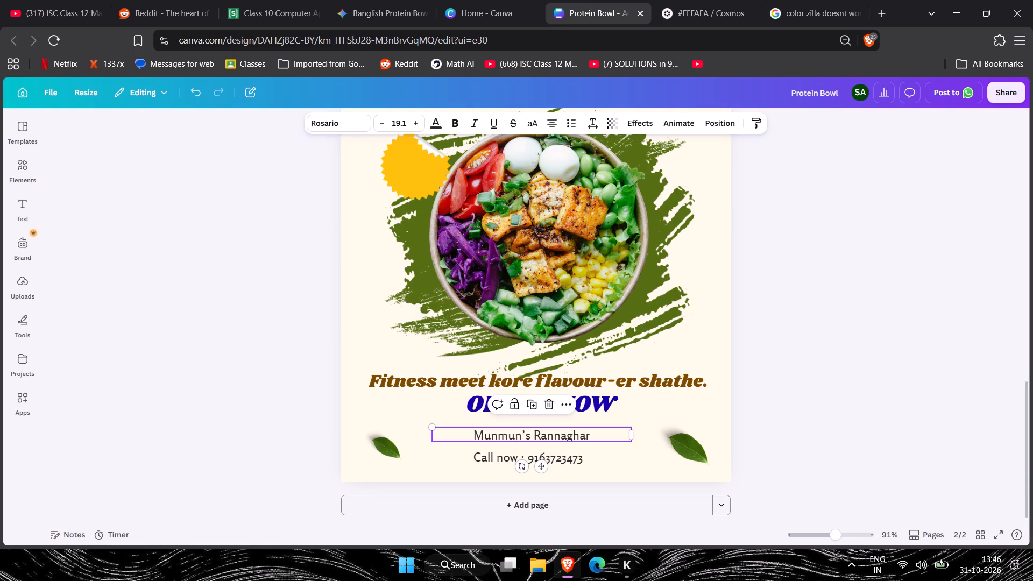
{"action": "left_click", "coordinate": [434, 121]}
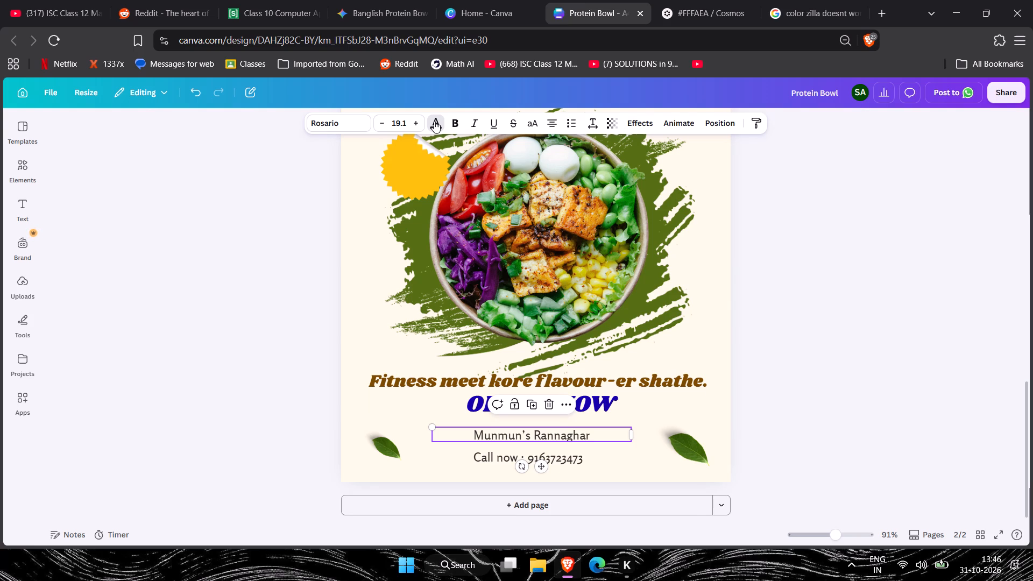
{"action": "left_click", "coordinate": [639, 122]}
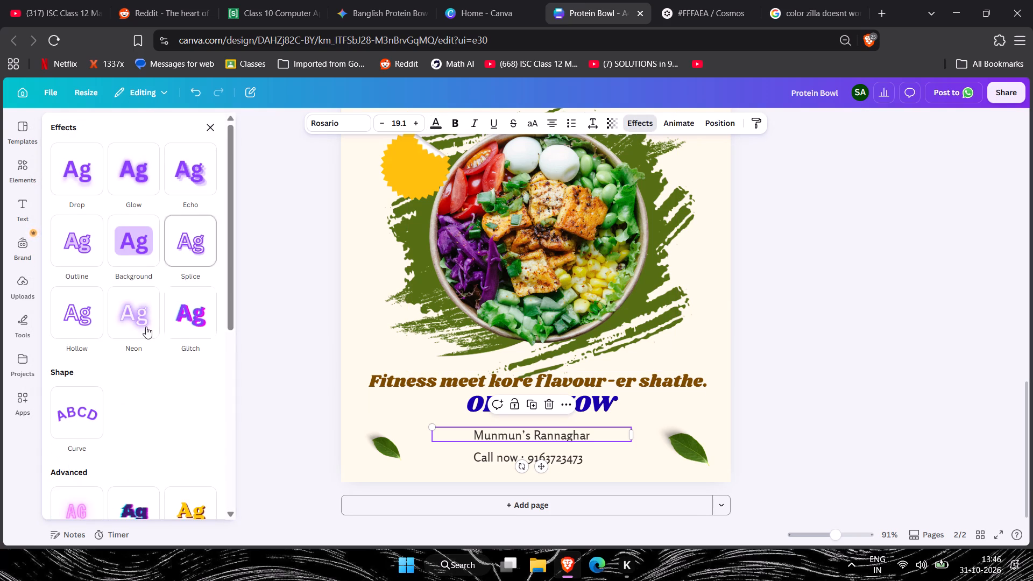
{"action": "left_click", "coordinate": [133, 250]}
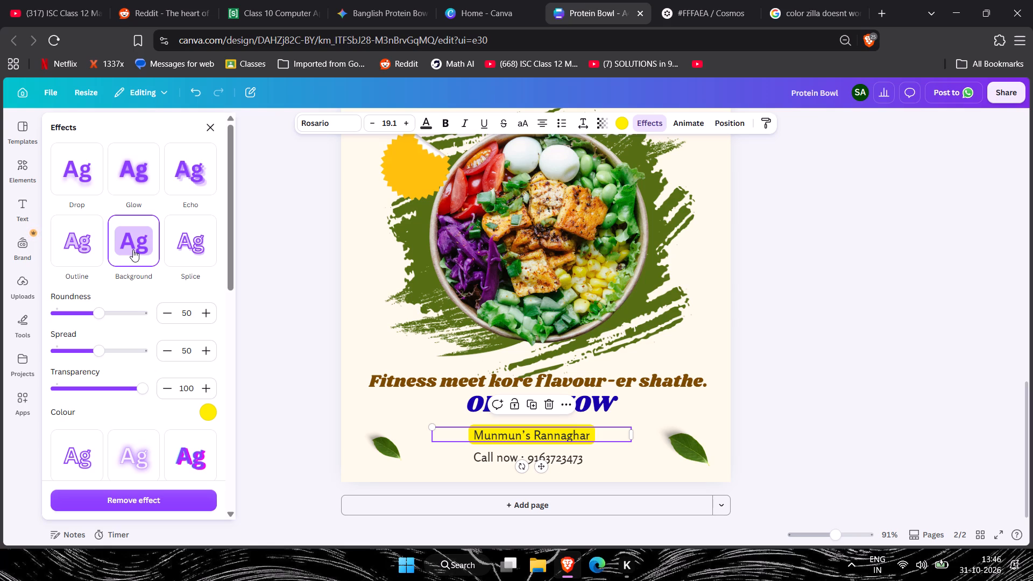
{"action": "left_click", "coordinate": [210, 417]}
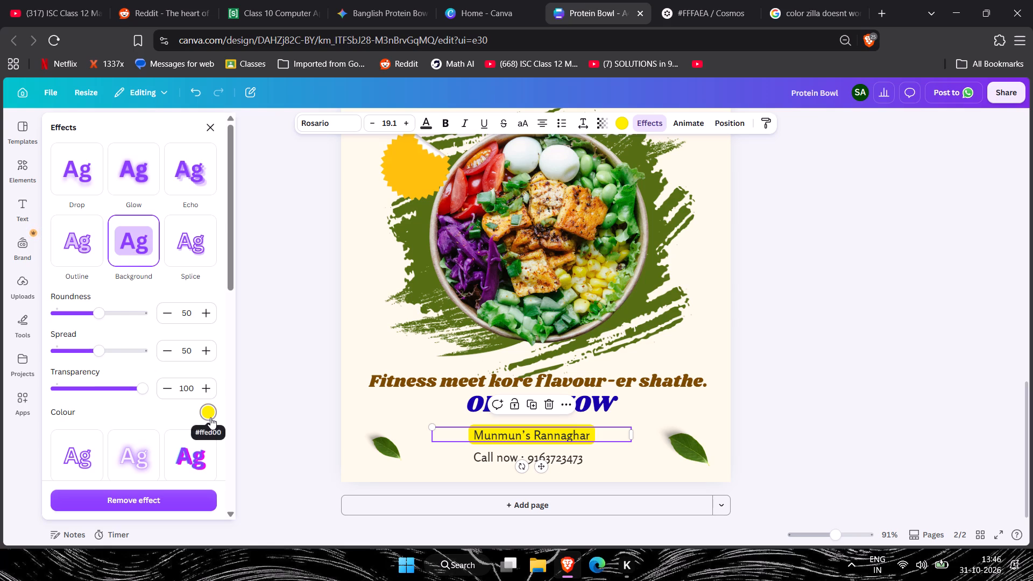
{"action": "scroll", "coordinate": [148, 360], "scroll_direction": "down", "scroll_amount": 1}
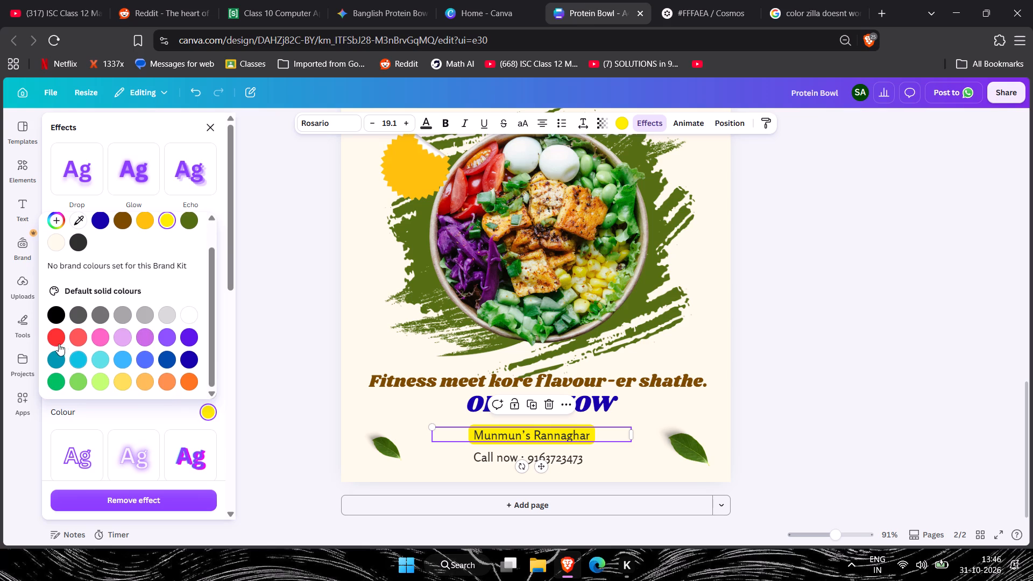
{"action": "scroll", "coordinate": [106, 354], "scroll_direction": "down", "scroll_amount": 4}
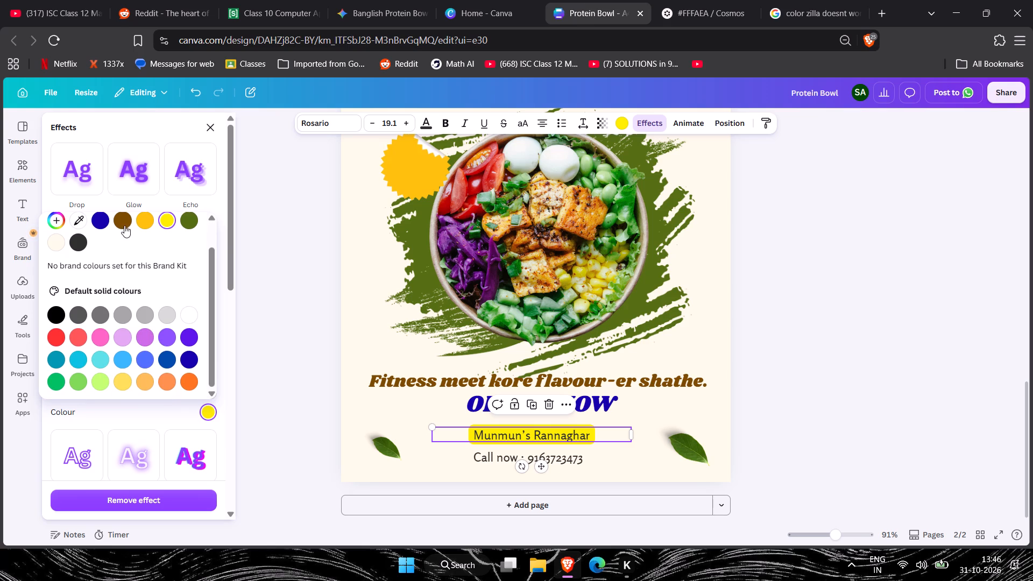
{"action": "left_click", "coordinate": [124, 224]}
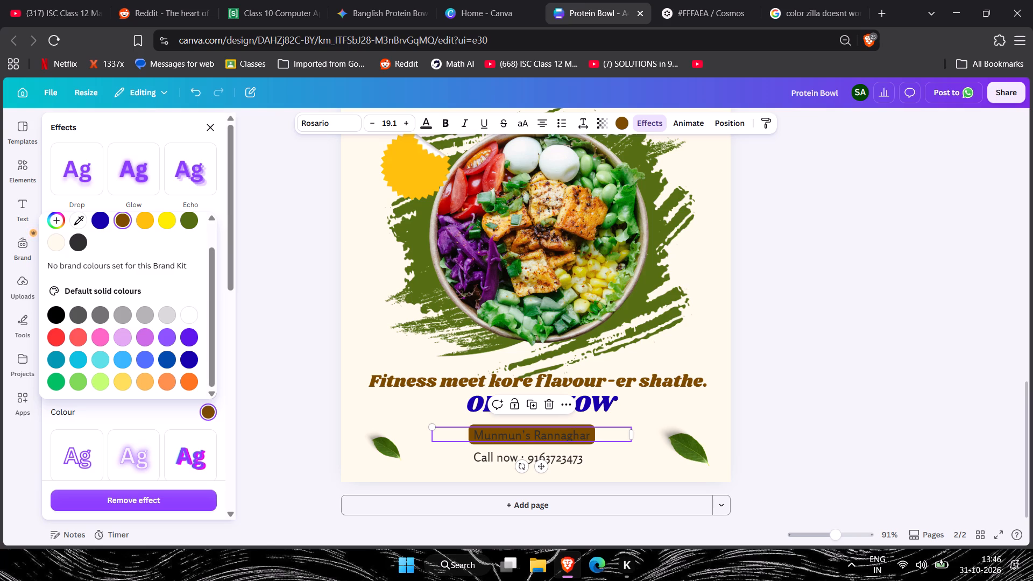
{"action": "left_click", "coordinate": [104, 380]}
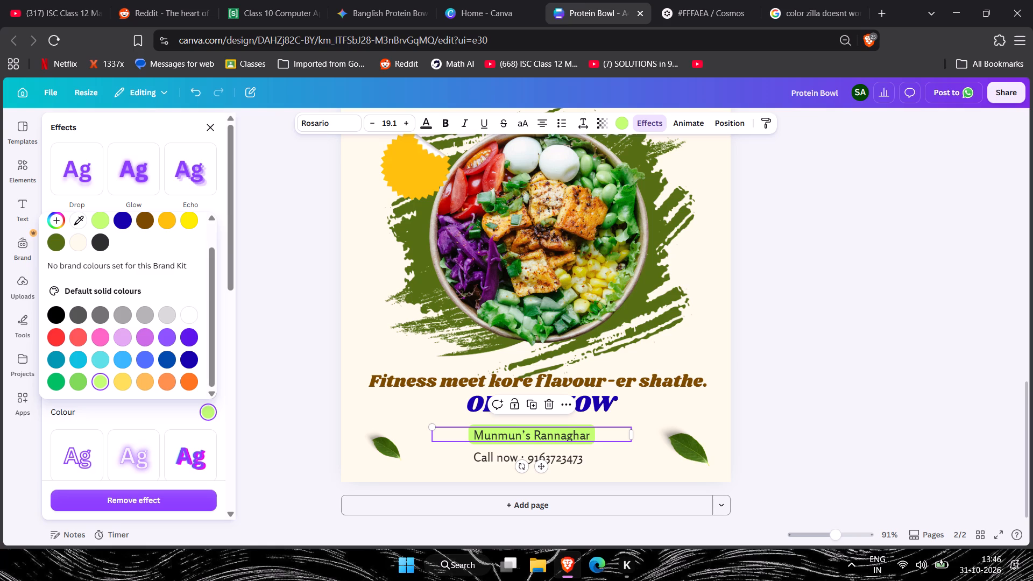
Delete the "Call now :" wording from page 2's contact line, leaving only the phone number.
{"action": "left_click", "coordinate": [504, 458]}
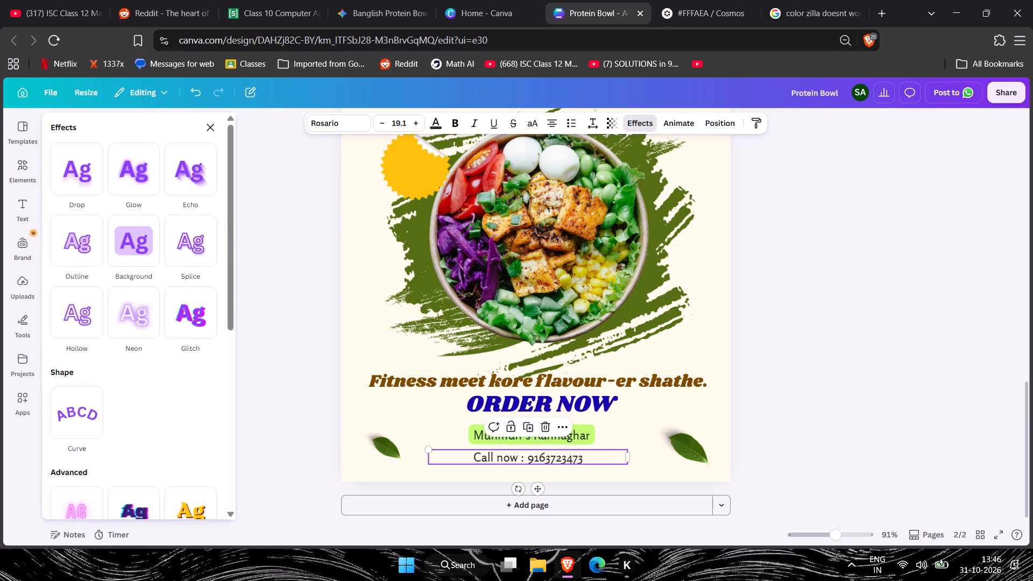
{"action": "left_click", "coordinate": [528, 455]}
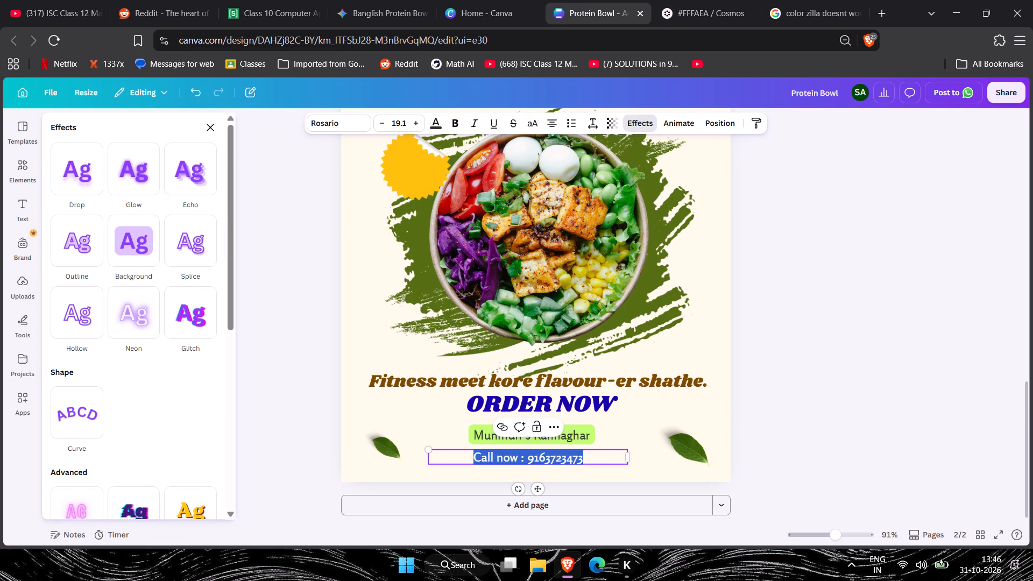
{"action": "left_click", "coordinate": [526, 457]}
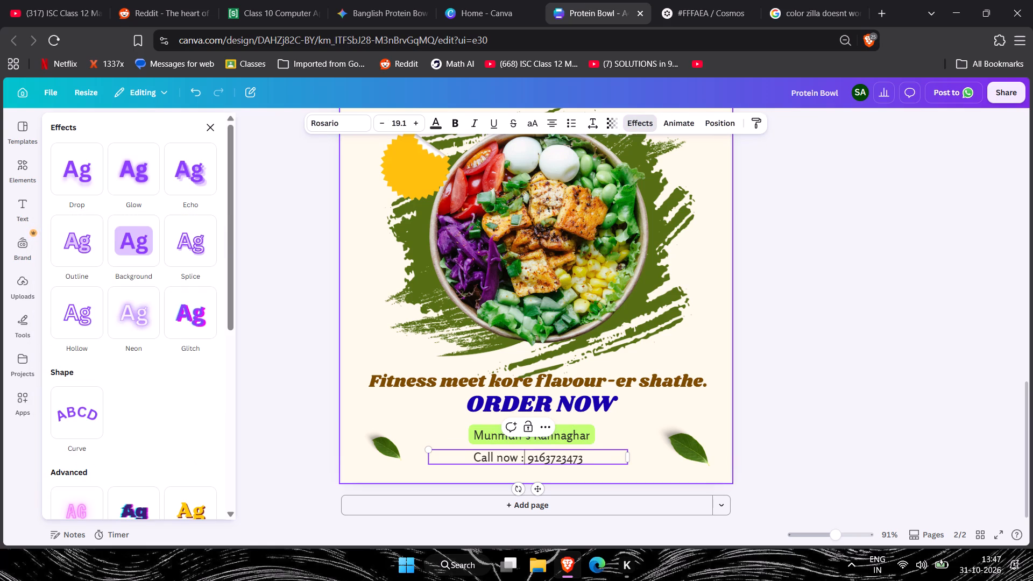
{"action": "key", "text": "BackSpace"}
{"action": "key", "text": "BackSpace"}
{"action": "key", "text": "BackSpace"}
{"action": "key", "text": "BackSpace"}
{"action": "key", "text": "BackSpace"}
{"action": "key", "text": "BackSpace"}
{"action": "key", "text": "BackSpace"}
{"action": "key", "text": "BackSpace"}
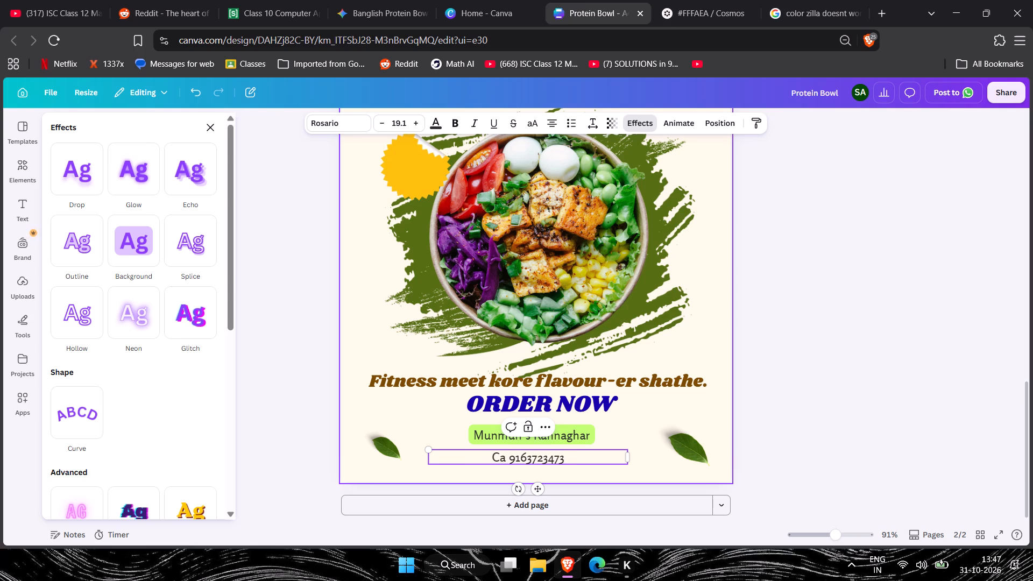
{"action": "key", "text": "BackSpace"}
{"action": "key", "text": "BackSpace"}
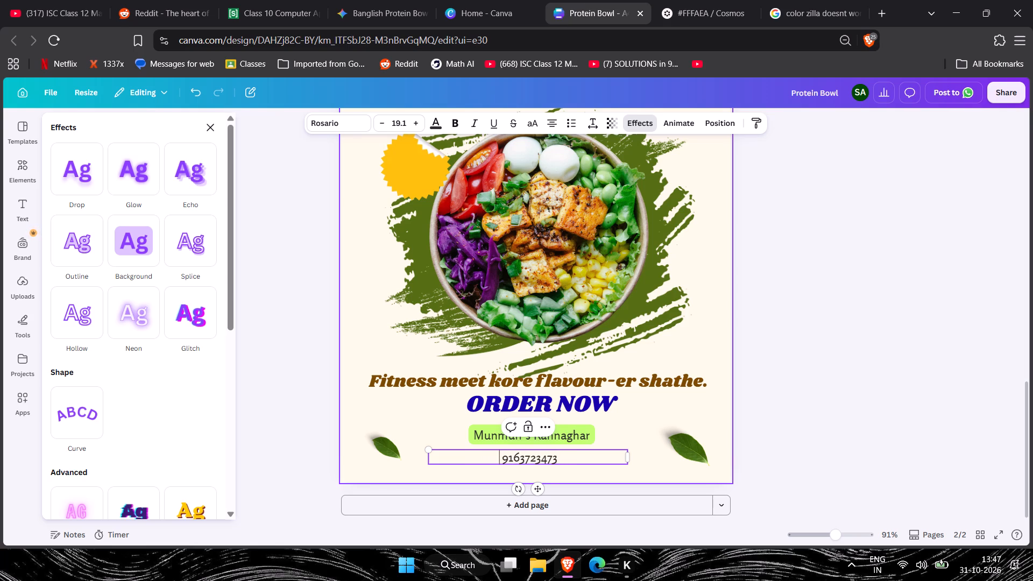
Give the phone number line a Background text effect in the same light green as the business name.
{"action": "left_click", "coordinate": [141, 237]}
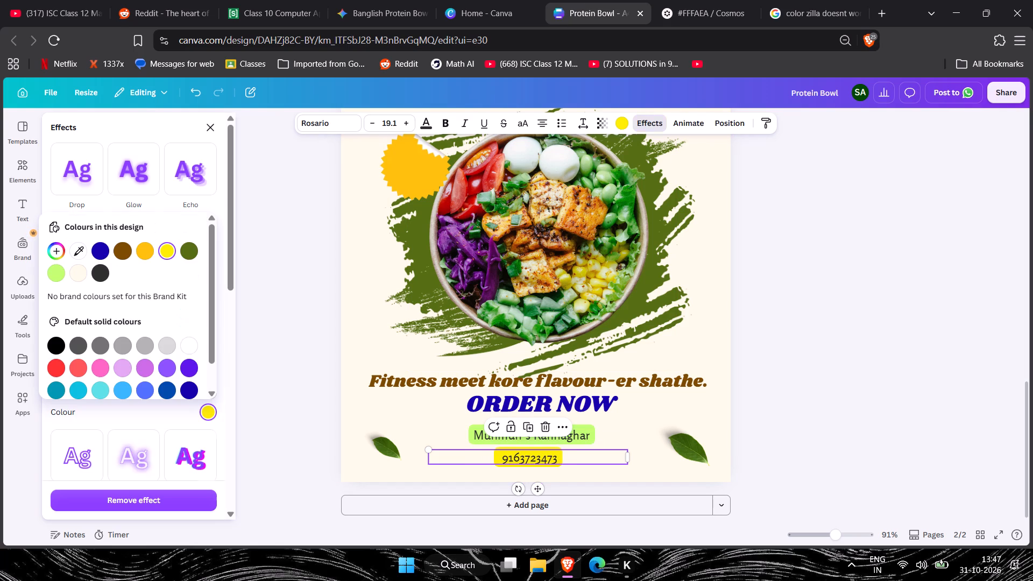
{"action": "left_click", "coordinate": [52, 266]}
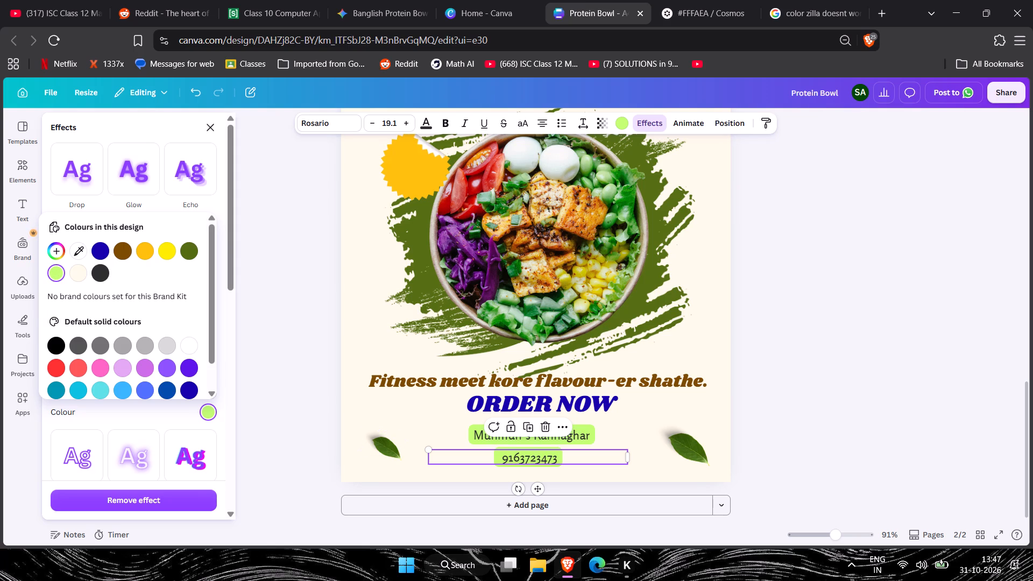
Search the Windows emoji picker for "phone" and insert the telephone receiver emoji in front of the phone number.
{"action": "left_click", "coordinate": [486, 458]}
{"action": "left_click", "coordinate": [502, 458]}
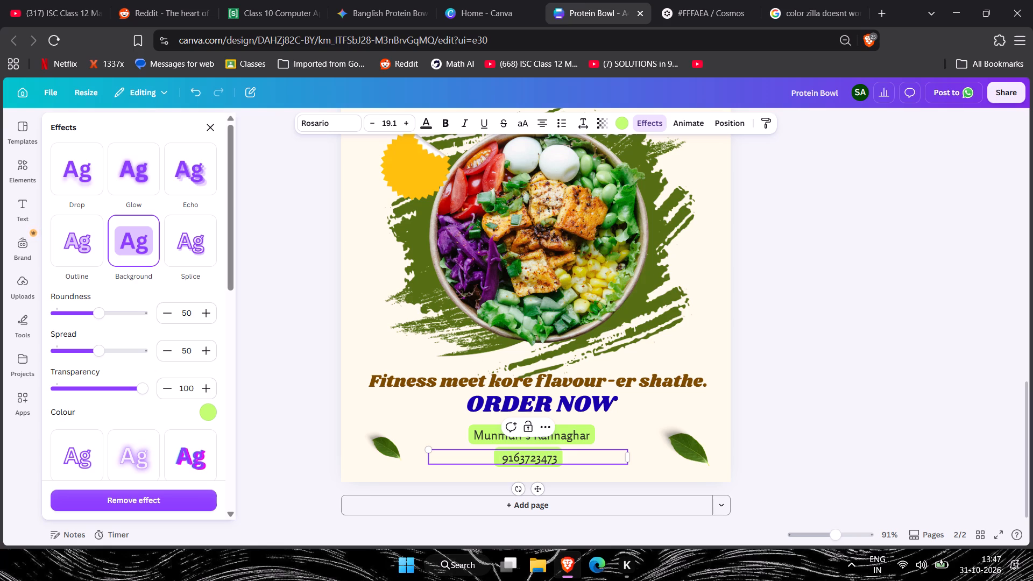
{"action": "key", "text": "super+v"}
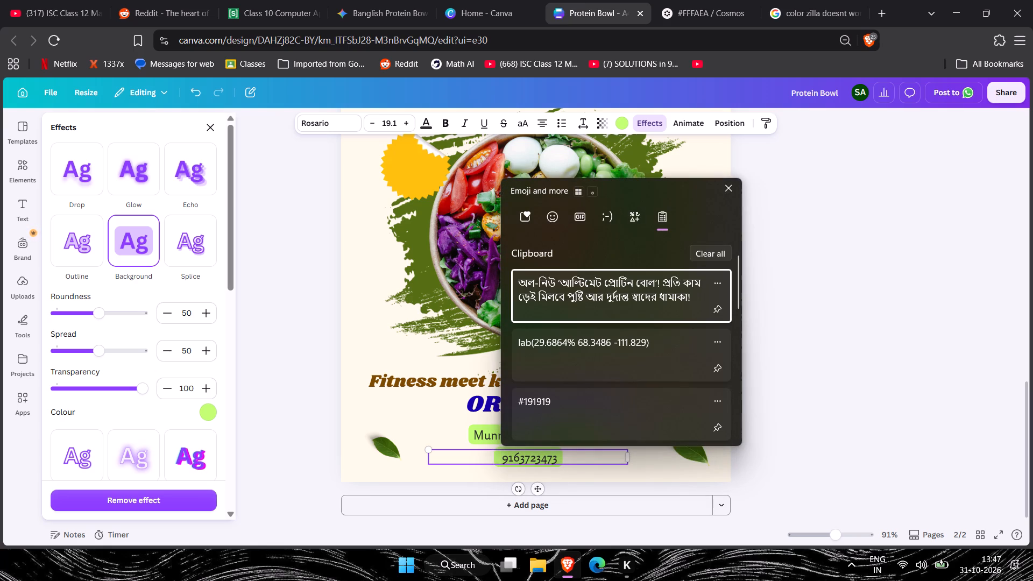
{"action": "left_click", "coordinate": [561, 218]}
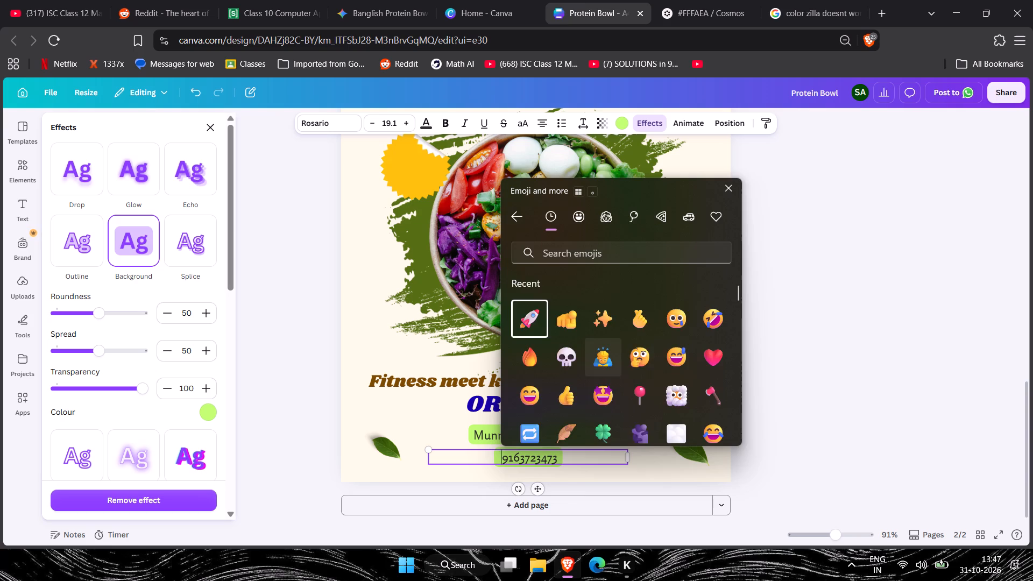
{"action": "scroll", "coordinate": [614, 358], "scroll_direction": "down", "scroll_amount": 10}
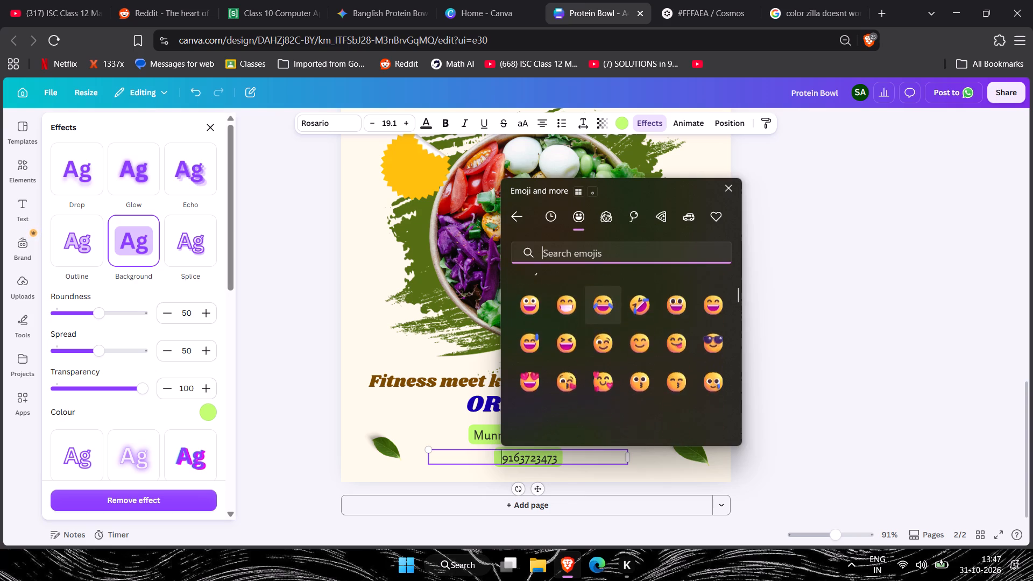
{"action": "scroll", "coordinate": [620, 374], "scroll_direction": "down", "scroll_amount": 7}
{"action": "type", "text": "ph"}
{"action": "type", "text": "one"}
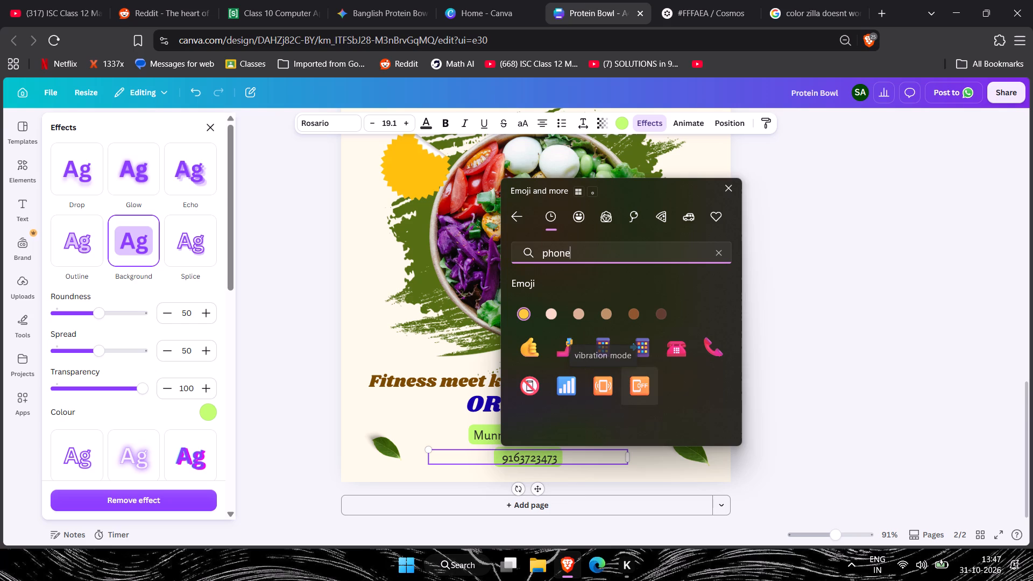
{"action": "left_click", "coordinate": [705, 357]}
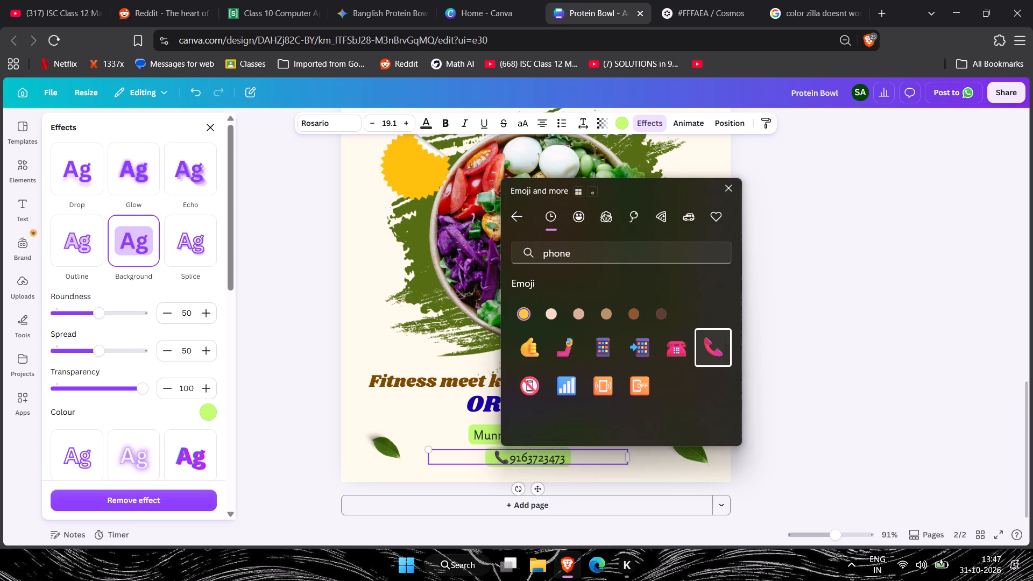
{"action": "left_click", "coordinate": [921, 365]}
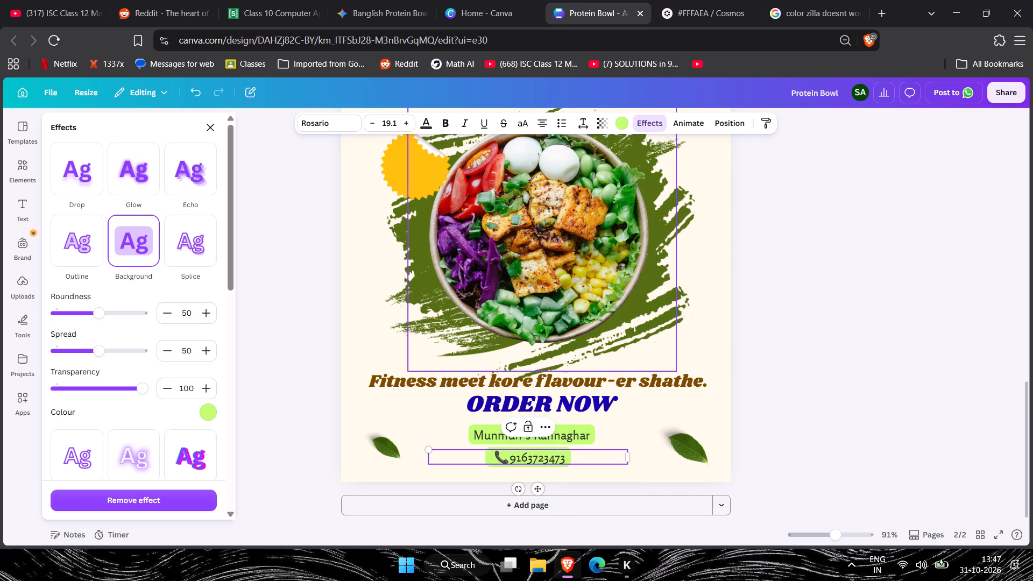
Change the phone number line's font to Open Sauce and make the whole line bold.
{"action": "left_click", "coordinate": [572, 462]}
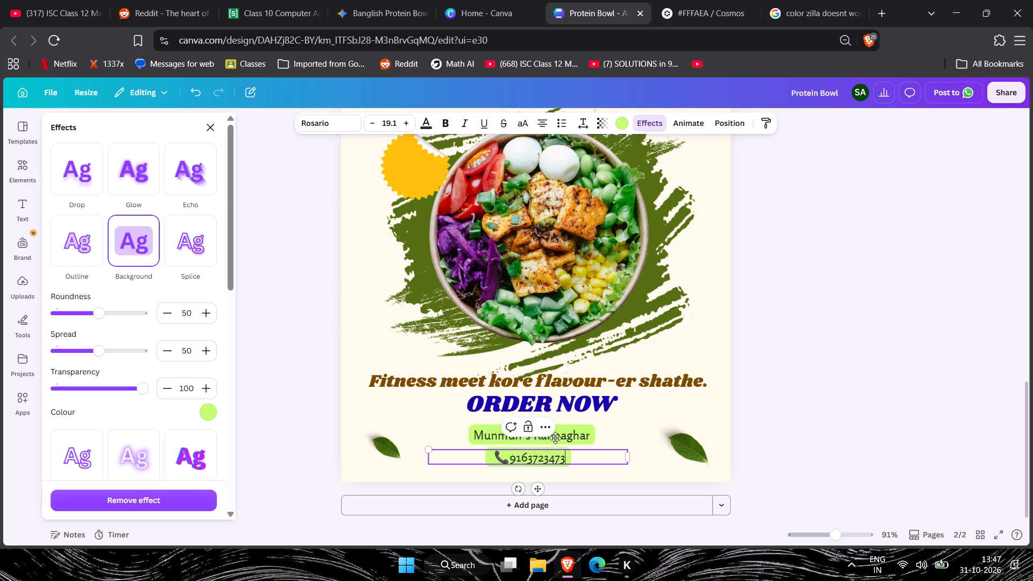
{"action": "left_click", "coordinate": [343, 121]}
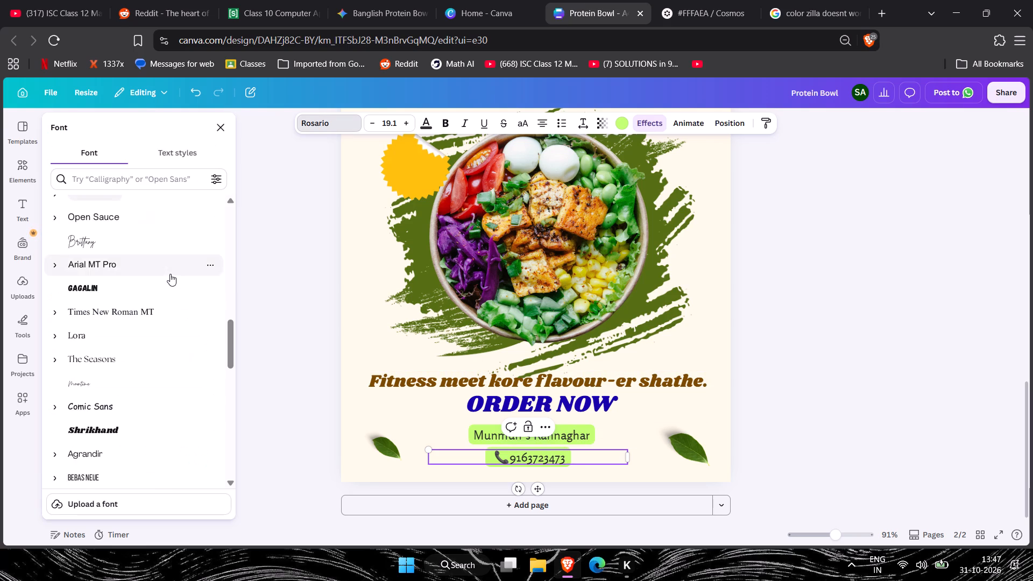
{"action": "left_click", "coordinate": [124, 245]}
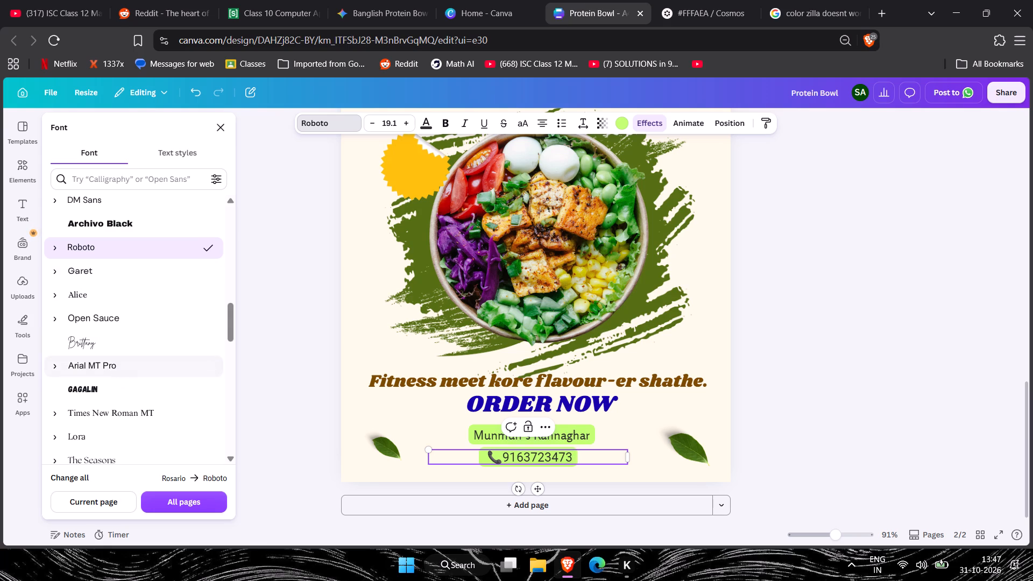
{"action": "left_click", "coordinate": [128, 323]}
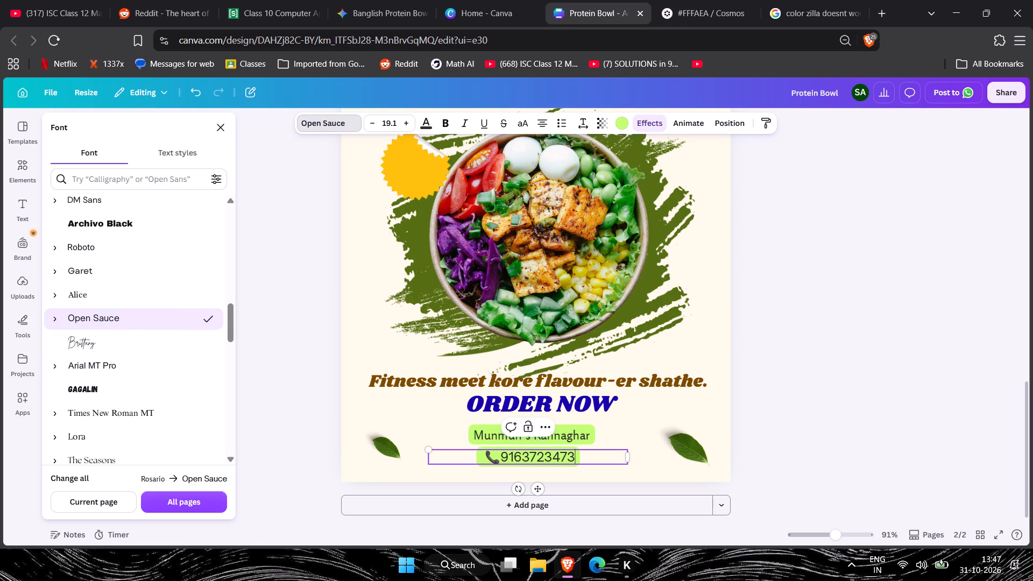
{"action": "left_click", "coordinate": [442, 126]}
{"action": "left_click_drag", "start_coordinate": [582, 455], "coordinate": [486, 449]}
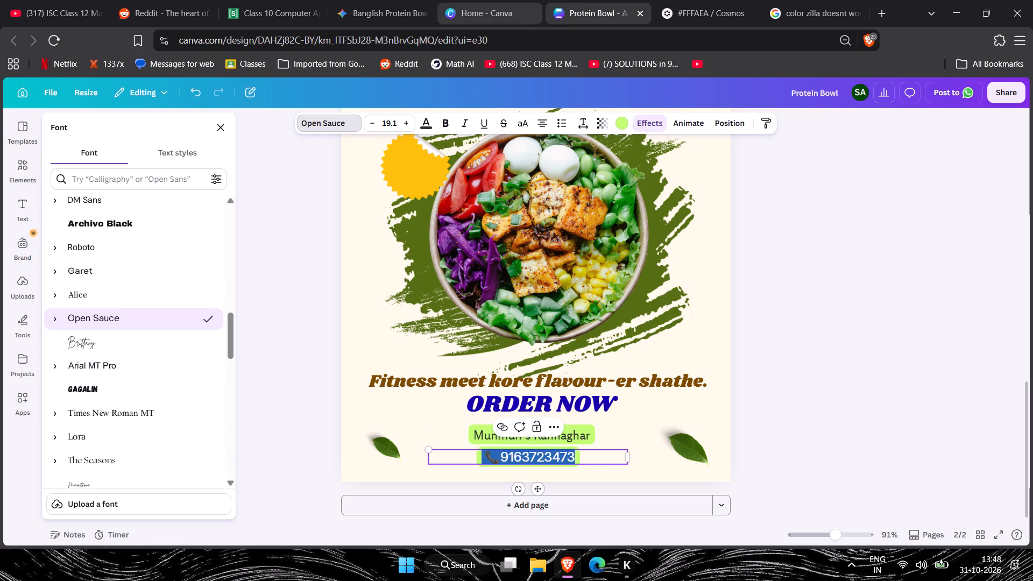
{"action": "left_click", "coordinate": [440, 121]}
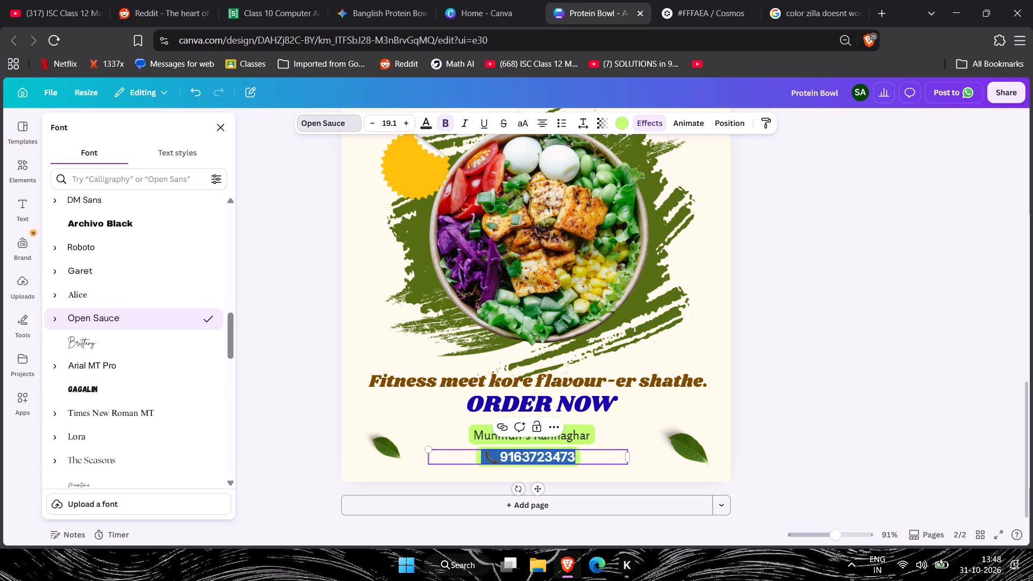
{"action": "left_click", "coordinate": [915, 233]}
{"action": "left_click", "coordinate": [611, 460]}
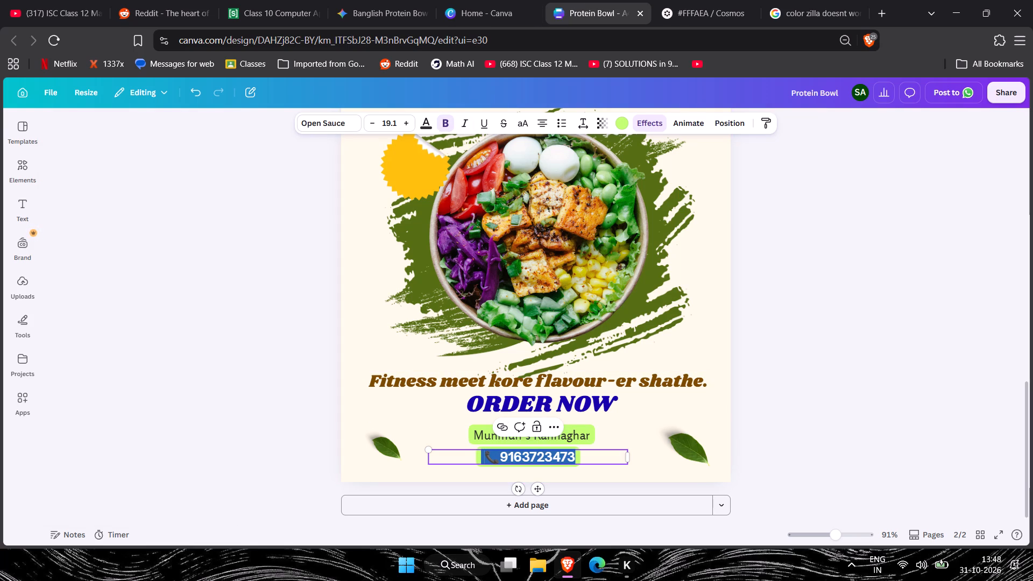
{"action": "left_click", "coordinate": [858, 360]}
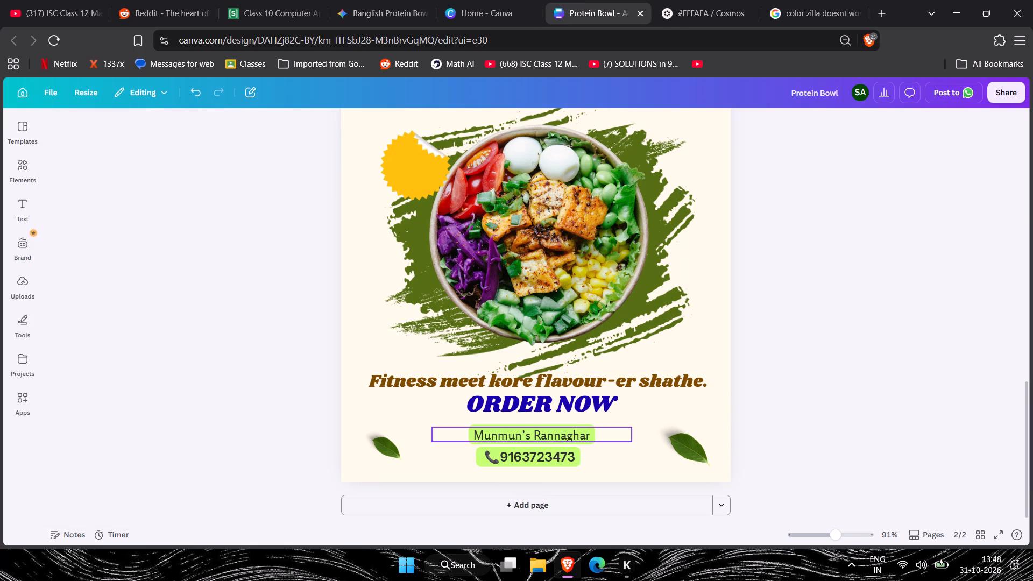
Nudge the phone number line slightly down and to the left beneath the business name.
{"action": "left_click", "coordinate": [578, 450]}
{"action": "key", "text": "Down"}
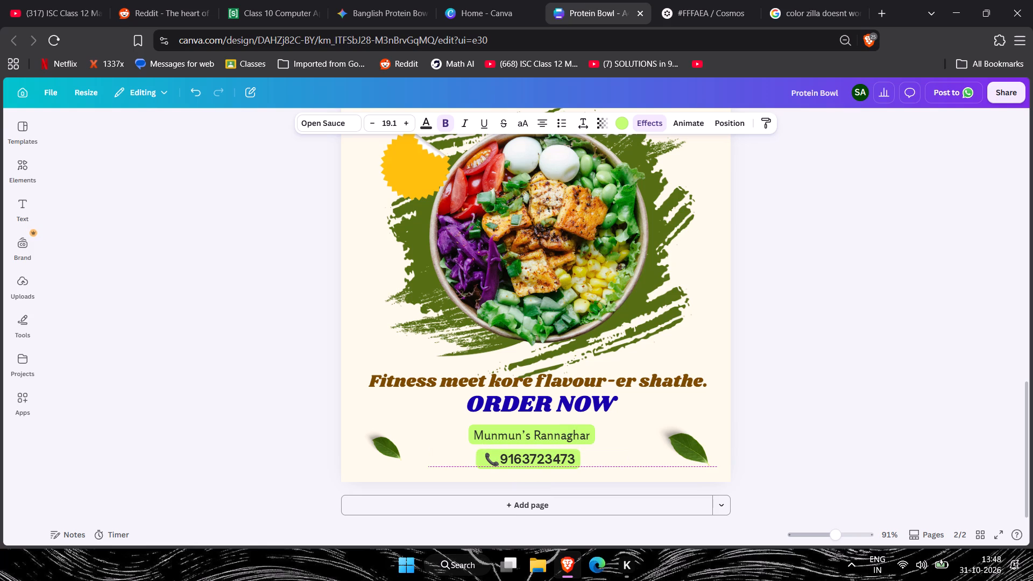
{"action": "key", "text": "Left"}
{"action": "key", "text": "Left"}
{"action": "key", "text": "Left"}
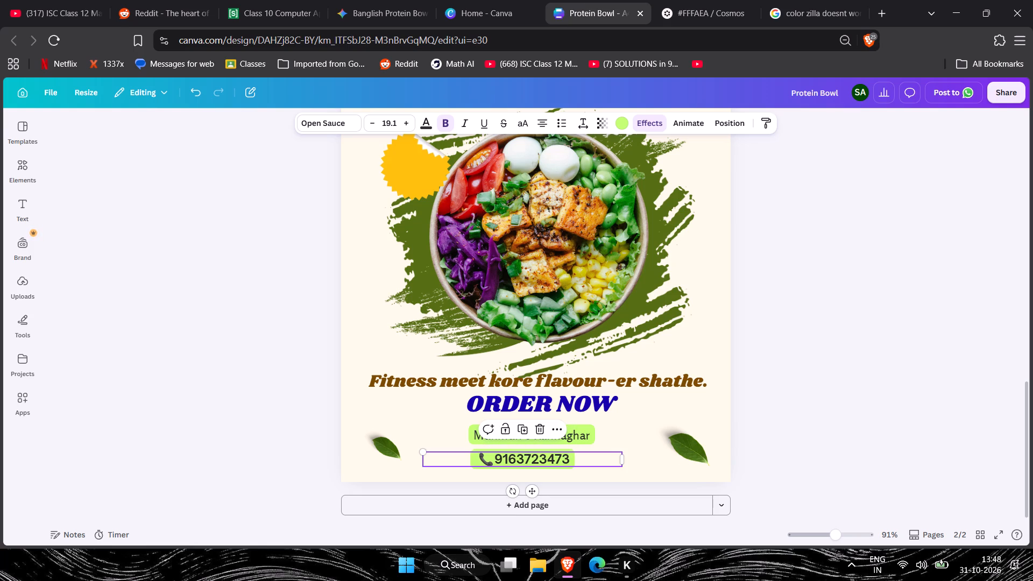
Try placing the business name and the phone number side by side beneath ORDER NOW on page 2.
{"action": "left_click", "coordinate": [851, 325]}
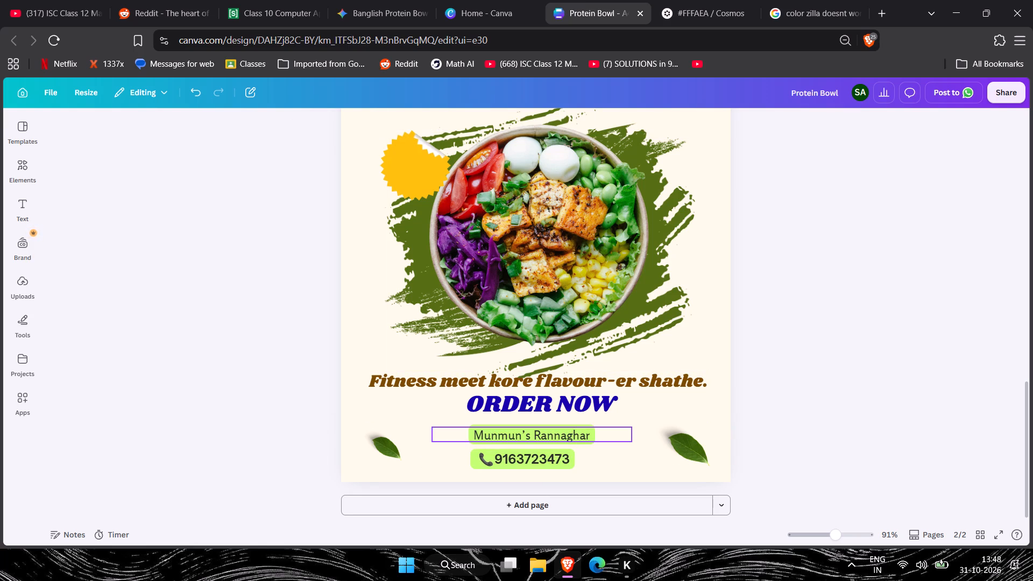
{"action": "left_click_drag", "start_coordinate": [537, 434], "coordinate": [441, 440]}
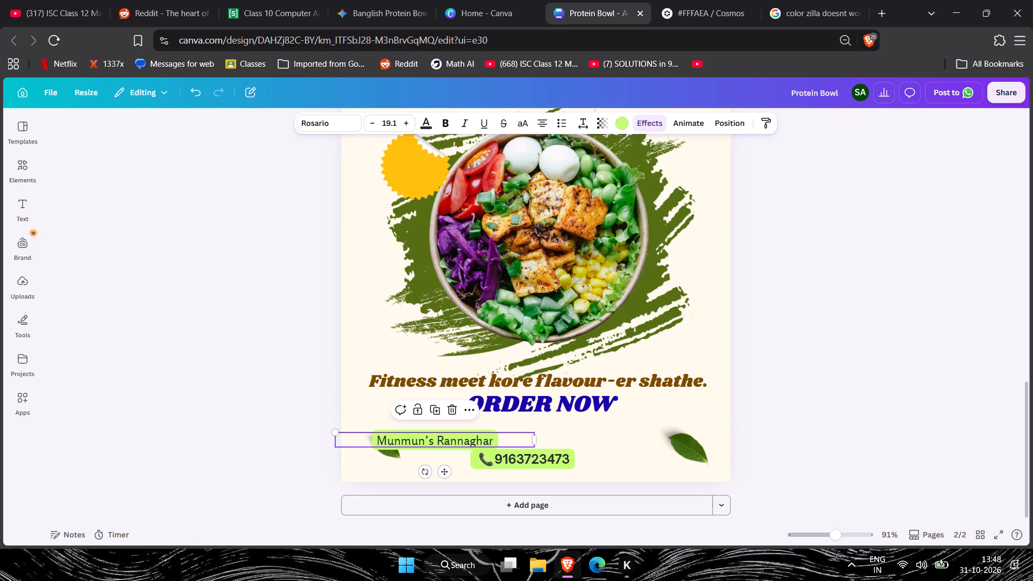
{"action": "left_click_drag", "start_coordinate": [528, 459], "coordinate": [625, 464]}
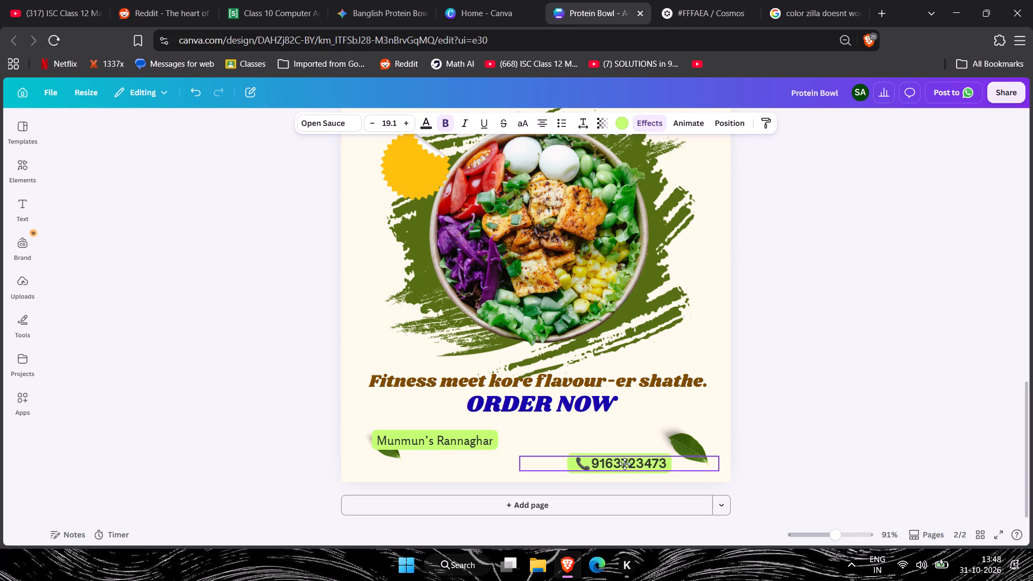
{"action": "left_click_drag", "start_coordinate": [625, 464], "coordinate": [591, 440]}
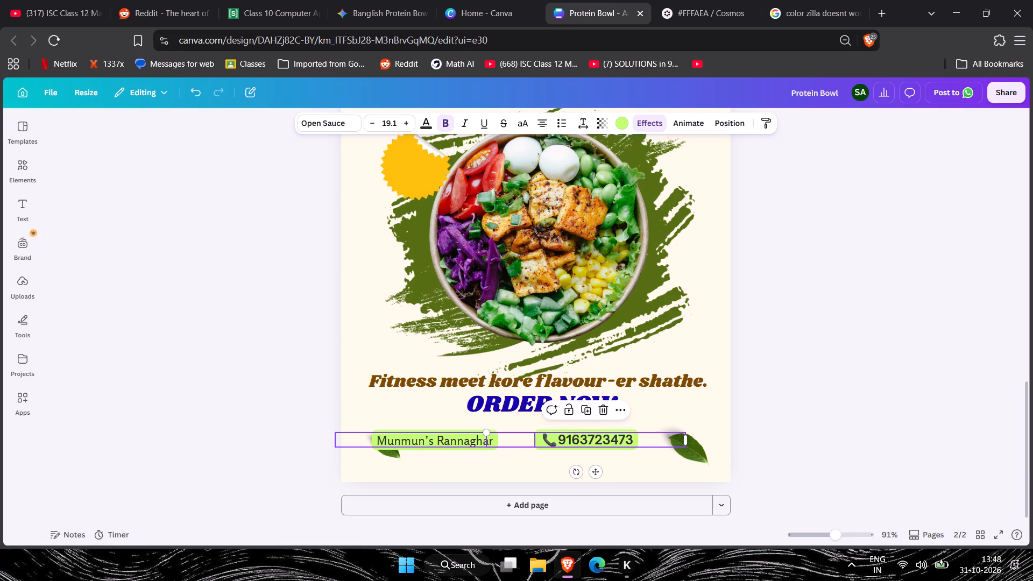
Delete the highlighted "Munmun's Rannaghar" line from page 2.
{"action": "left_click", "coordinate": [462, 442]}
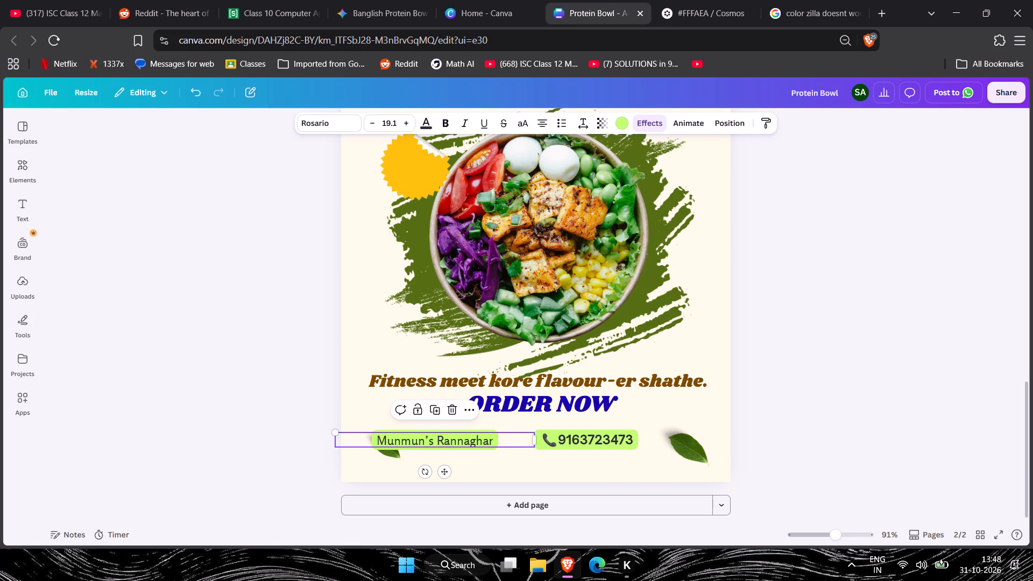
{"action": "key", "text": "Delete"}
Center the highlighted phone number line horizontally beneath ORDER NOW, between the two bottom leaves on page 2.
{"action": "left_click_drag", "start_coordinate": [627, 433], "coordinate": [578, 442]}
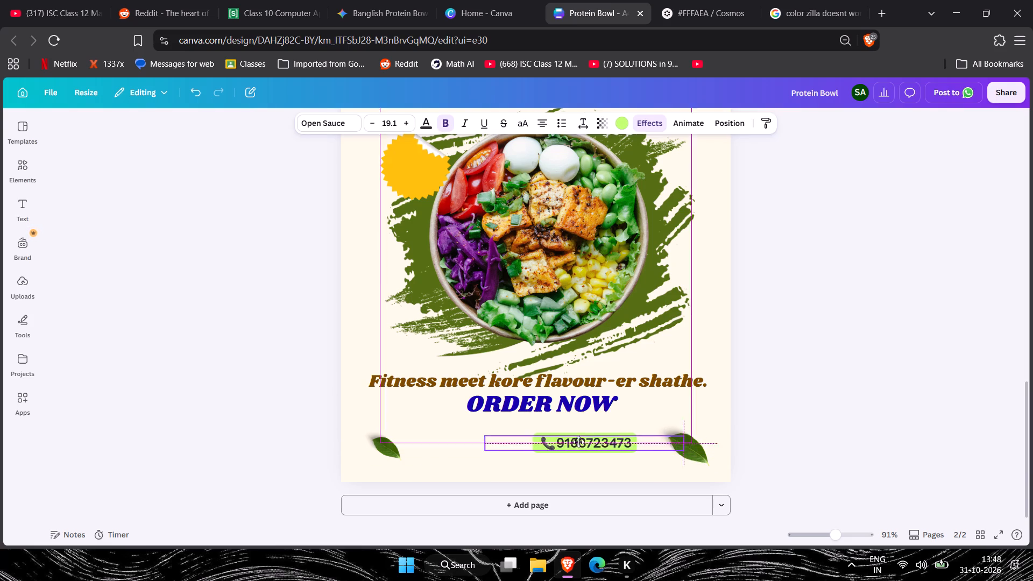
{"action": "left_click_drag", "start_coordinate": [578, 442], "coordinate": [567, 435]}
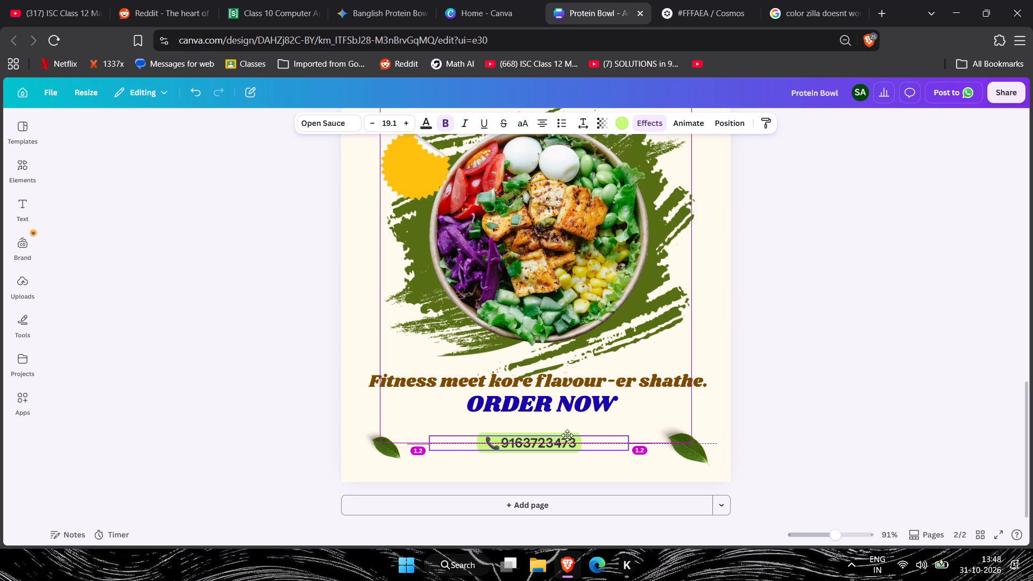
{"action": "left_click_drag", "start_coordinate": [567, 435], "coordinate": [569, 444]}
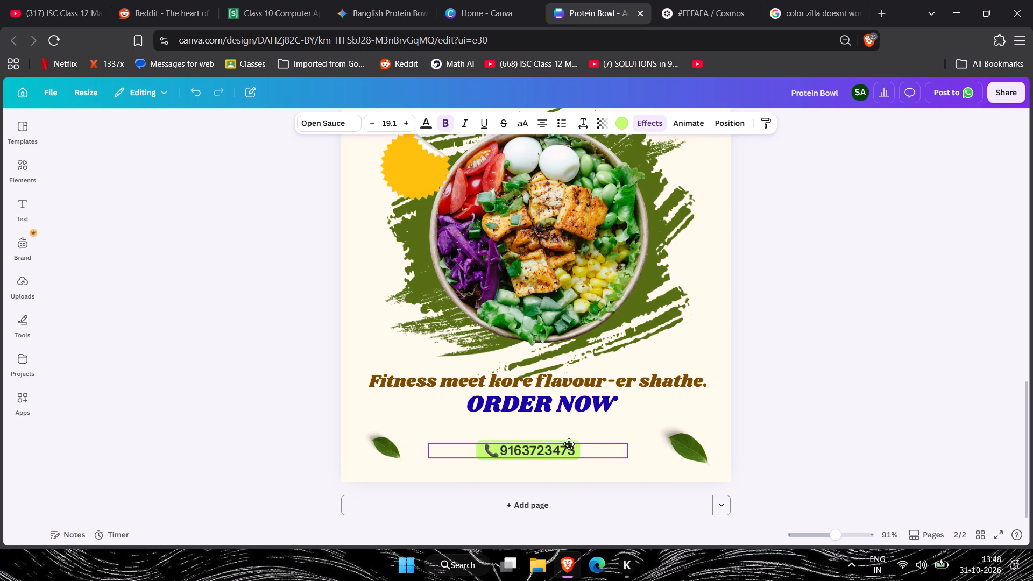
{"action": "left_click_drag", "start_coordinate": [569, 444], "coordinate": [575, 440]}
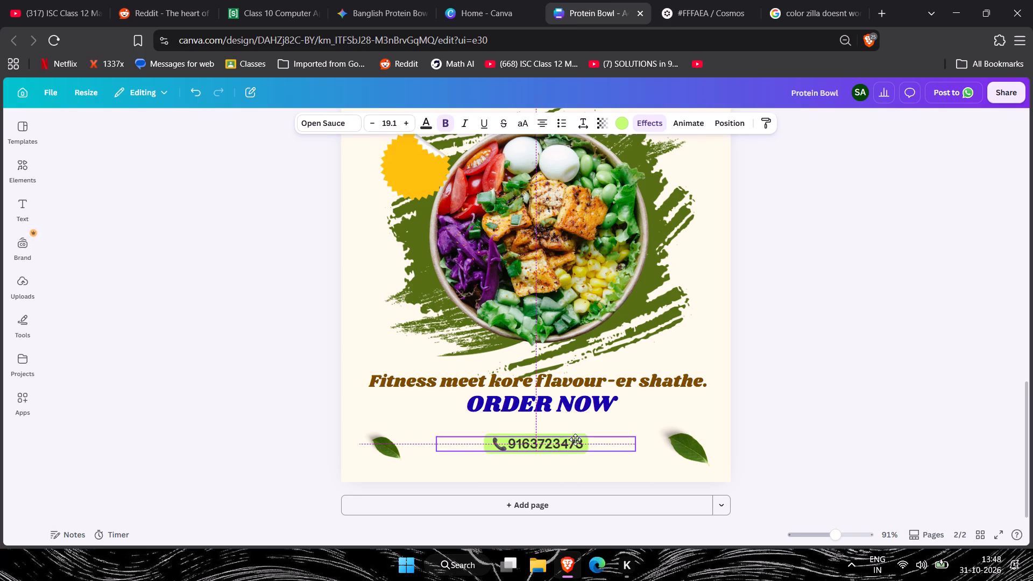
{"action": "left_click_drag", "start_coordinate": [575, 440], "coordinate": [575, 441]}
Nudge page 2's tagline and ORDER NOW text block slightly down toward the phone number.
{"action": "left_click", "coordinate": [587, 405]}
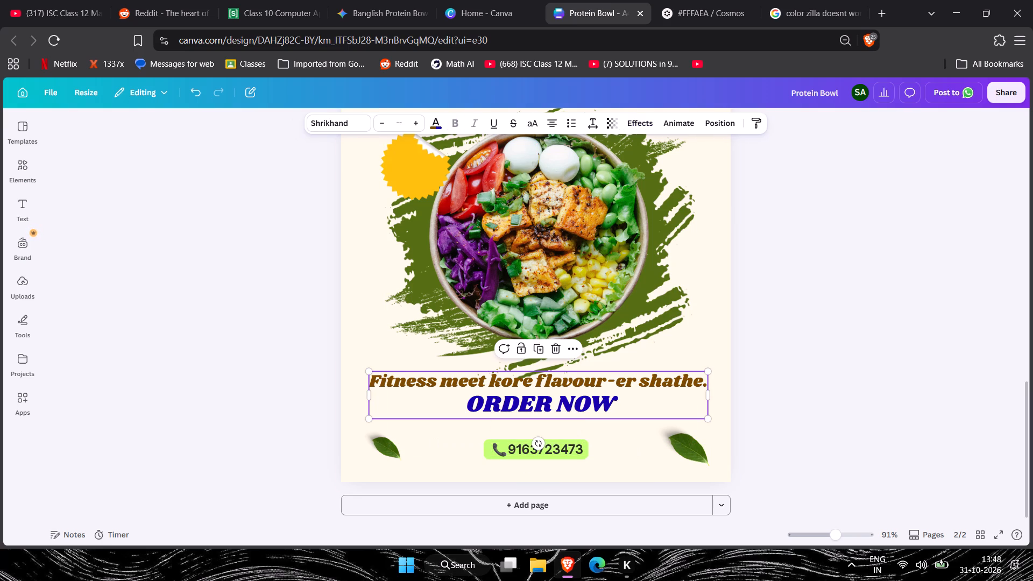
{"action": "key", "text": "Down"}
{"action": "key", "text": "Down"}
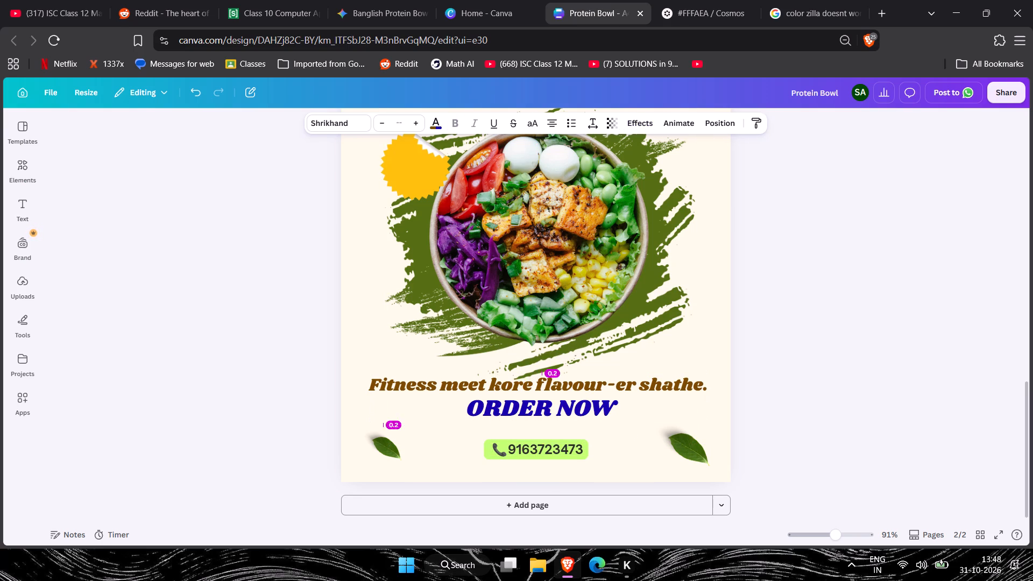
{"action": "key", "text": "Down"}
{"action": "key", "text": "Down"}
{"action": "left_click", "coordinate": [805, 362]}
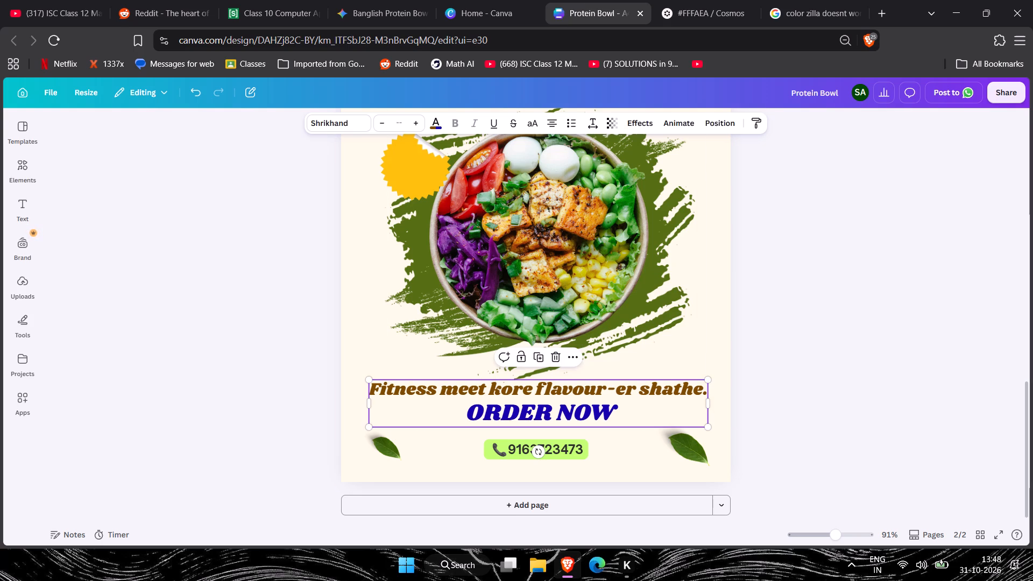
Examine the overall layout of page 2, from the Protein Bowl title down to the contact line.
{"action": "scroll", "coordinate": [806, 362], "scroll_direction": "up", "scroll_amount": 4}
{"action": "scroll", "coordinate": [806, 362], "scroll_direction": "down", "scroll_amount": 4}
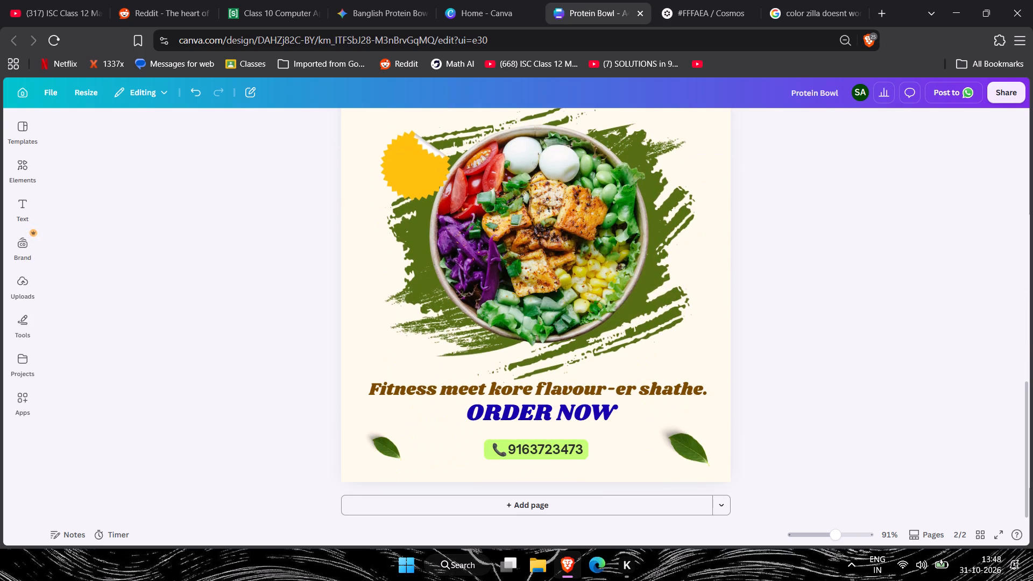
{"action": "scroll", "coordinate": [806, 362], "scroll_direction": "up", "scroll_amount": 1}
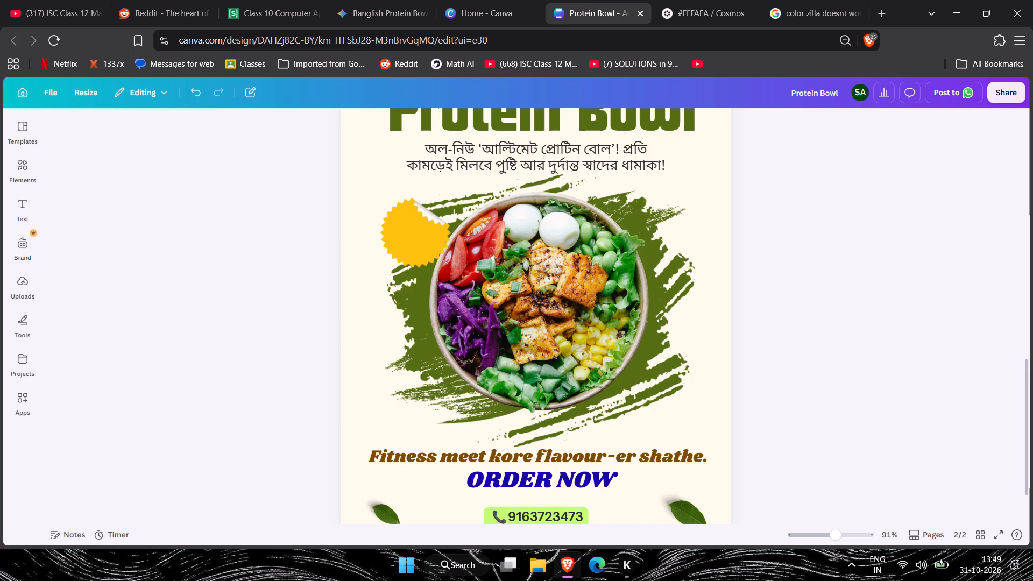
{"action": "left_click", "coordinate": [799, 398]}
{"action": "scroll", "coordinate": [799, 398], "scroll_direction": "up", "scroll_amount": 3}
{"action": "scroll", "coordinate": [799, 398], "scroll_direction": "down", "scroll_amount": 2}
{"action": "scroll", "coordinate": [799, 398], "scroll_direction": "up", "scroll_amount": 1}
{"action": "scroll", "coordinate": [799, 398], "scroll_direction": "down", "scroll_amount": 4}
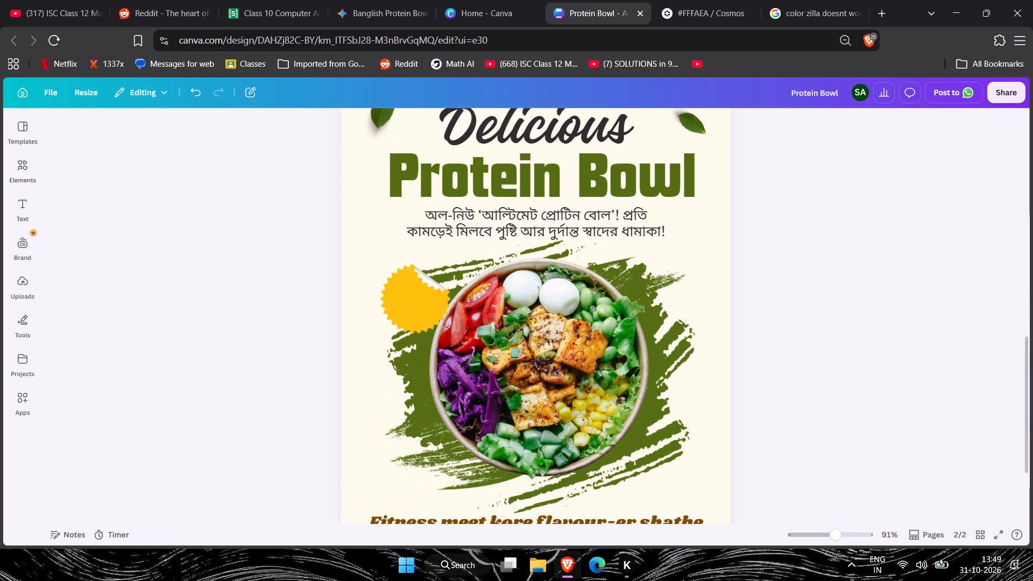
Duplicate page 2's highlighted phone number line and move the copy to the top of page 2, above "Delicious".
{"action": "scroll", "coordinate": [799, 398], "scroll_direction": "down", "scroll_amount": 1}
{"action": "left_click", "coordinate": [561, 448]}
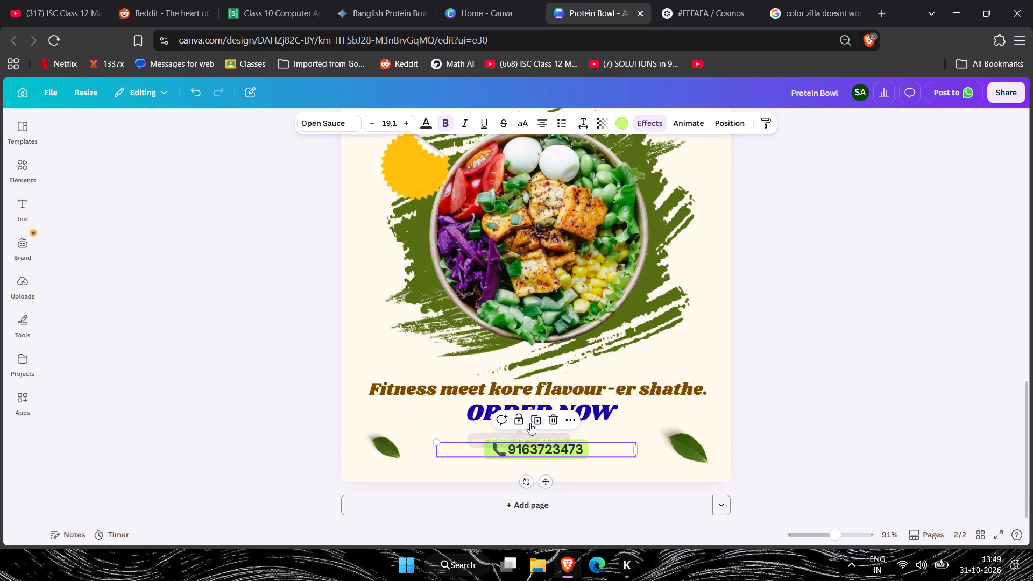
{"action": "left_click", "coordinate": [533, 423]}
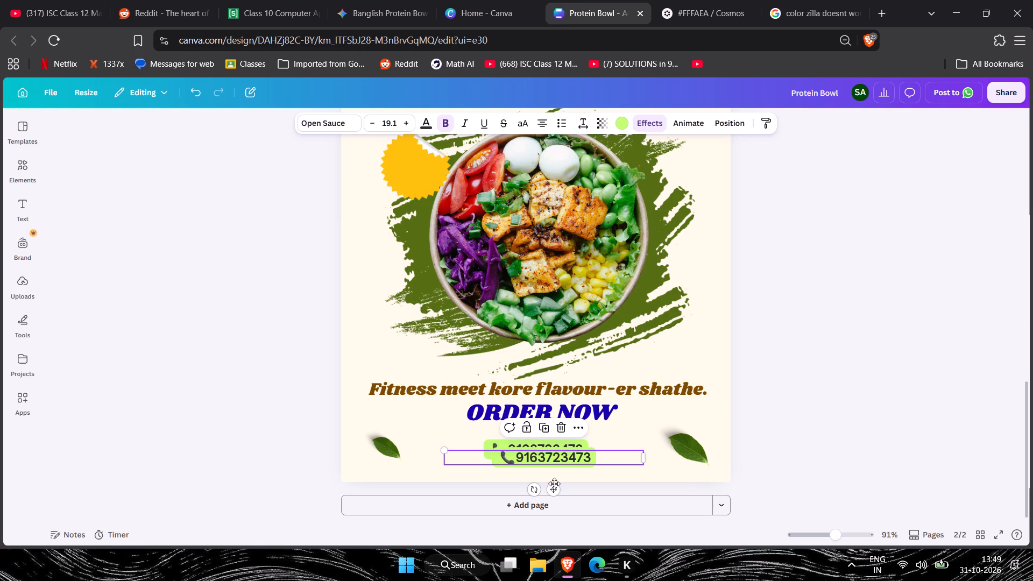
{"action": "left_click_drag", "start_coordinate": [567, 458], "coordinate": [557, 102]}
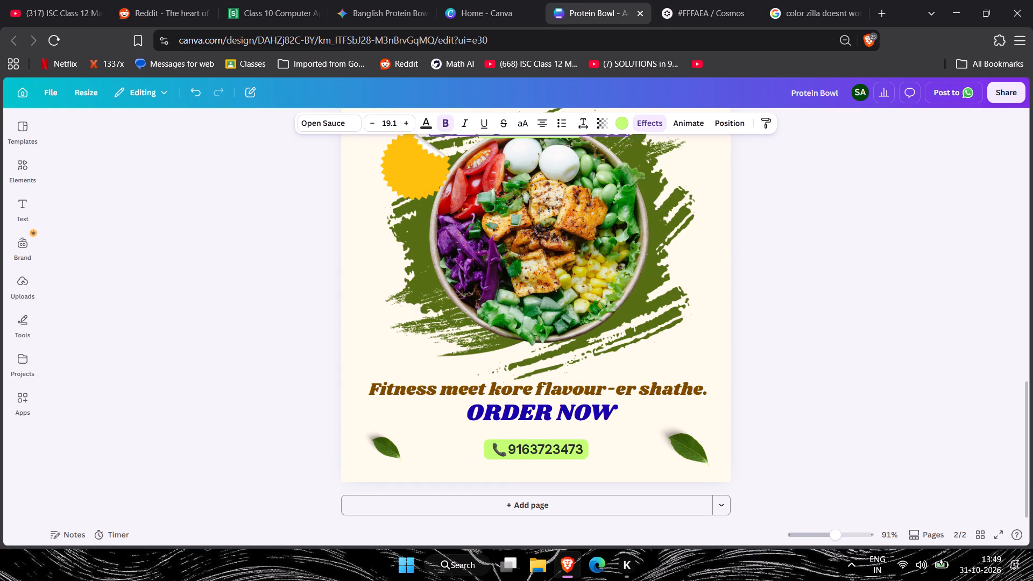
{"action": "left_click_drag", "start_coordinate": [557, 102], "coordinate": [579, 249]}
{"action": "scroll", "coordinate": [586, 261], "scroll_direction": "up", "scroll_amount": 3}
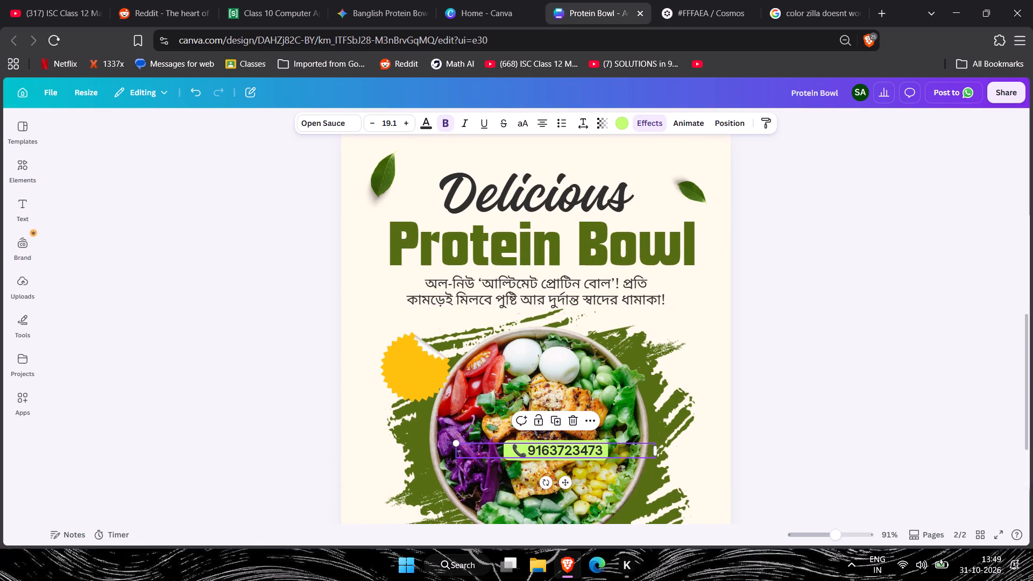
{"action": "left_click_drag", "start_coordinate": [586, 447], "coordinate": [537, 156]}
Delete the plain "Call now" phone line at the bottom of page 1.
{"action": "scroll", "coordinate": [547, 176], "scroll_direction": "up", "scroll_amount": 3}
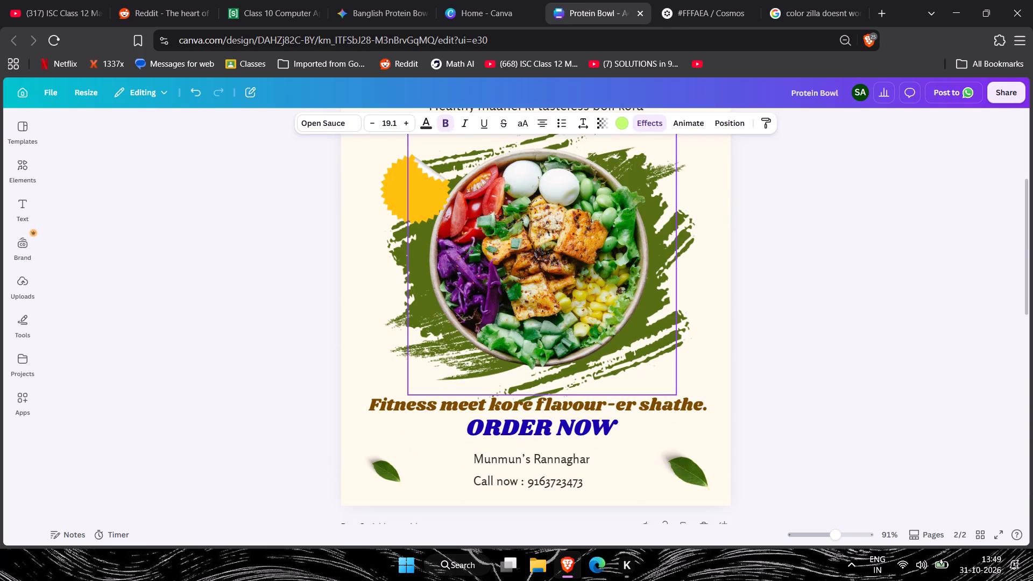
{"action": "scroll", "coordinate": [584, 290], "scroll_direction": "down", "scroll_amount": 3}
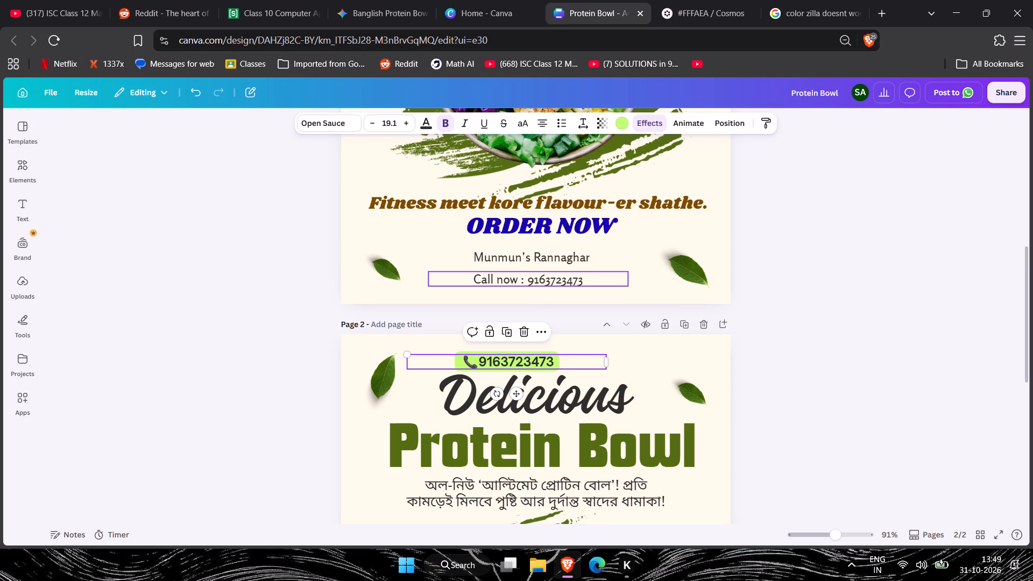
{"action": "left_click", "coordinate": [552, 281]}
{"action": "key", "text": "Delete"}
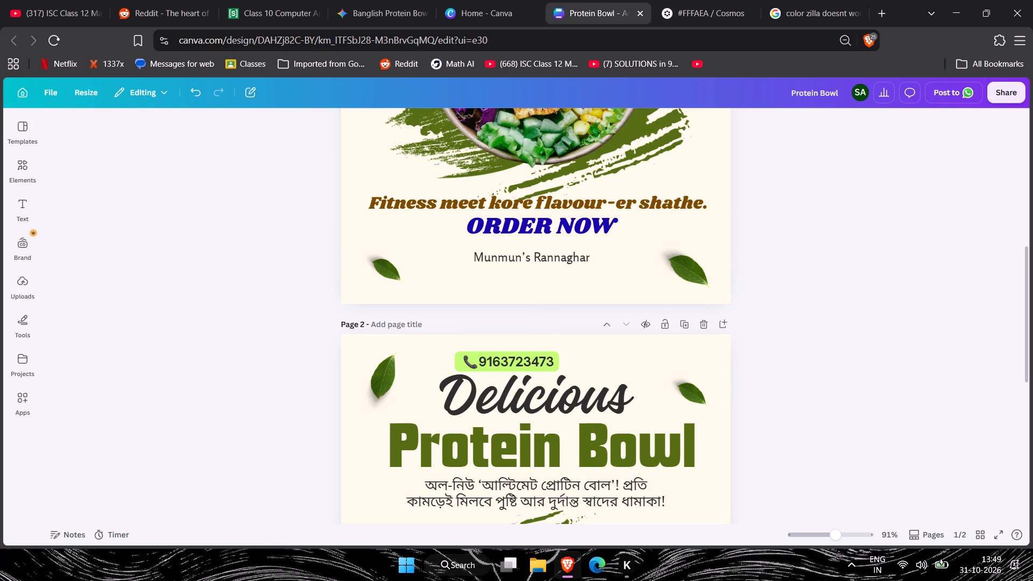
Move the copied highlighted phone number line onto page 1, beneath "Munmun's Rannaghar", and shift it slightly left.
{"action": "left_click_drag", "start_coordinate": [522, 356], "coordinate": [522, 308]}
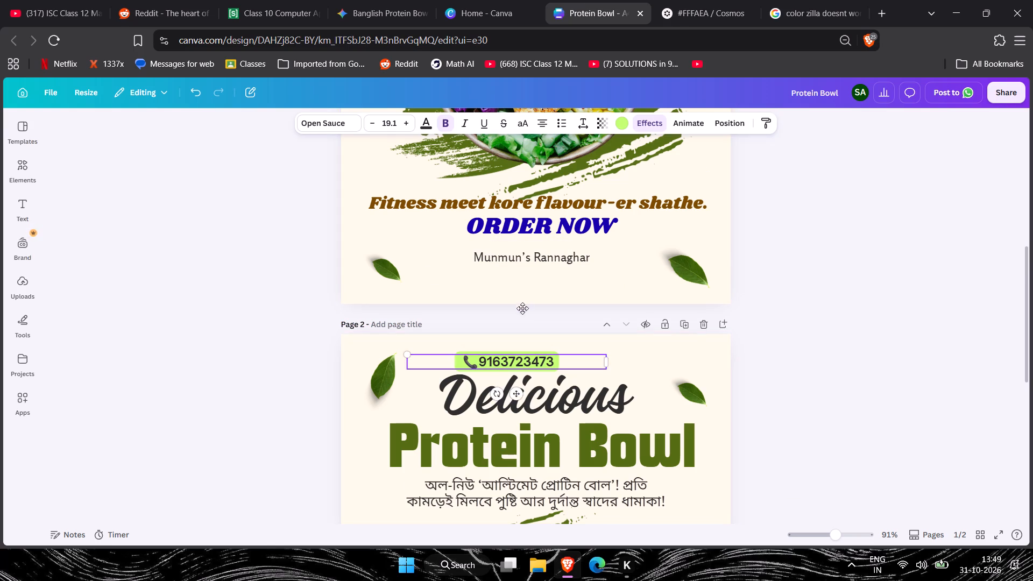
{"action": "left_click_drag", "start_coordinate": [522, 308], "coordinate": [544, 275]}
{"action": "left_click", "coordinate": [862, 257]}
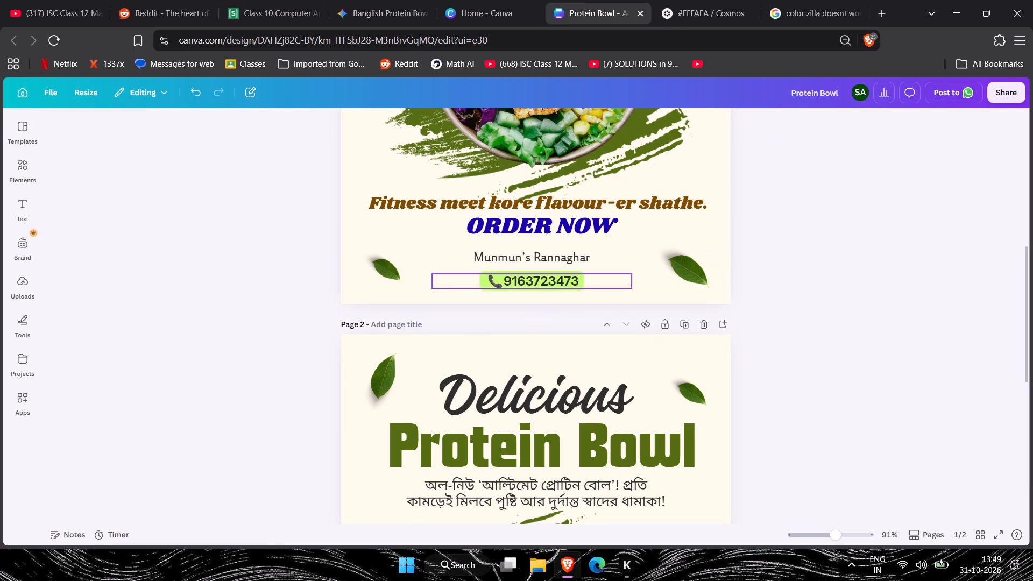
{"action": "left_click_drag", "start_coordinate": [549, 275], "coordinate": [541, 275]}
Compare with page 2's contact area and delete the "Munmun's Rannaghar" line from page 1.
{"action": "scroll", "coordinate": [577, 379], "scroll_direction": "down", "scroll_amount": 6}
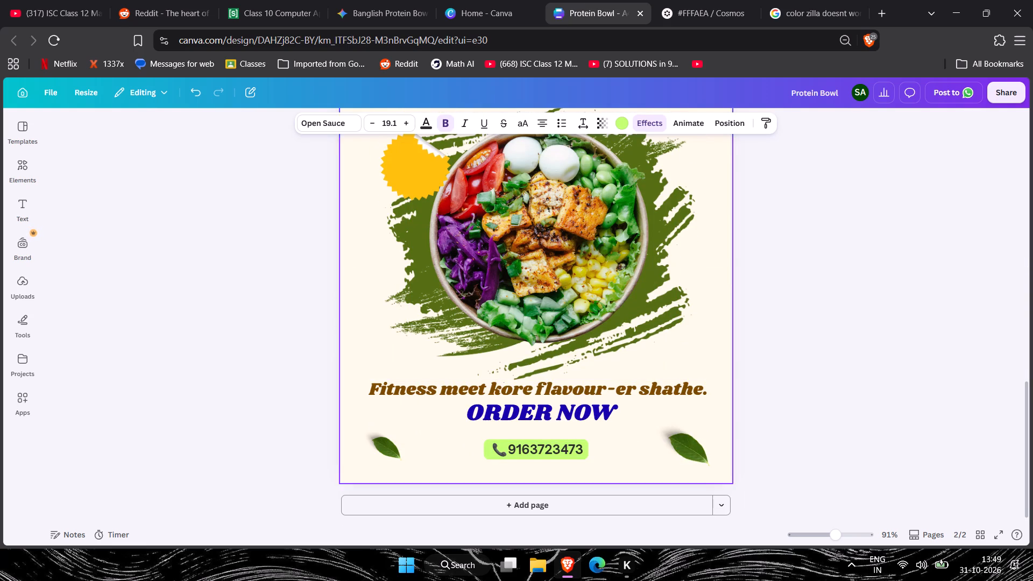
{"action": "scroll", "coordinate": [606, 359], "scroll_direction": "up", "scroll_amount": 4}
{"action": "scroll", "coordinate": [576, 186], "scroll_direction": "up", "scroll_amount": 2}
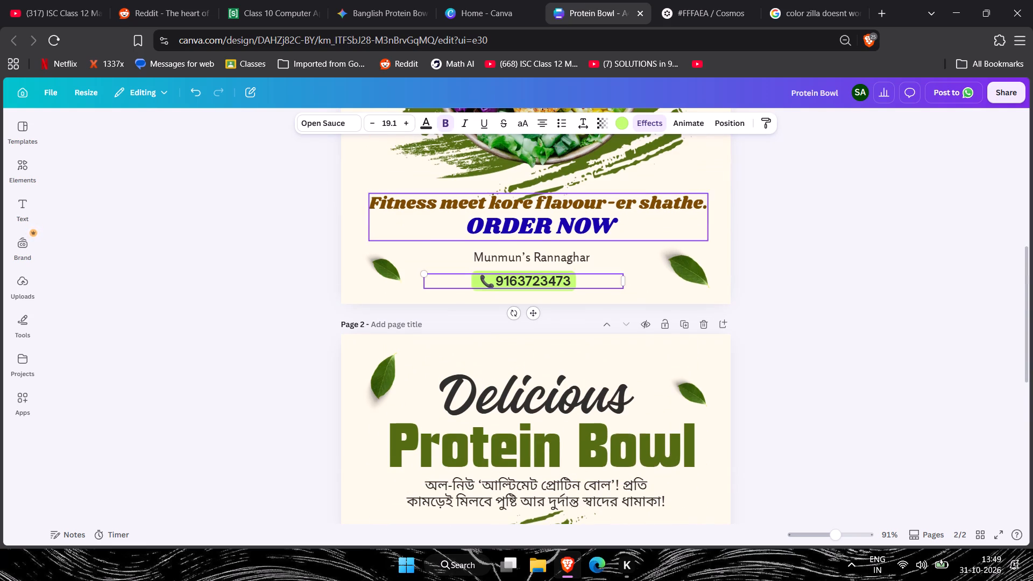
{"action": "left_click", "coordinate": [588, 258]}
{"action": "key", "text": "Delete"}
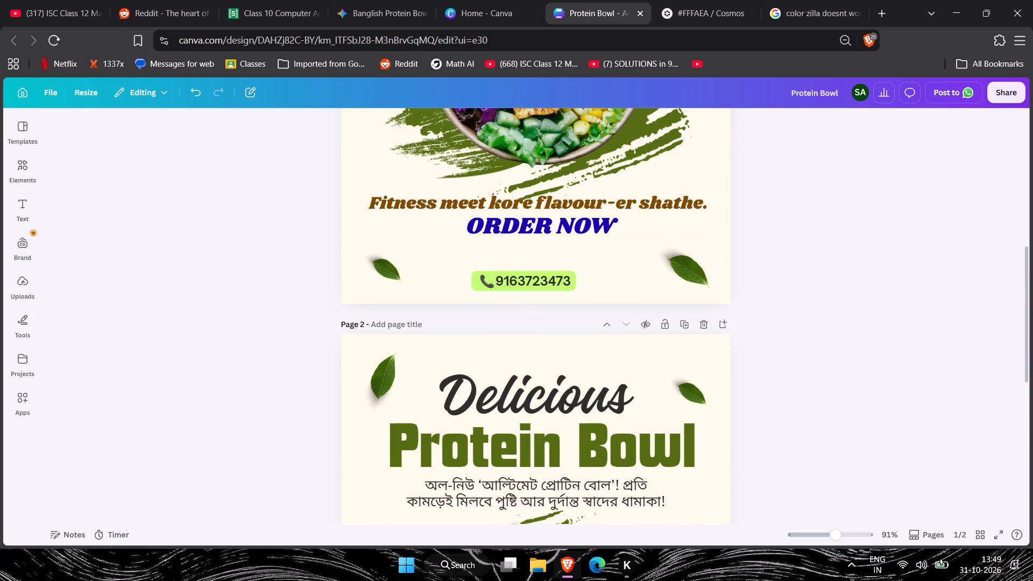
Nudge page 1's tagline and ORDER NOW text block slightly down toward the phone number.
{"action": "left_click", "coordinate": [549, 215]}
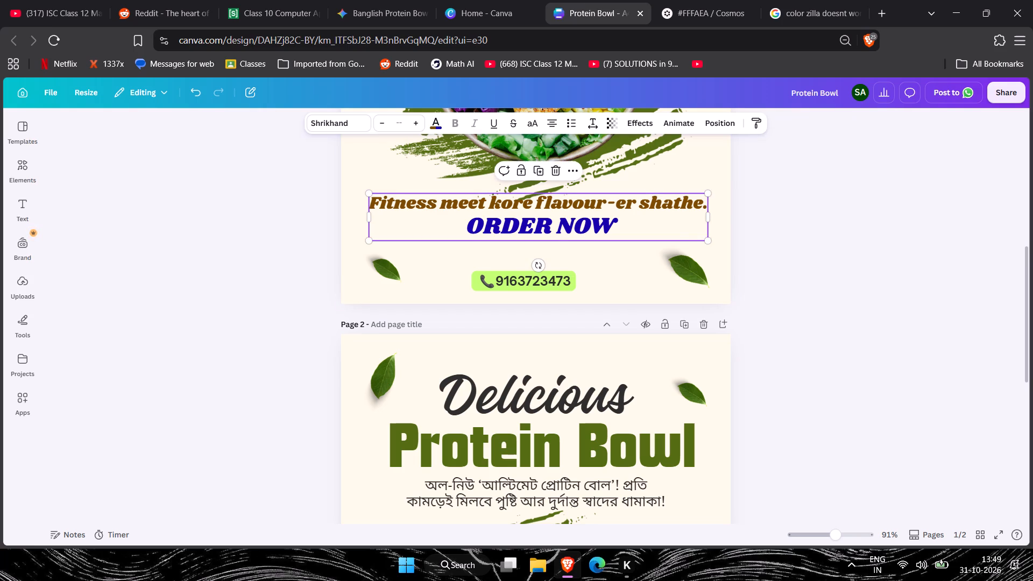
{"action": "key", "text": "Down"}
{"action": "key", "text": "Down"}
{"action": "key", "text": "Down"}
{"action": "key", "text": "Down"}
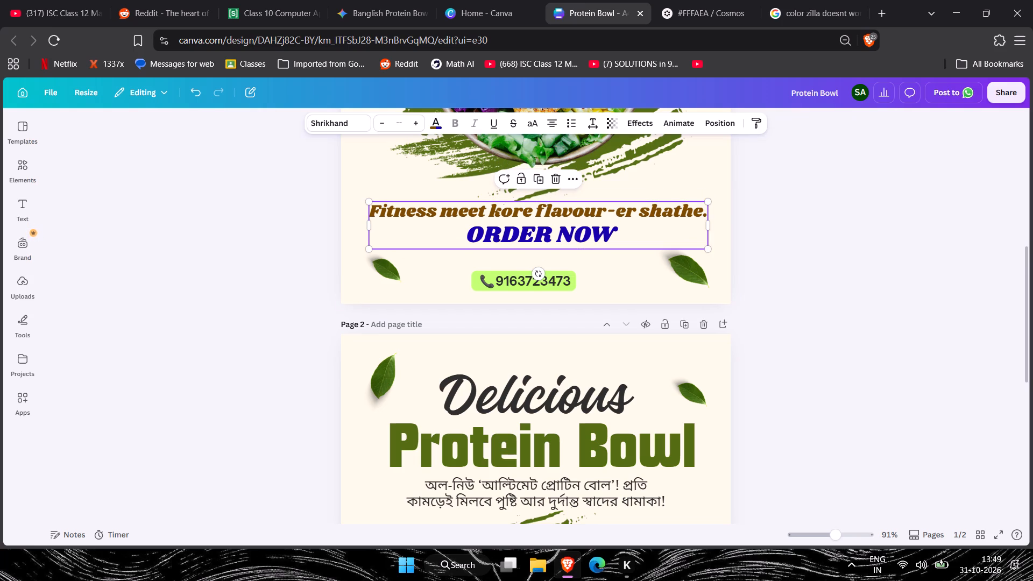
Nudge page 1's highlighted phone number line slightly up and to the right beneath ORDER NOW.
{"action": "left_click", "coordinate": [515, 280]}
{"action": "key", "text": "Up"}
{"action": "key", "text": "Up"}
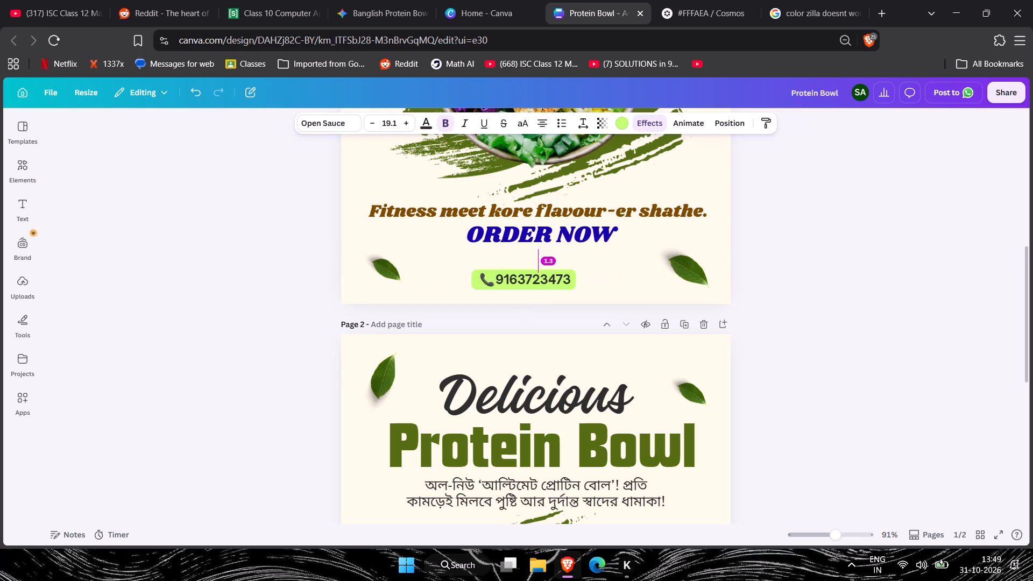
{"action": "key", "text": "Up"}
{"action": "key", "text": "Right"}
{"action": "key", "text": "Right"}
{"action": "key", "text": "Right"}
{"action": "key", "text": "Up"}
{"action": "key", "text": "Right"}
{"action": "key", "text": "Up"}
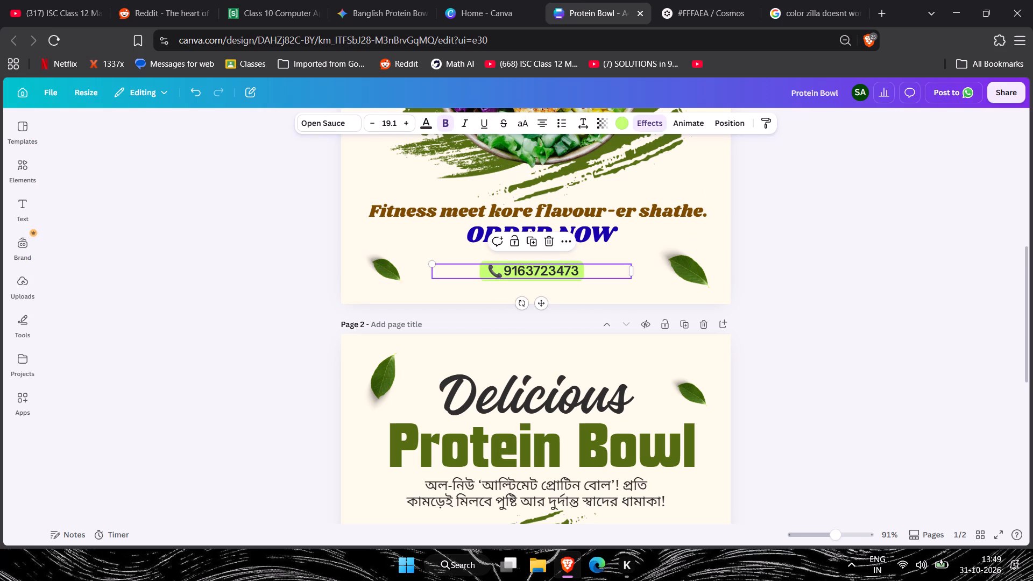
{"action": "left_click", "coordinate": [972, 280]}
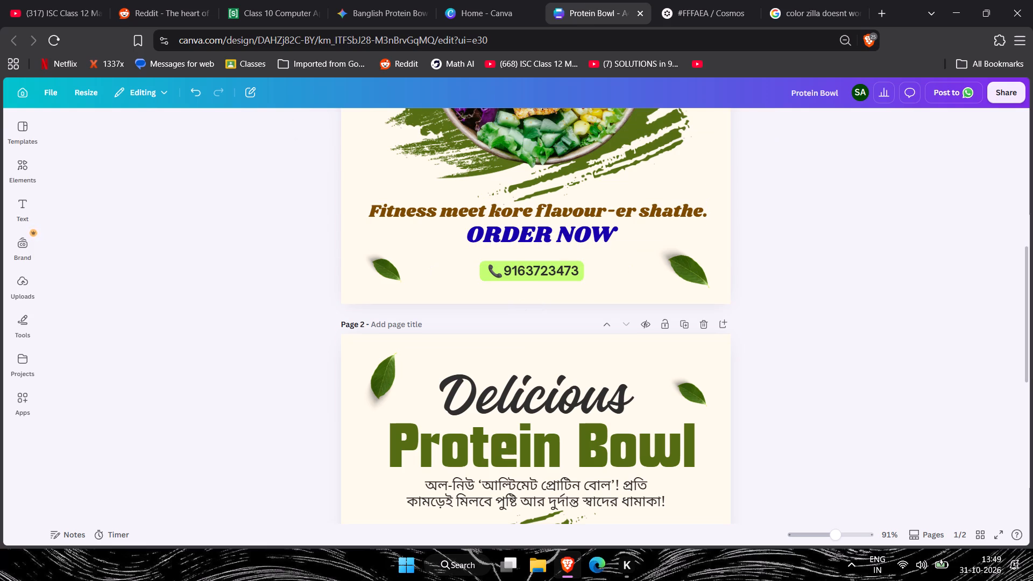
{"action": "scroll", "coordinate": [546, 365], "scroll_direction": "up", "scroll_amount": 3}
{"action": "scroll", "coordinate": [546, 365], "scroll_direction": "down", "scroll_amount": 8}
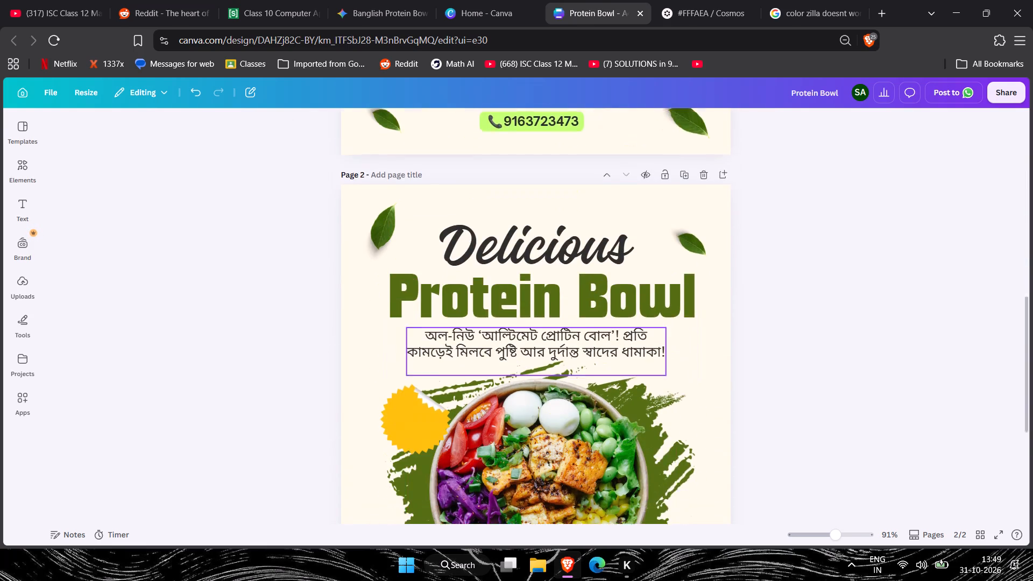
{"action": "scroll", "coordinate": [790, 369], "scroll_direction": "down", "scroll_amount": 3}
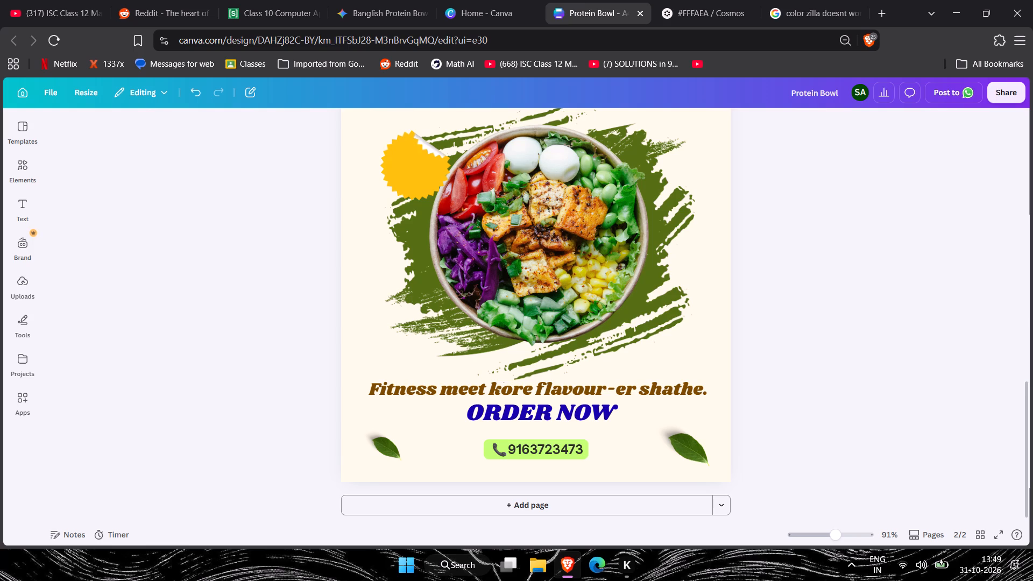
Compare the layouts of pages 1 and 2, including the tagline, ORDER NOW and phone number areas.
{"action": "scroll", "coordinate": [784, 459], "scroll_direction": "down", "scroll_amount": 3}
{"action": "scroll", "coordinate": [991, 511], "scroll_direction": "up", "scroll_amount": 2}
{"action": "scroll", "coordinate": [826, 409], "scroll_direction": "up", "scroll_amount": 3}
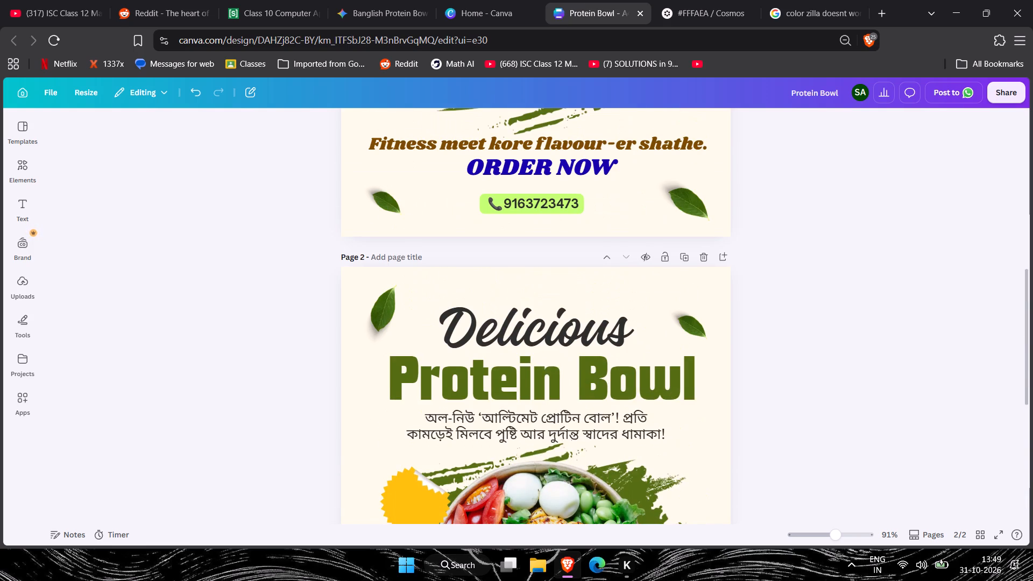
{"action": "scroll", "coordinate": [734, 387], "scroll_direction": "down", "scroll_amount": 2}
{"action": "scroll", "coordinate": [734, 388], "scroll_direction": "up", "scroll_amount": 8}
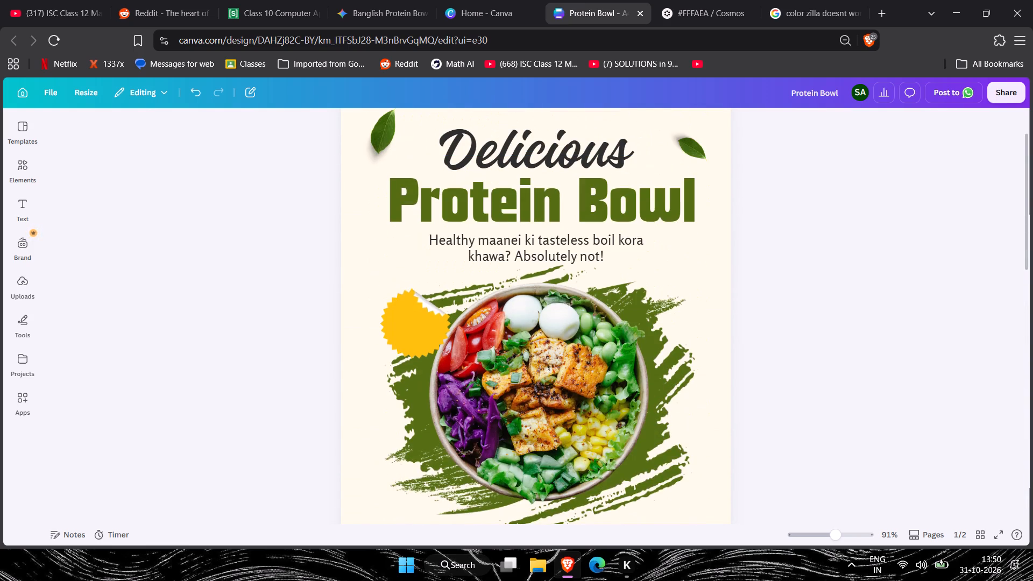
{"action": "scroll", "coordinate": [738, 388], "scroll_direction": "up", "scroll_amount": 3}
{"action": "scroll", "coordinate": [830, 385], "scroll_direction": "down", "scroll_amount": 3}
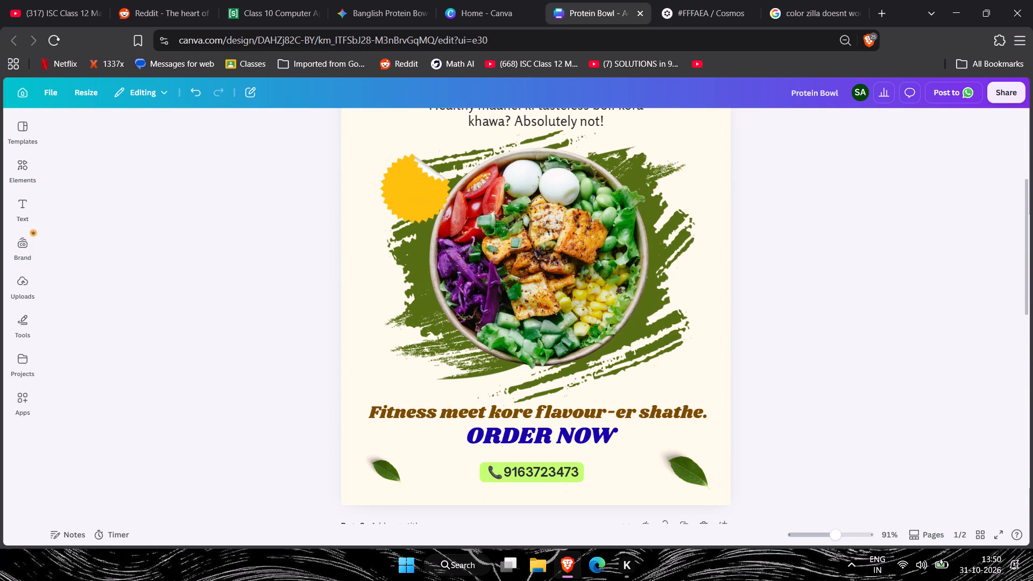
{"action": "scroll", "coordinate": [829, 386], "scroll_direction": "down", "scroll_amount": 10}
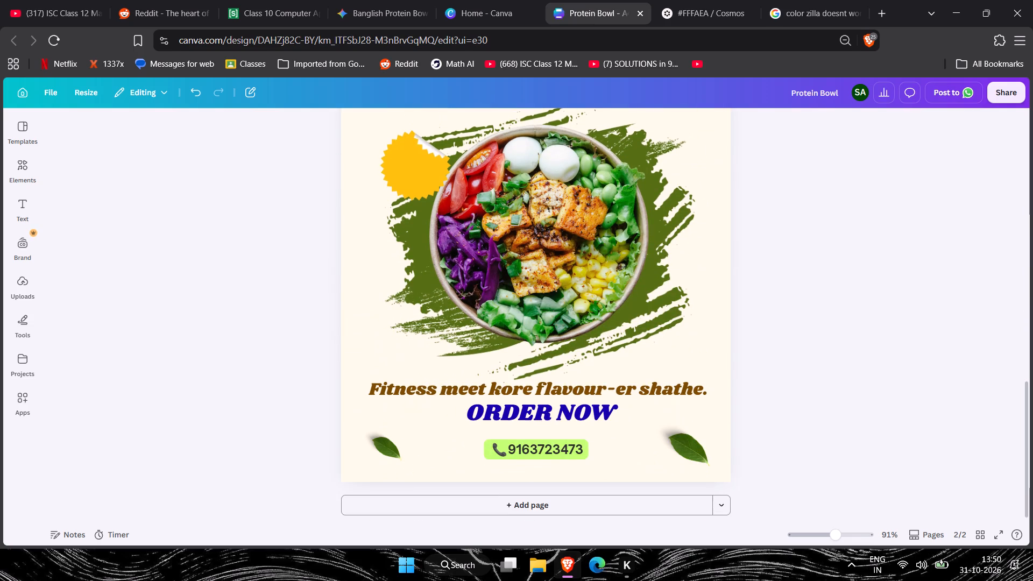
{"action": "scroll", "coordinate": [829, 387], "scroll_direction": "down", "scroll_amount": 2}
Search the graphics for "gym" and add the black-and-white fist gripping a dumbbell to page 2.
{"action": "scroll", "coordinate": [829, 387], "scroll_direction": "up", "scroll_amount": 2}
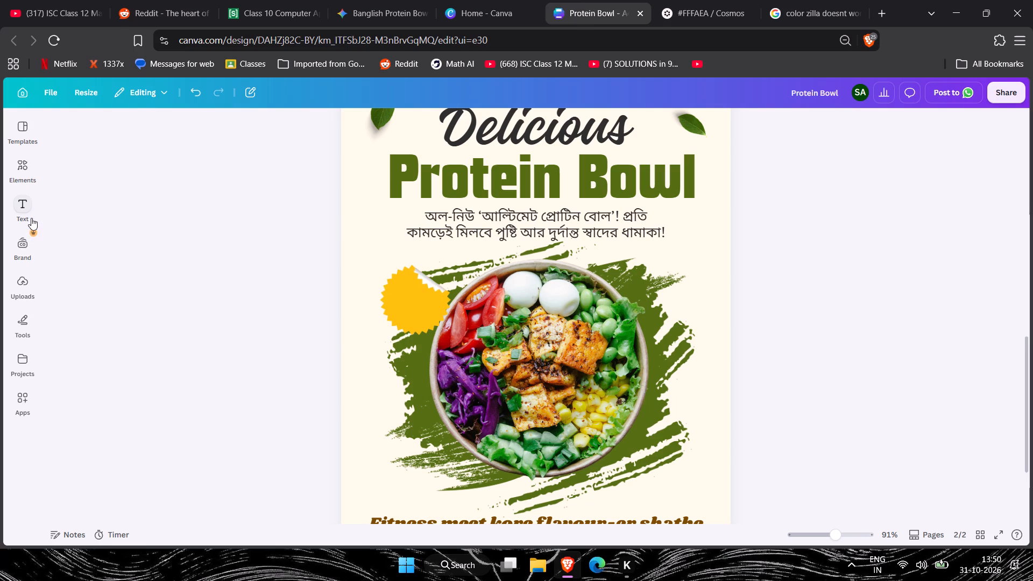
{"action": "left_click", "coordinate": [20, 175]}
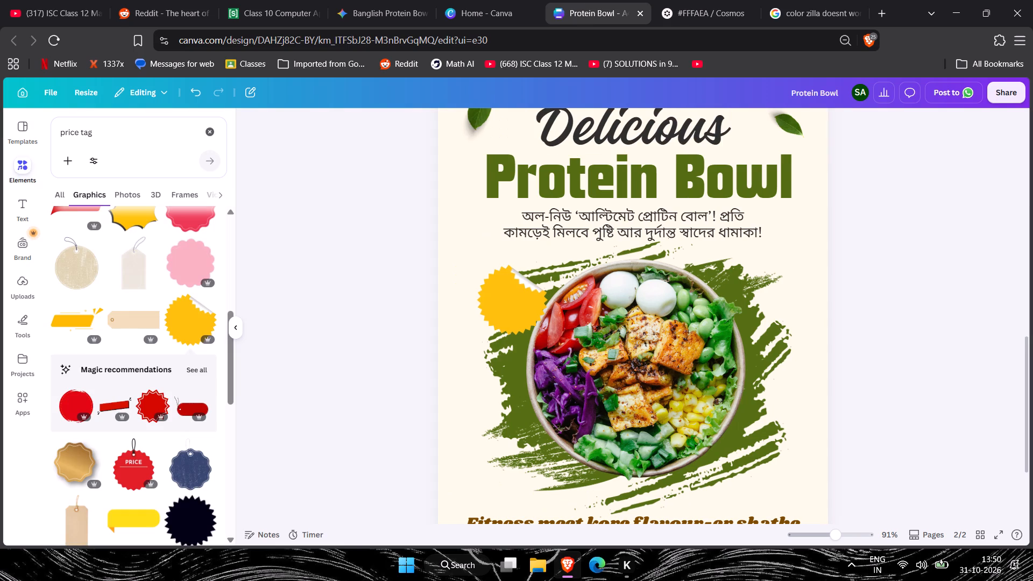
{"action": "left_click", "coordinate": [217, 130]}
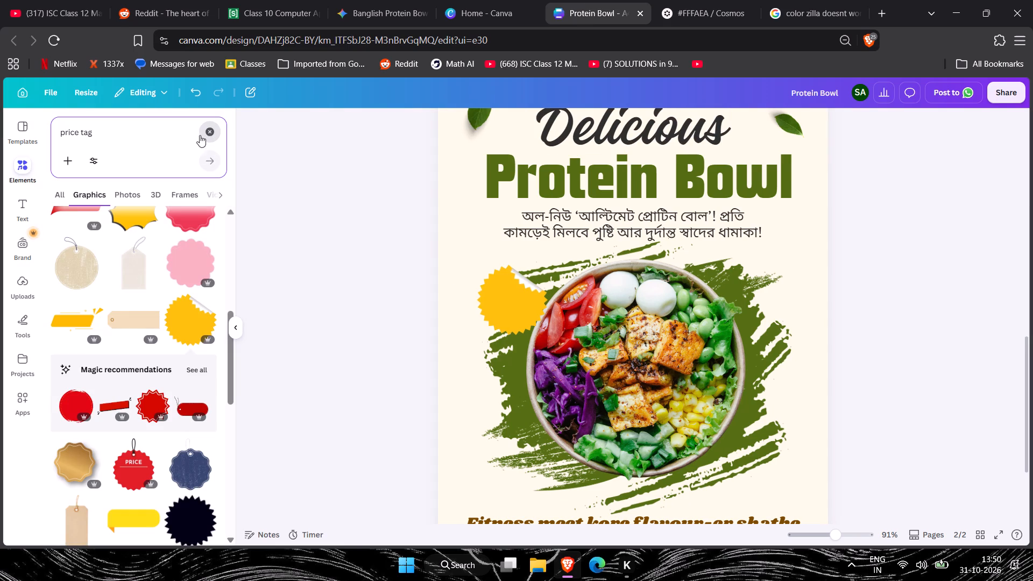
{"action": "type", "text": "gym"}
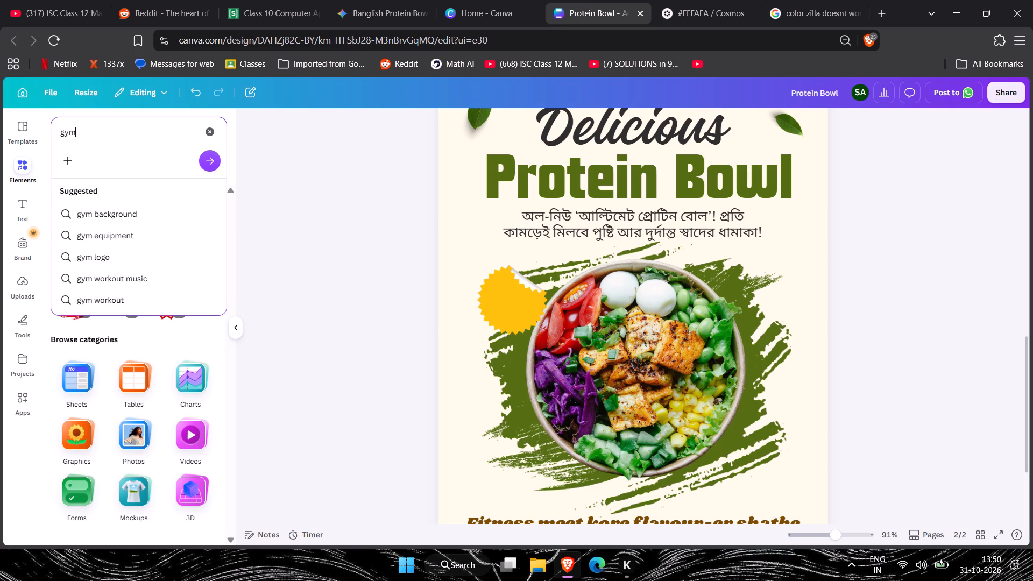
{"action": "key", "text": "Return"}
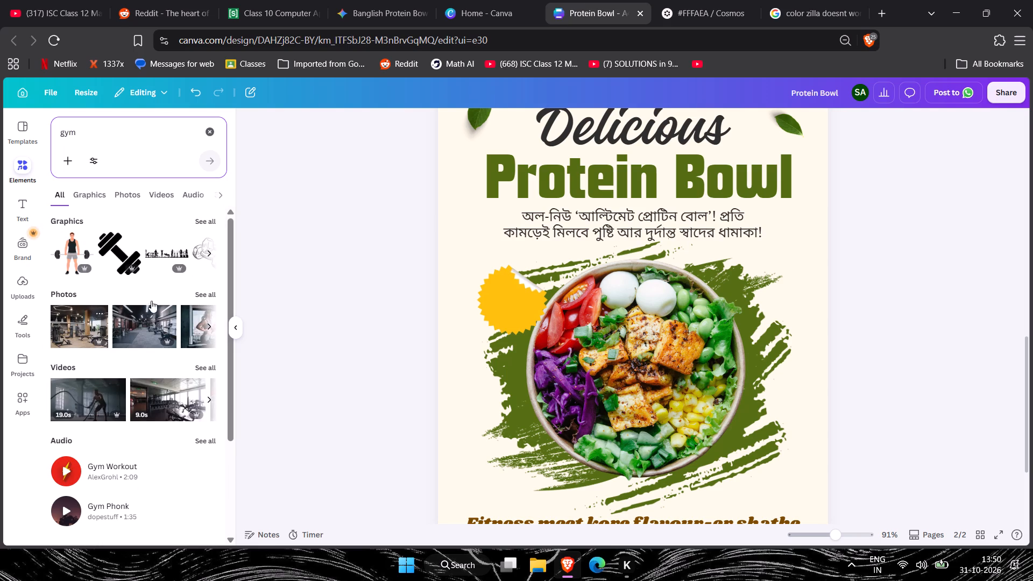
{"action": "left_click", "coordinate": [209, 221]}
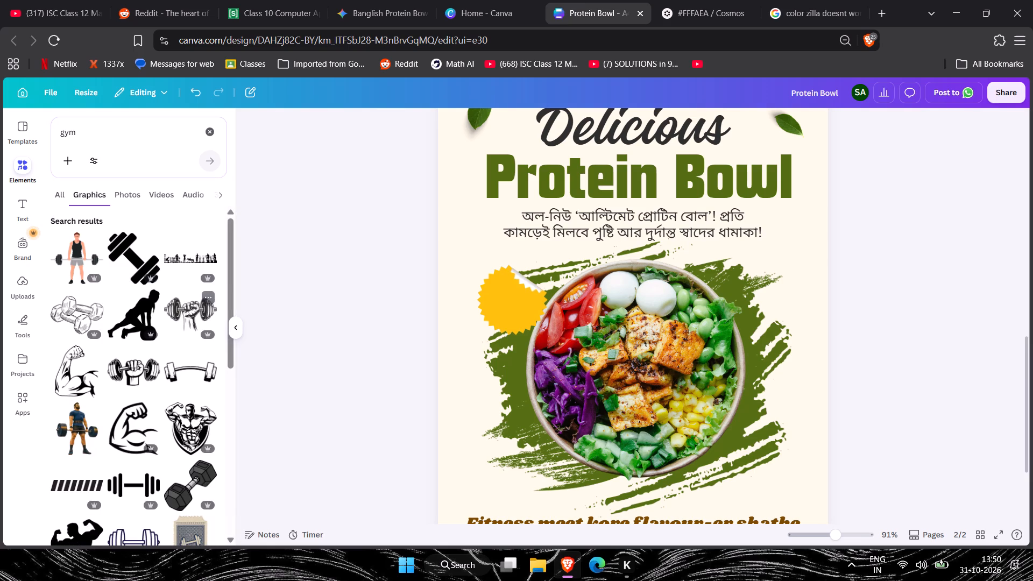
{"action": "left_click", "coordinate": [123, 373]}
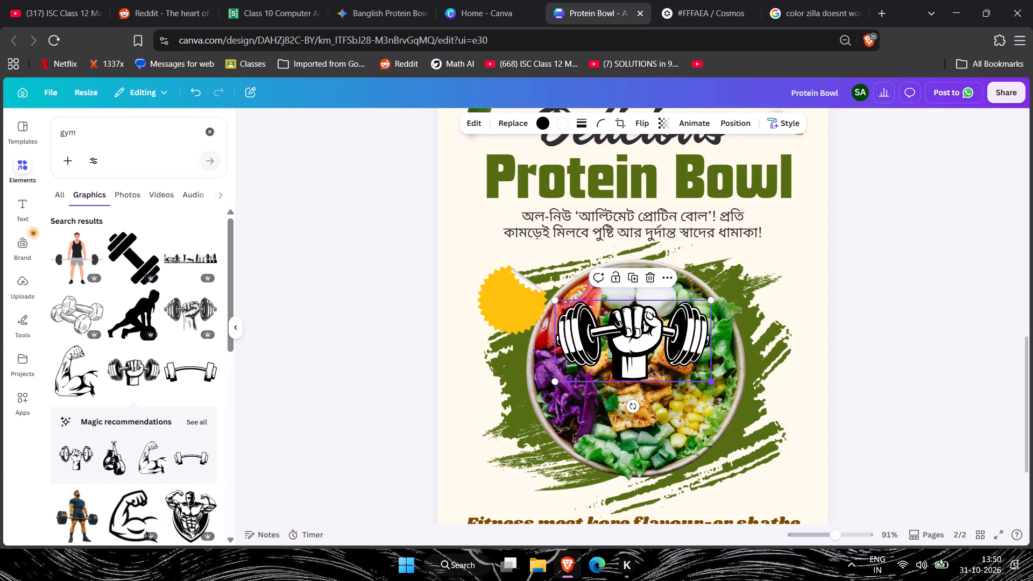
Shrink the dumbbell fist graphic and place it at page 2's right edge, beside the upper part of the bowl.
{"action": "left_click_drag", "start_coordinate": [711, 381], "coordinate": [621, 349]}
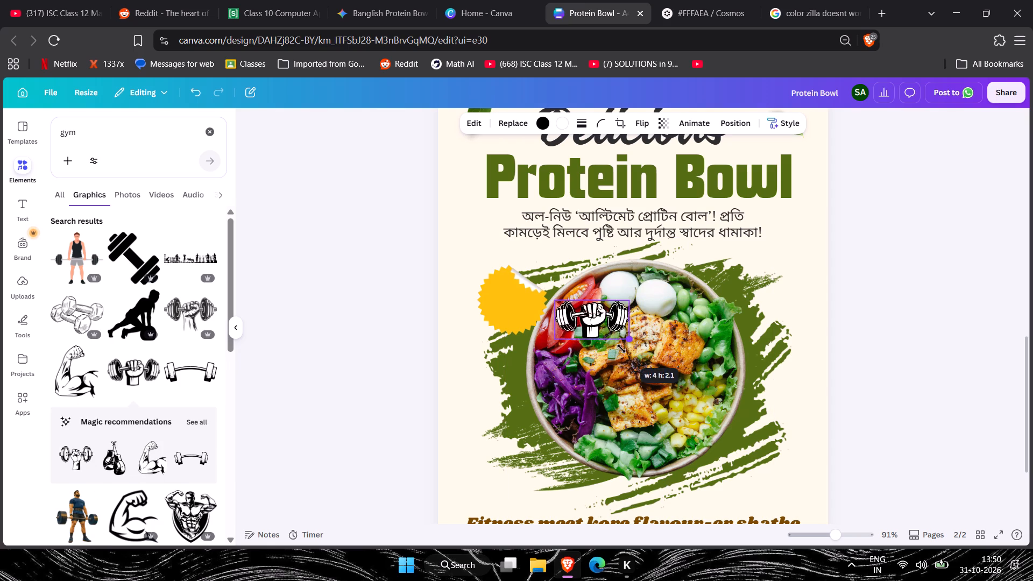
{"action": "left_click_drag", "start_coordinate": [621, 349], "coordinate": [619, 347]}
{"action": "left_click_drag", "start_coordinate": [602, 317], "coordinate": [773, 267]}
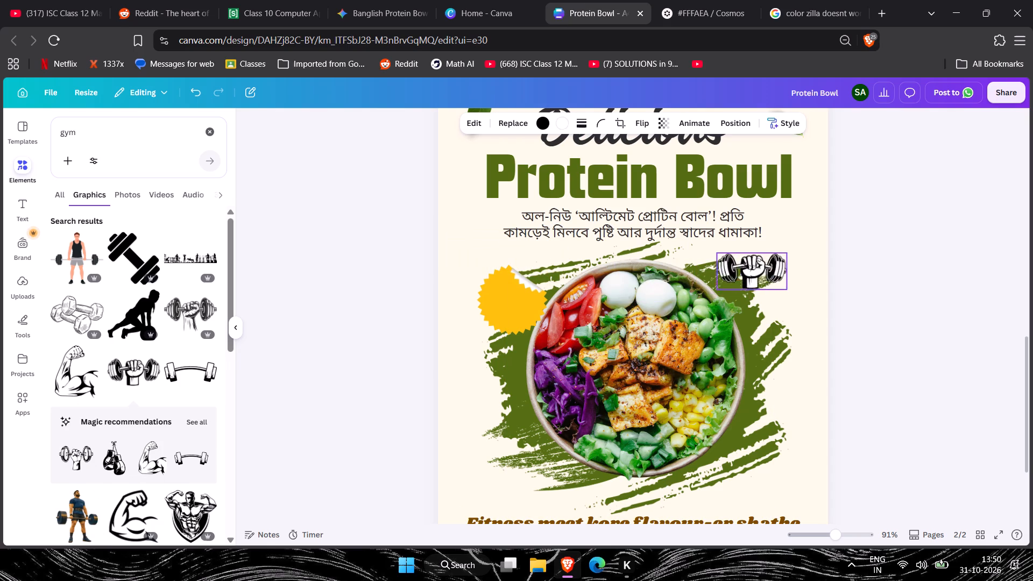
{"action": "left_click_drag", "start_coordinate": [773, 267], "coordinate": [804, 264]}
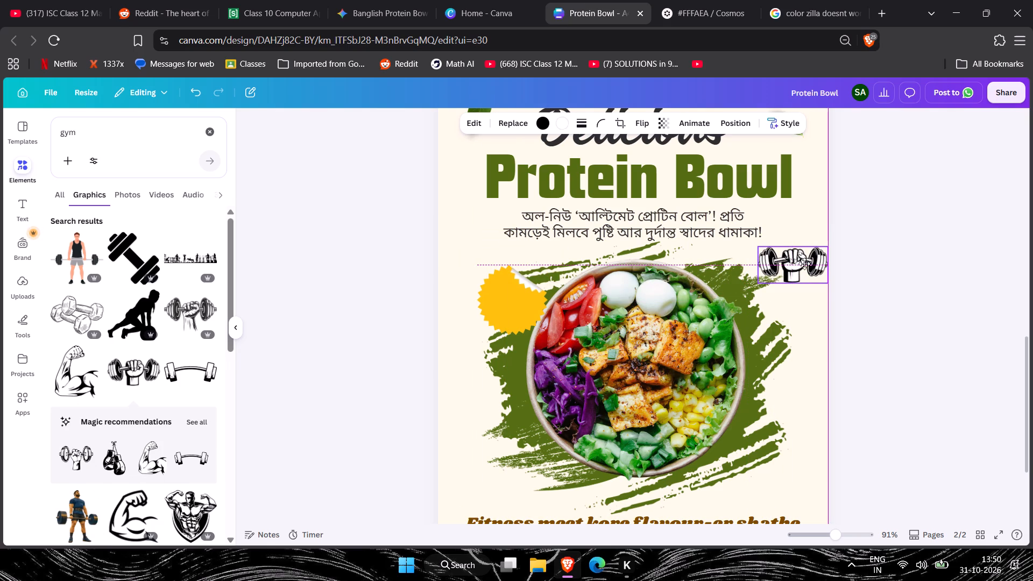
{"action": "left_click_drag", "start_coordinate": [804, 264], "coordinate": [805, 269]}
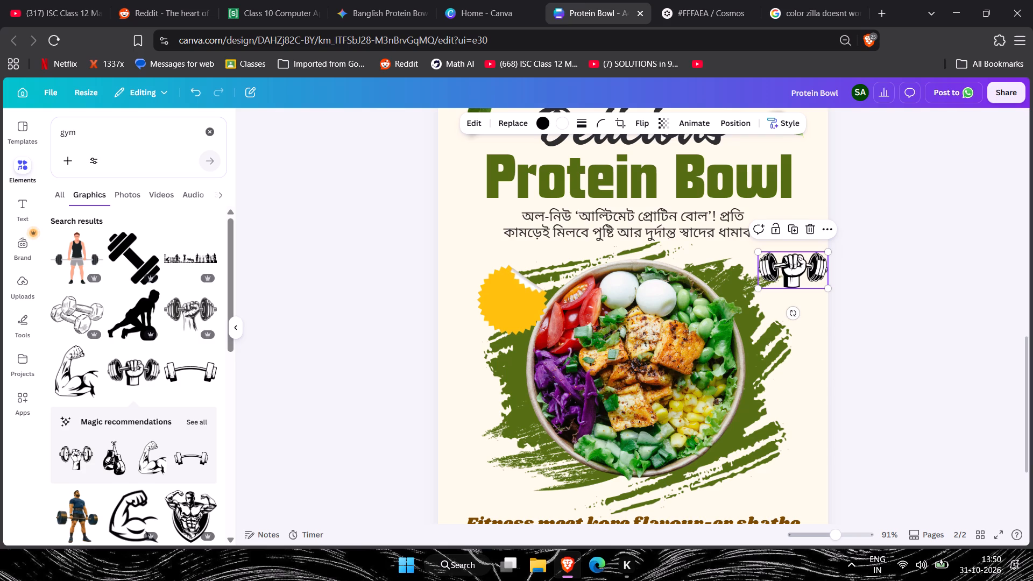
{"action": "left_click_drag", "start_coordinate": [826, 287], "coordinate": [818, 286]}
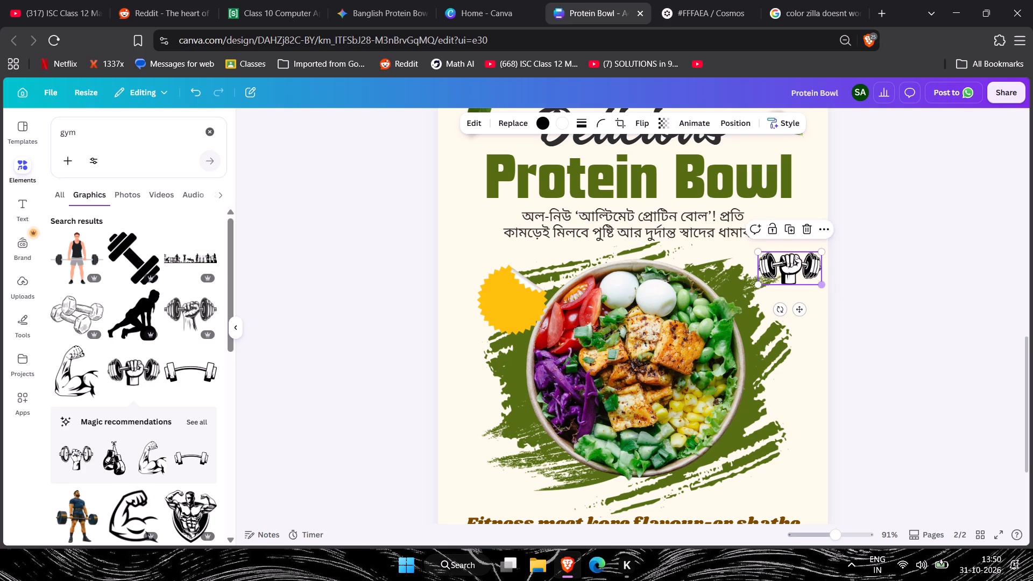
{"action": "left_click", "coordinate": [792, 271]}
{"action": "left_click", "coordinate": [865, 272]}
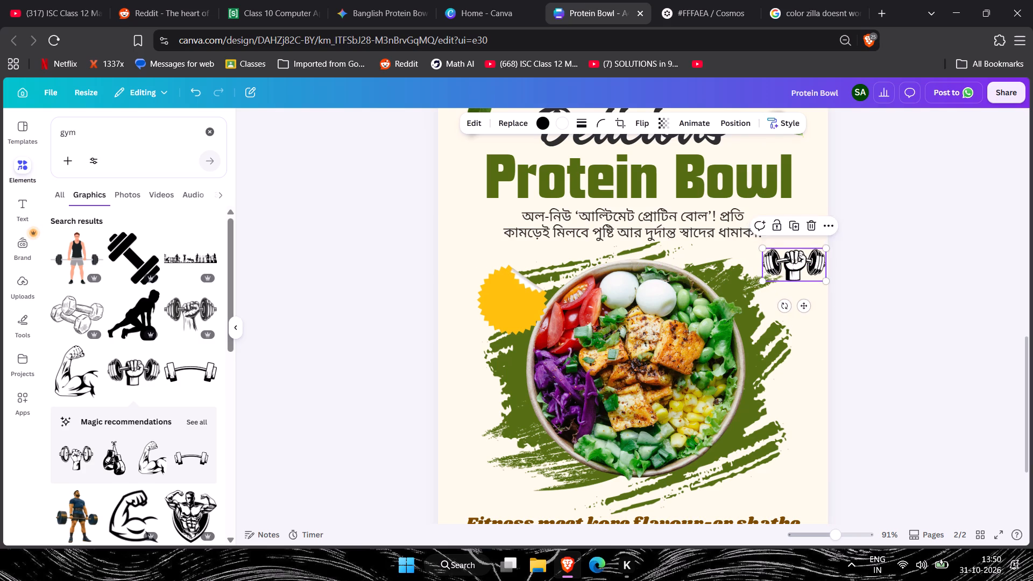
{"action": "left_click_drag", "start_coordinate": [810, 259], "coordinate": [810, 282]}
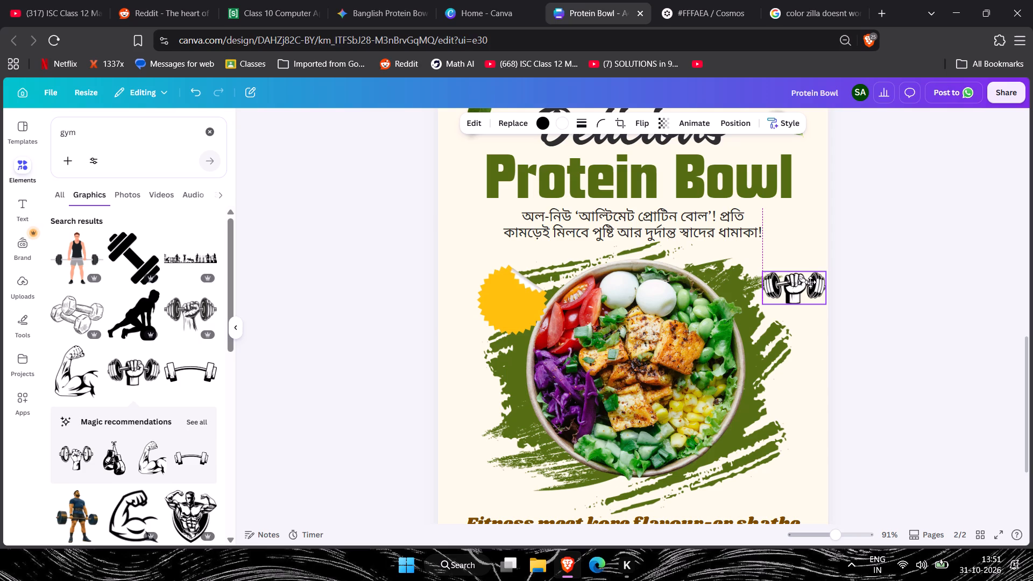
{"action": "left_click_drag", "start_coordinate": [810, 282], "coordinate": [811, 288]}
{"action": "left_click", "coordinate": [881, 292]}
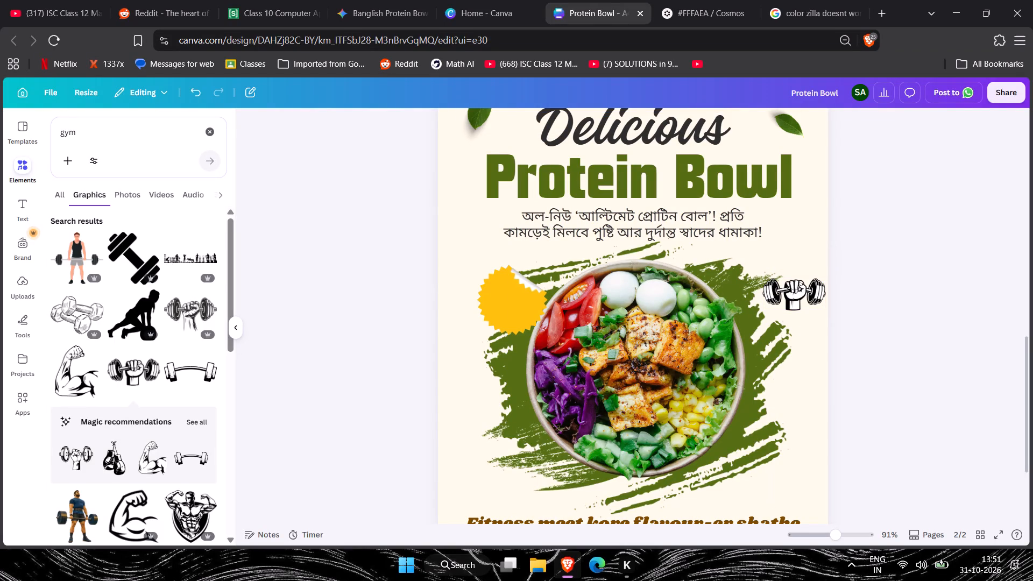
Search the graphics for "school" and add the outlined graduation cap to page 2.
{"action": "left_click", "coordinate": [95, 125]}
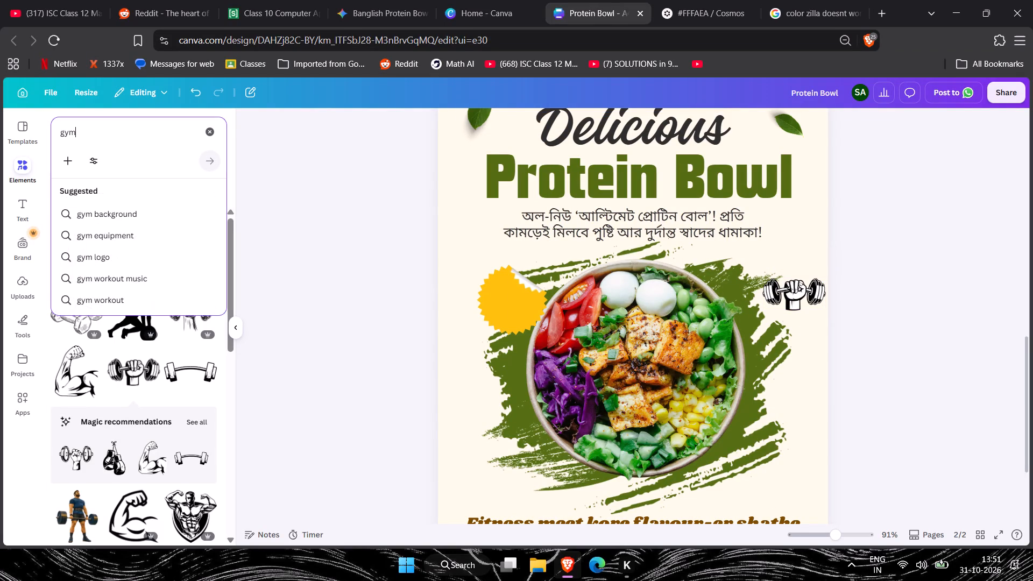
{"action": "key", "text": "BackSpace"}
{"action": "key", "text": "BackSpace"}
{"action": "key", "text": "BackSpace"}
{"action": "key", "text": "BackSpace"}
{"action": "type", "text": "school"}
{"action": "key", "text": "Return"}
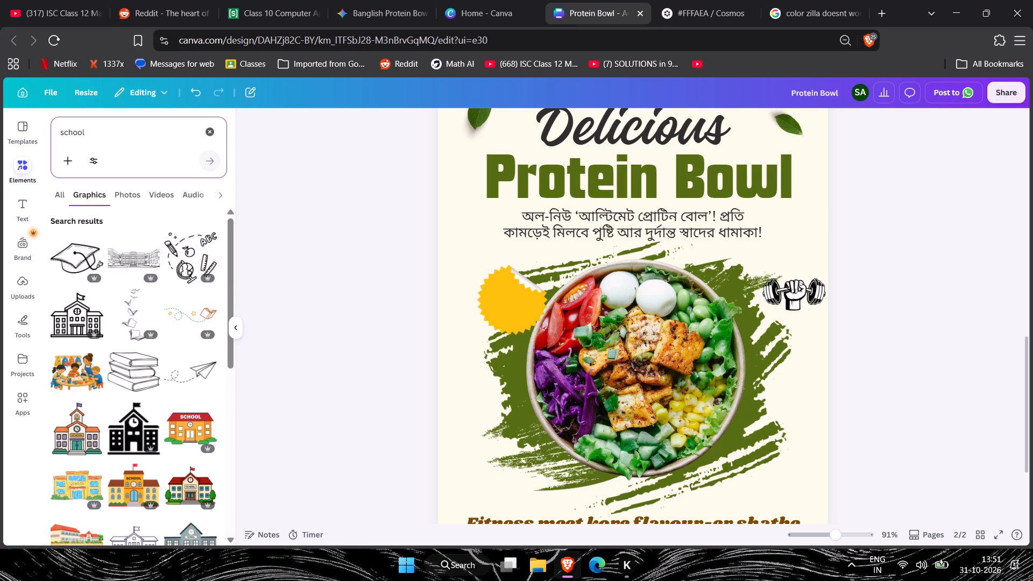
{"action": "scroll", "coordinate": [162, 358], "scroll_direction": "down", "scroll_amount": 1}
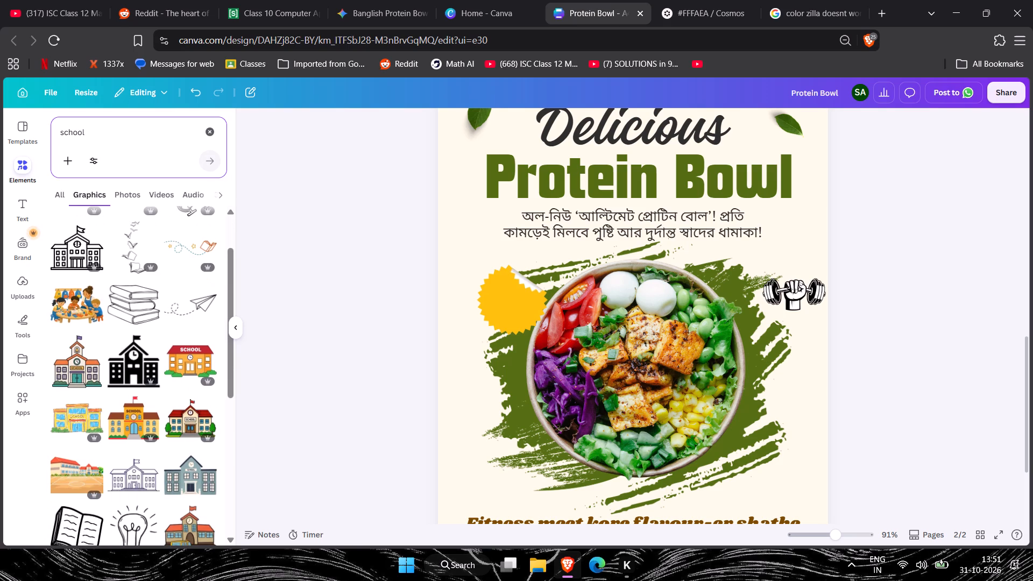
{"action": "scroll", "coordinate": [162, 358], "scroll_direction": "down", "scroll_amount": 5}
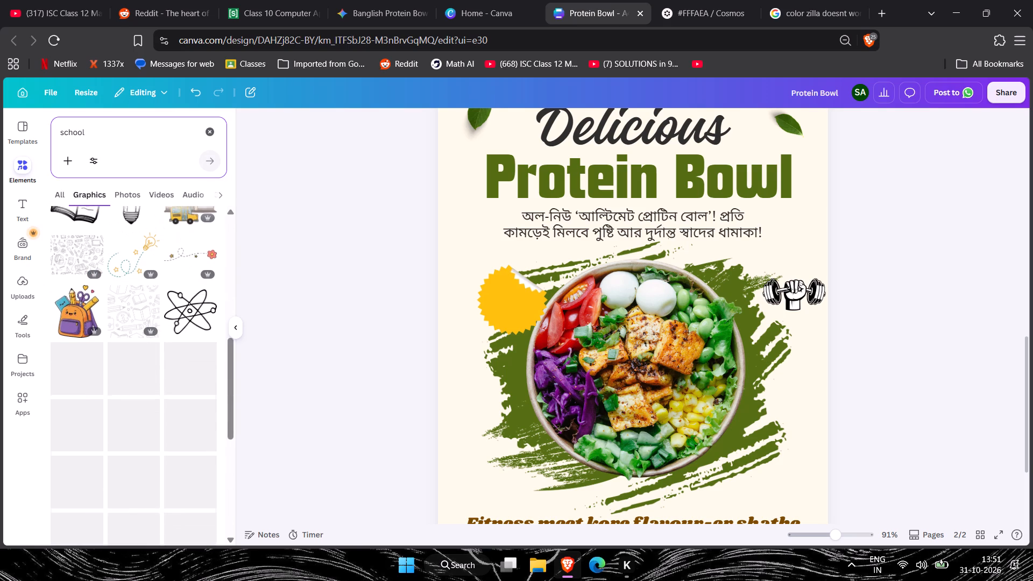
{"action": "scroll", "coordinate": [162, 356], "scroll_direction": "up", "scroll_amount": 5}
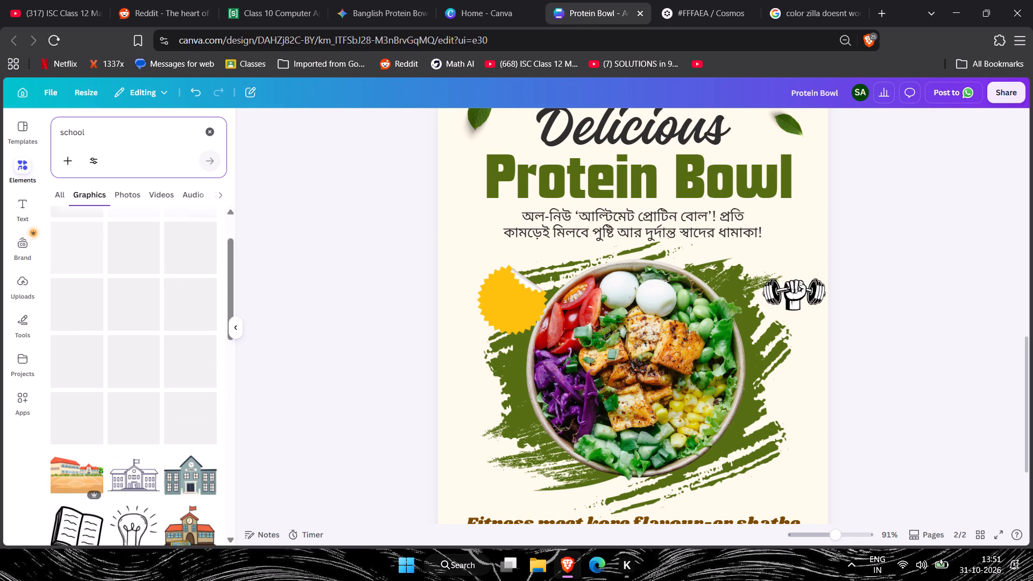
{"action": "scroll", "coordinate": [122, 304], "scroll_direction": "up", "scroll_amount": 4}
{"action": "left_click", "coordinate": [84, 262]}
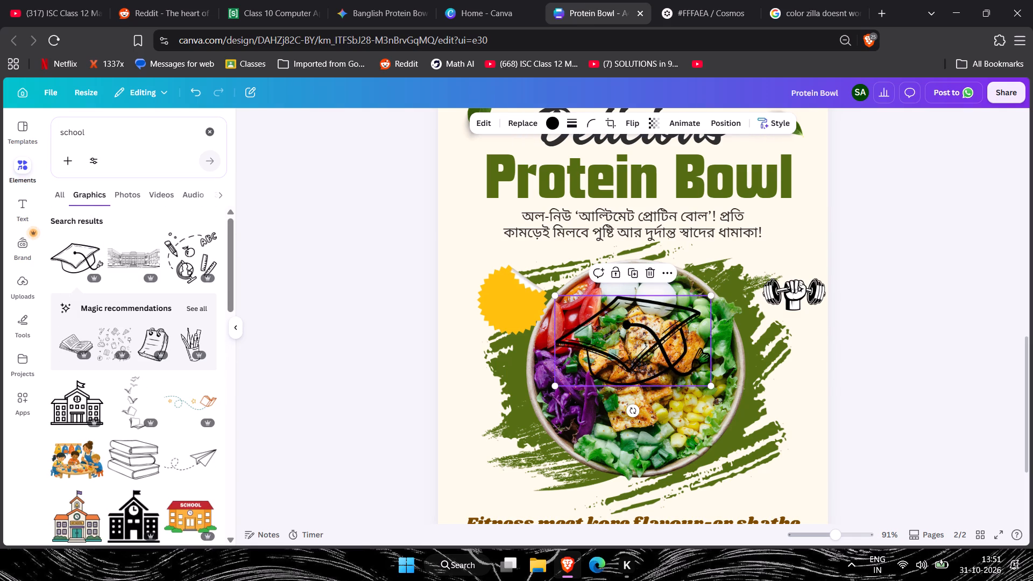
{"action": "left_click_drag", "start_coordinate": [636, 341], "coordinate": [794, 343]}
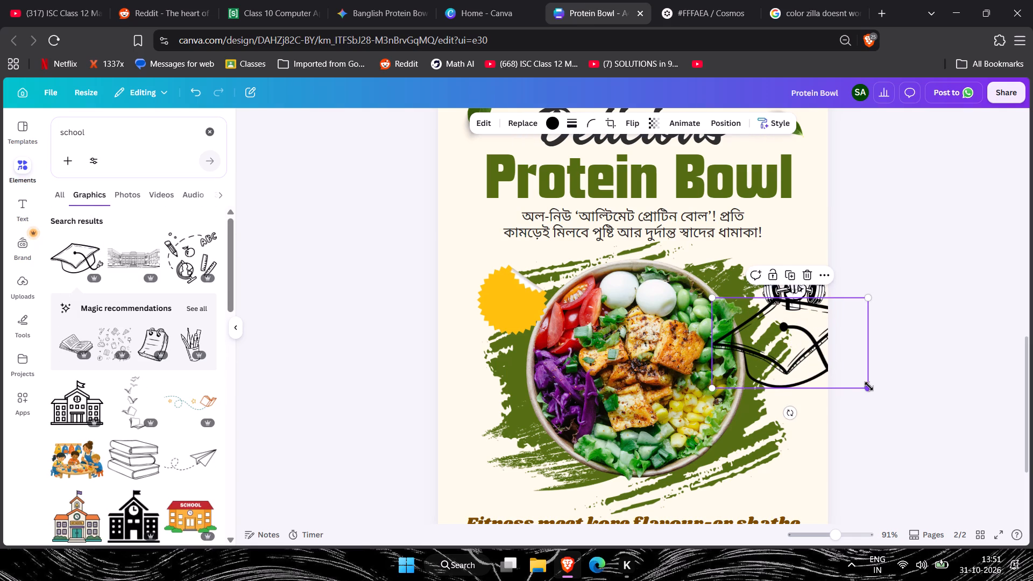
{"action": "left_click_drag", "start_coordinate": [869, 386], "coordinate": [756, 332]}
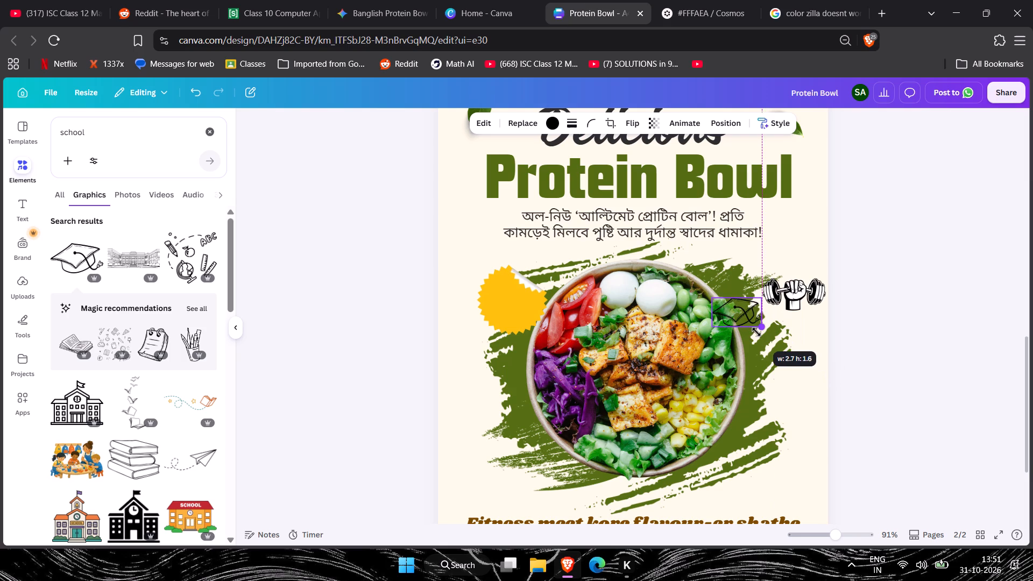
{"action": "left_click_drag", "start_coordinate": [756, 332], "coordinate": [751, 328]}
{"action": "left_click", "coordinate": [728, 309]}
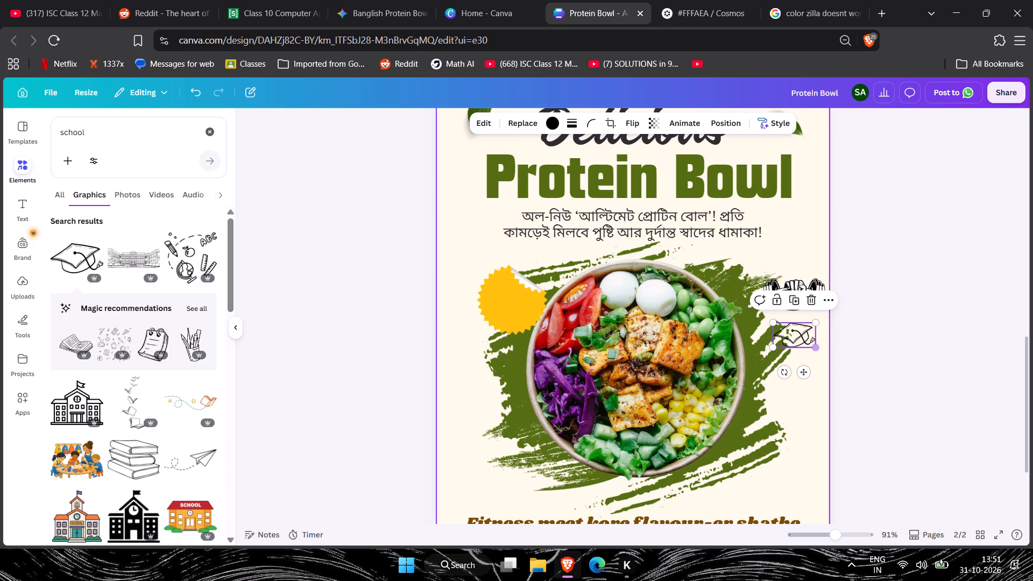
{"action": "left_click", "coordinate": [813, 348]}
{"action": "left_click_drag", "start_coordinate": [801, 341], "coordinate": [798, 332]}
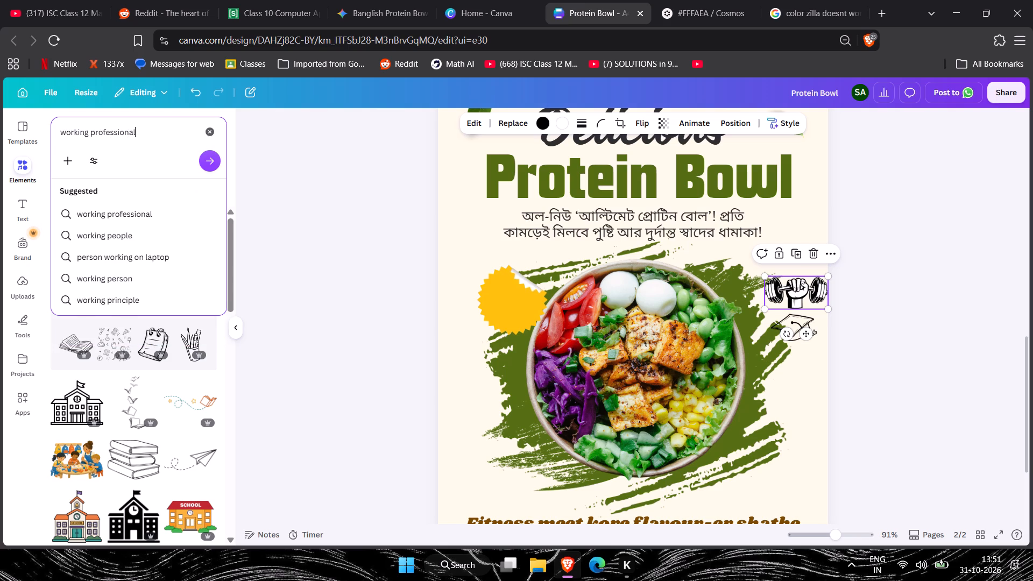
{"action": "key", "text": "Return"}
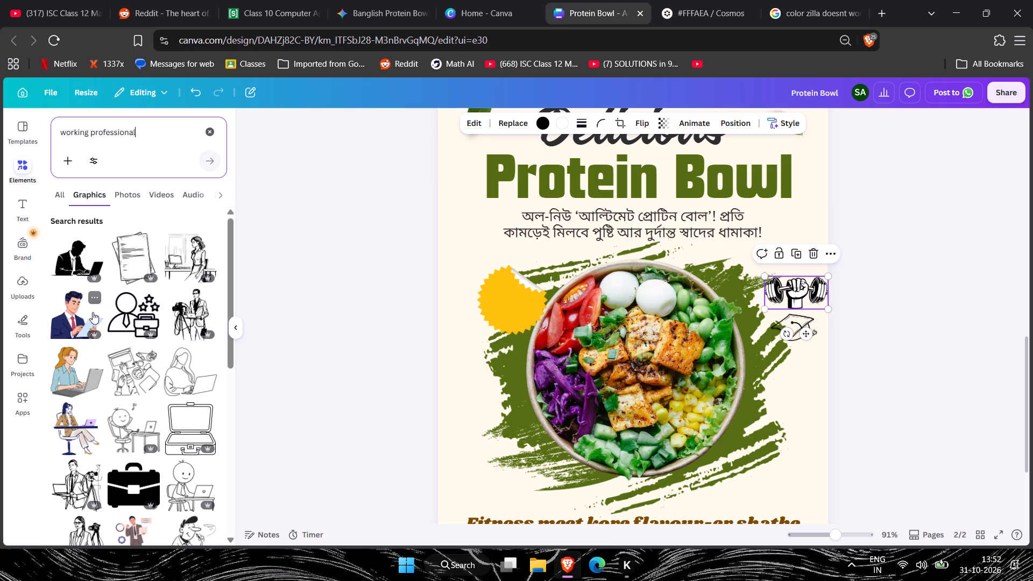
{"action": "left_click", "coordinate": [71, 263]}
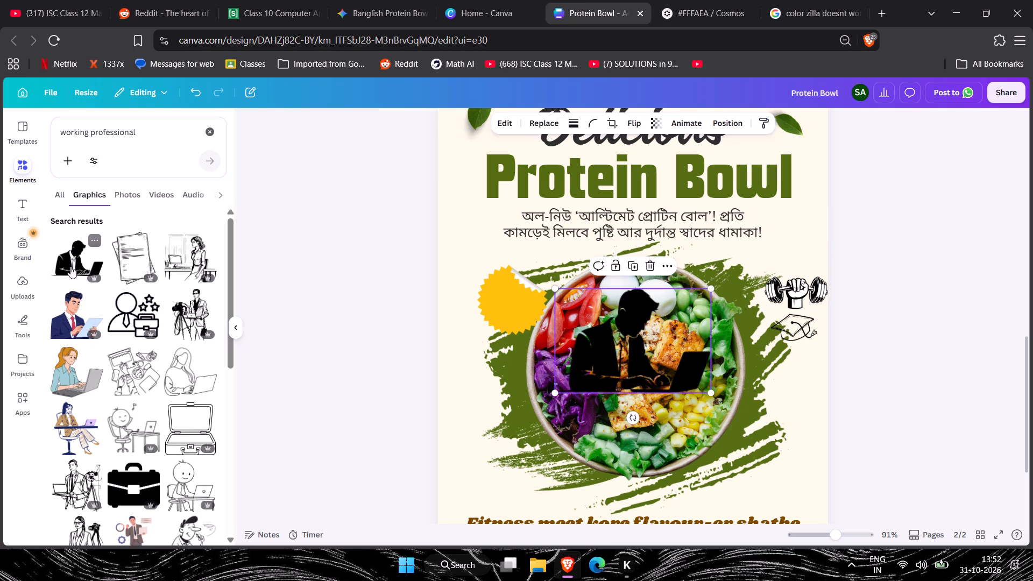
Shrink the laptop silhouette, place it at page 2's right edge beside the bowl's lower half, and move the graduation cap directly above it.
{"action": "left_click_drag", "start_coordinate": [711, 391], "coordinate": [591, 317]}
{"action": "left_click_drag", "start_coordinate": [579, 310], "coordinate": [830, 418]}
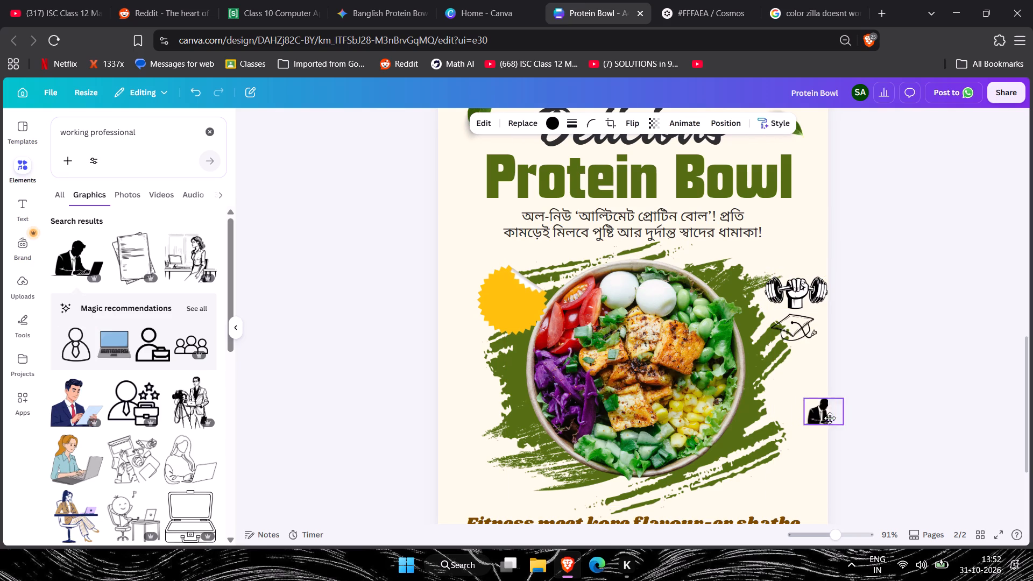
{"action": "left_click_drag", "start_coordinate": [830, 418], "coordinate": [805, 413]}
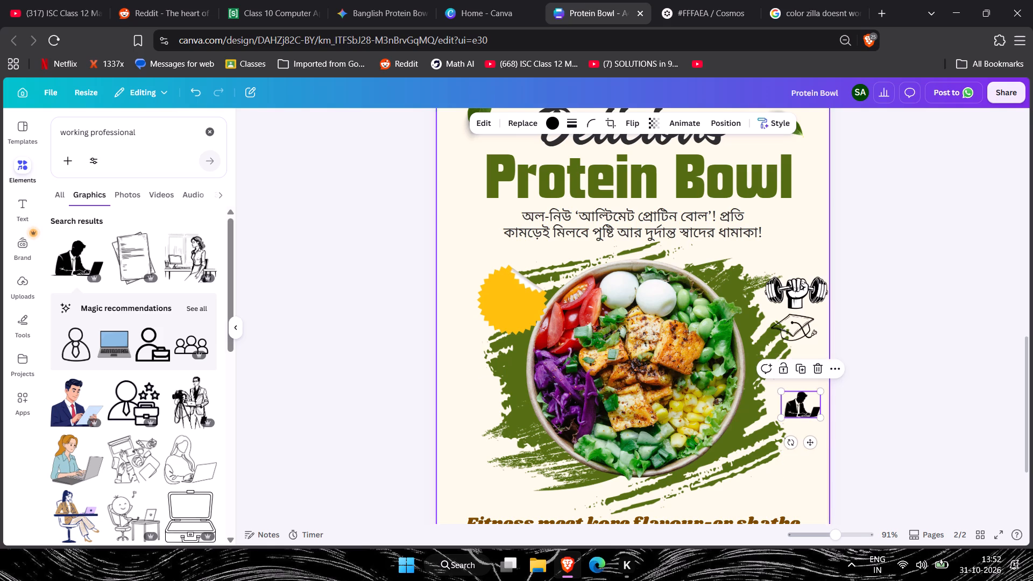
{"action": "left_click_drag", "start_coordinate": [797, 330], "coordinate": [805, 374]}
{"action": "left_click", "coordinate": [898, 346]}
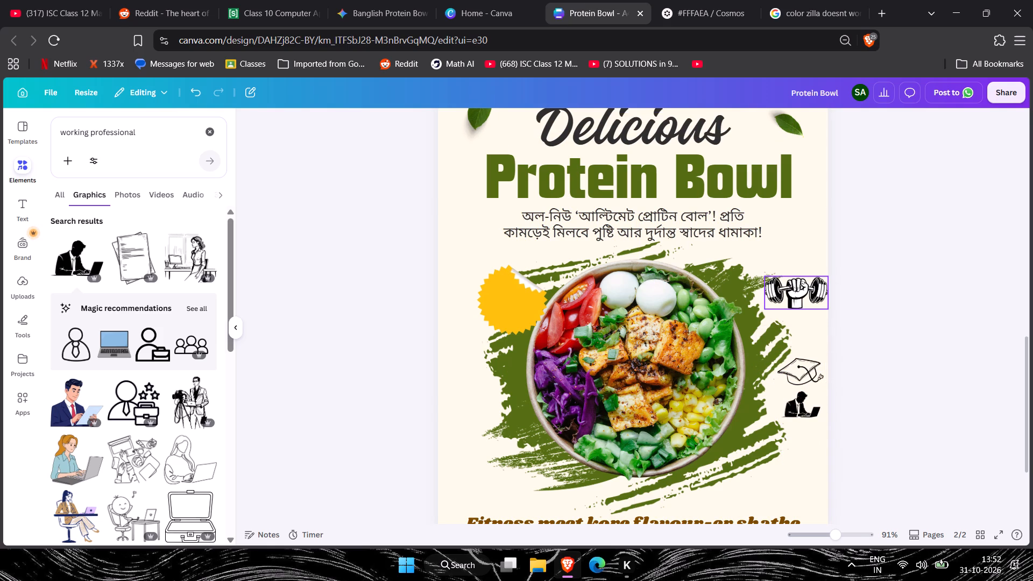
Search the graphics for "gym" and add the thin-outlined stick figure lifting a barbell to page 2.
{"action": "left_click", "coordinate": [806, 295]}
{"action": "left_click", "coordinate": [150, 122]}
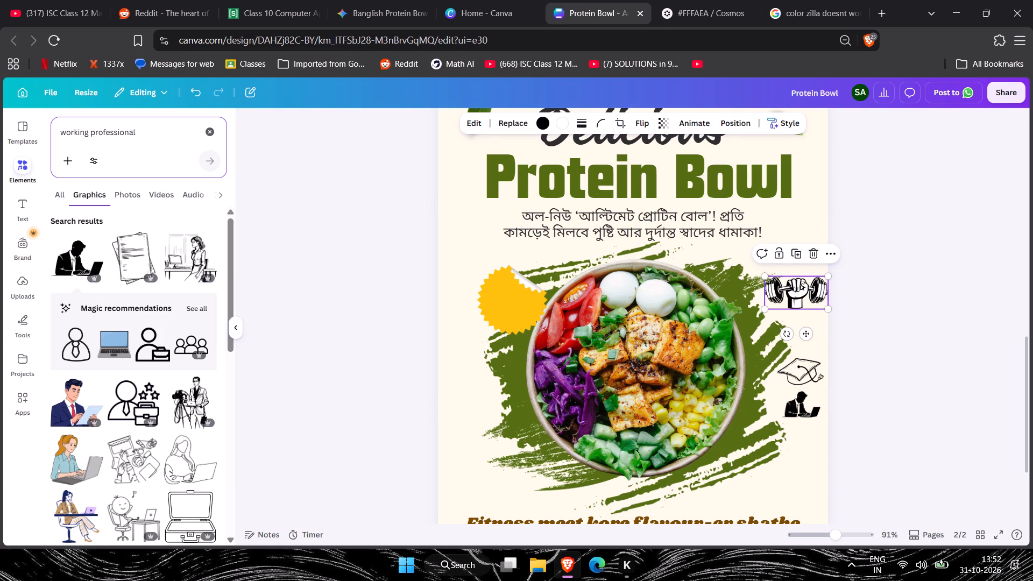
{"action": "left_click", "coordinate": [213, 134]}
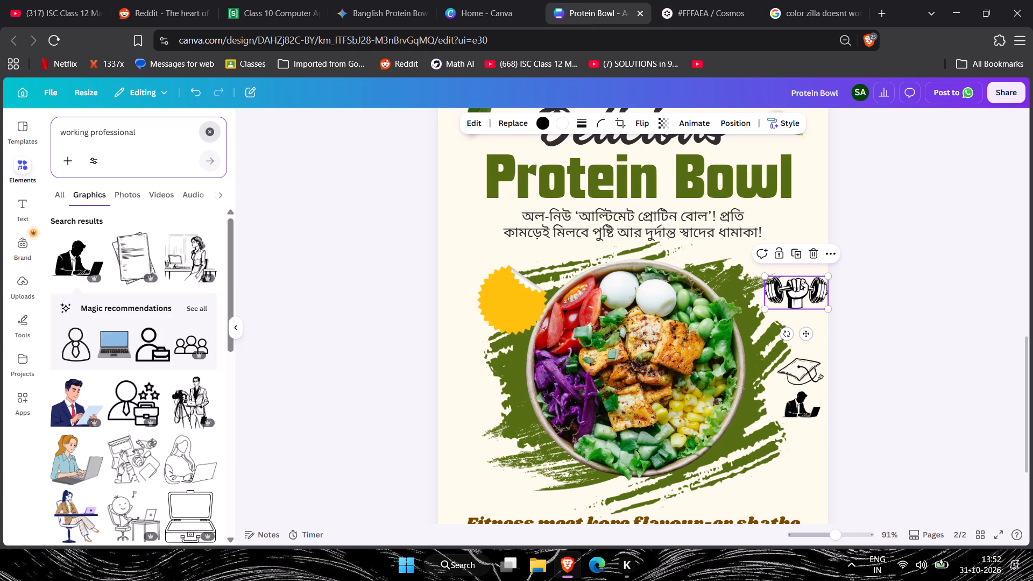
{"action": "left_click", "coordinate": [115, 251]}
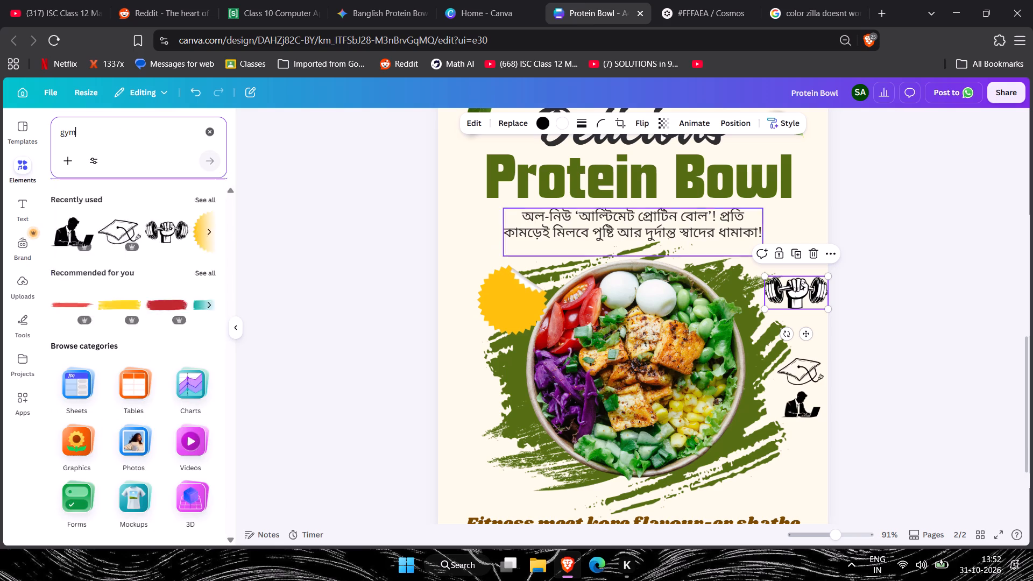
{"action": "left_click", "coordinate": [797, 407]}
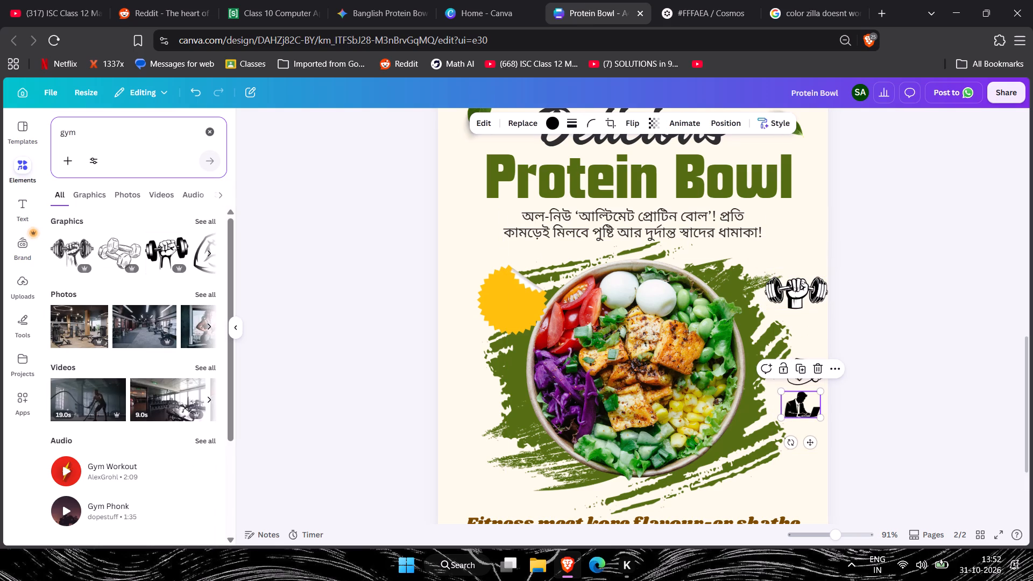
{"action": "left_click", "coordinate": [794, 303]}
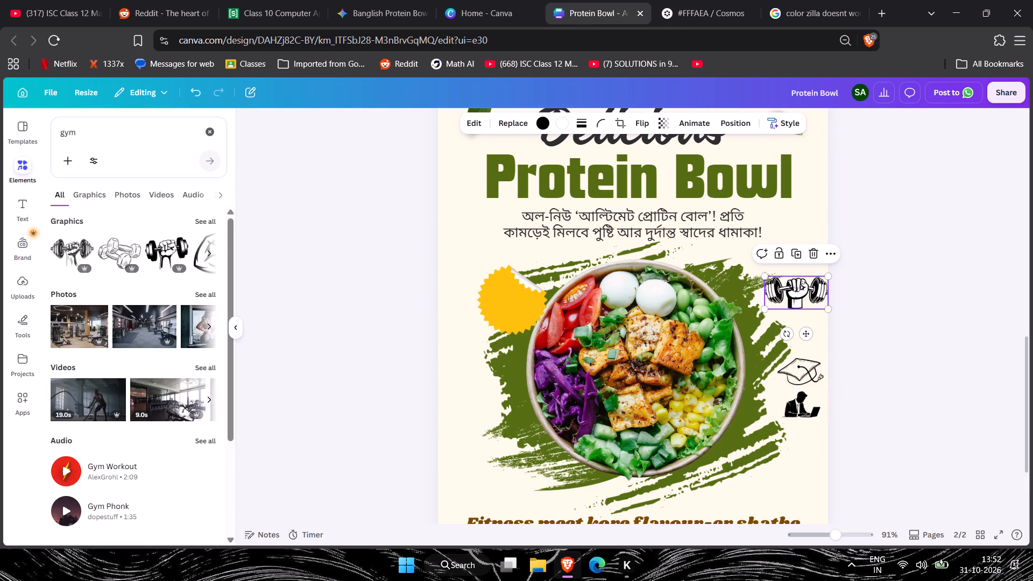
{"action": "left_click", "coordinate": [201, 223]}
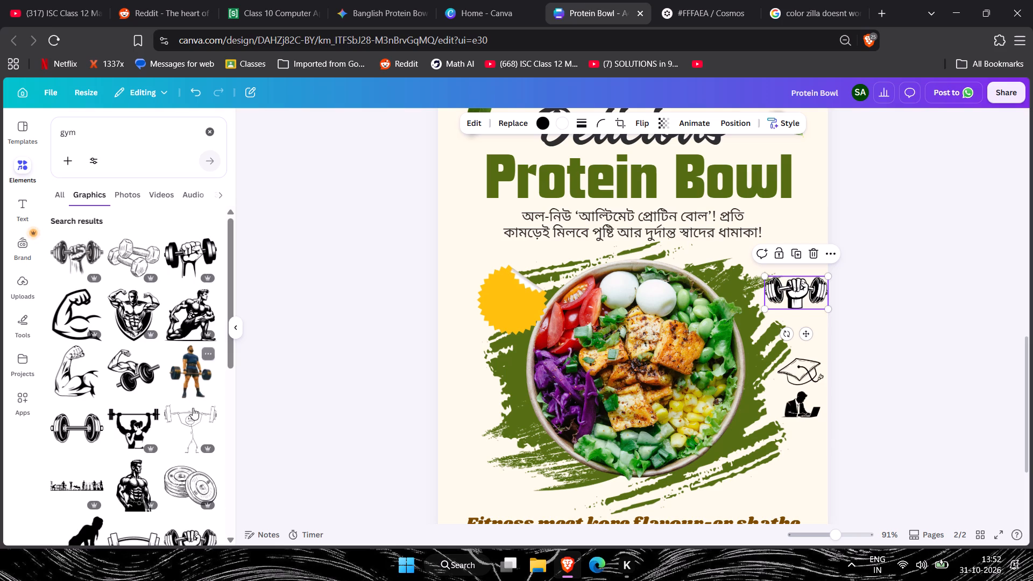
{"action": "scroll", "coordinate": [164, 443], "scroll_direction": "down", "scroll_amount": 1}
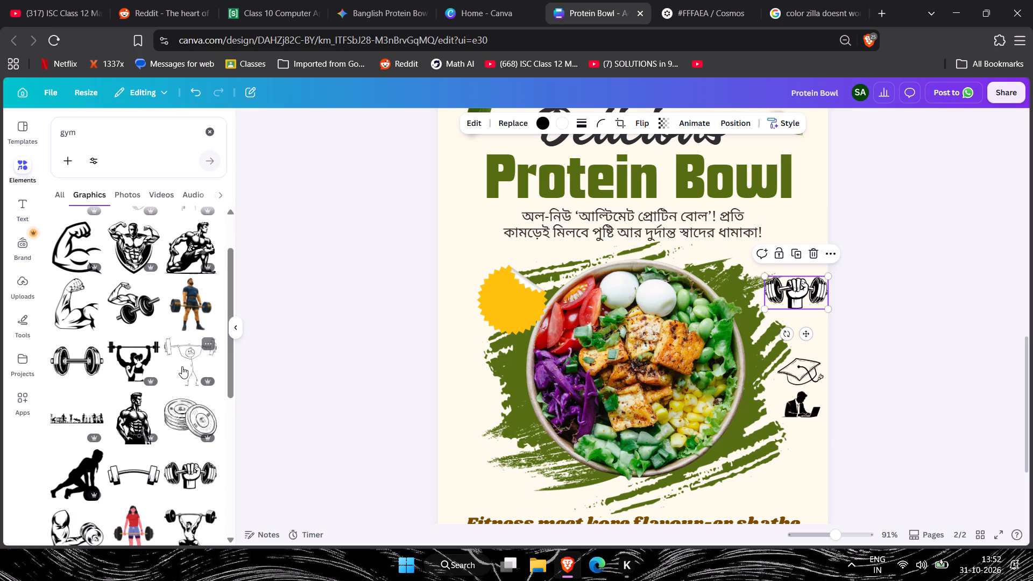
Delete the dumbbell fist graphic from page 2.
{"action": "left_click", "coordinate": [794, 293]}
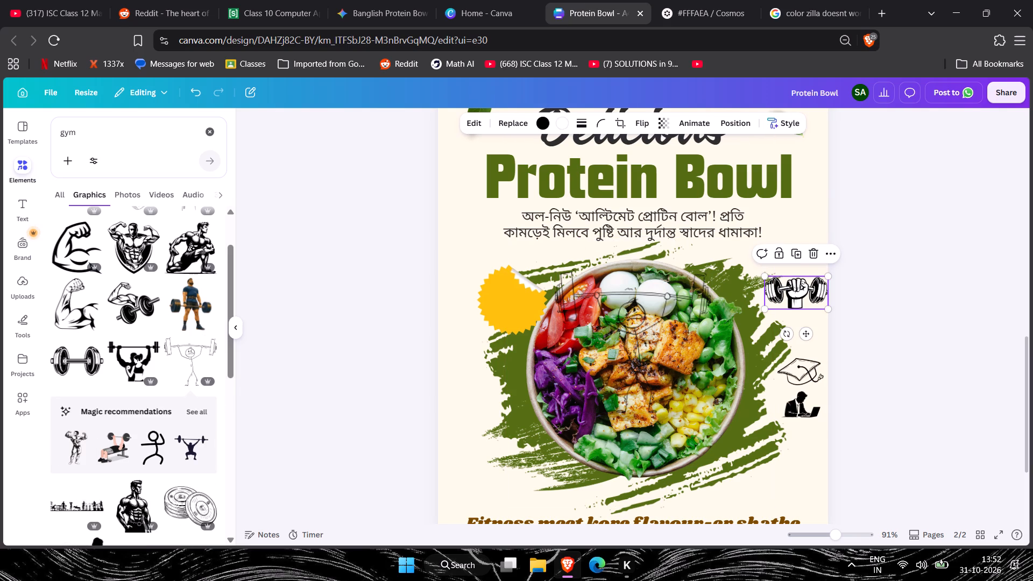
{"action": "left_click", "coordinate": [811, 252]}
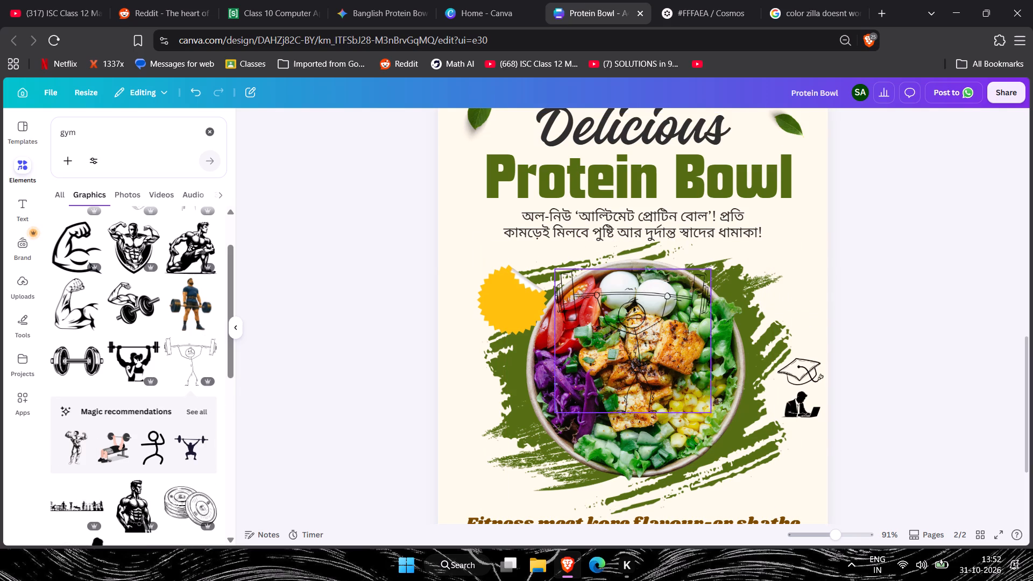
Shrink the barbell stick figure and place it at page 2's right edge, above the graduation cap.
{"action": "left_click", "coordinate": [699, 402]}
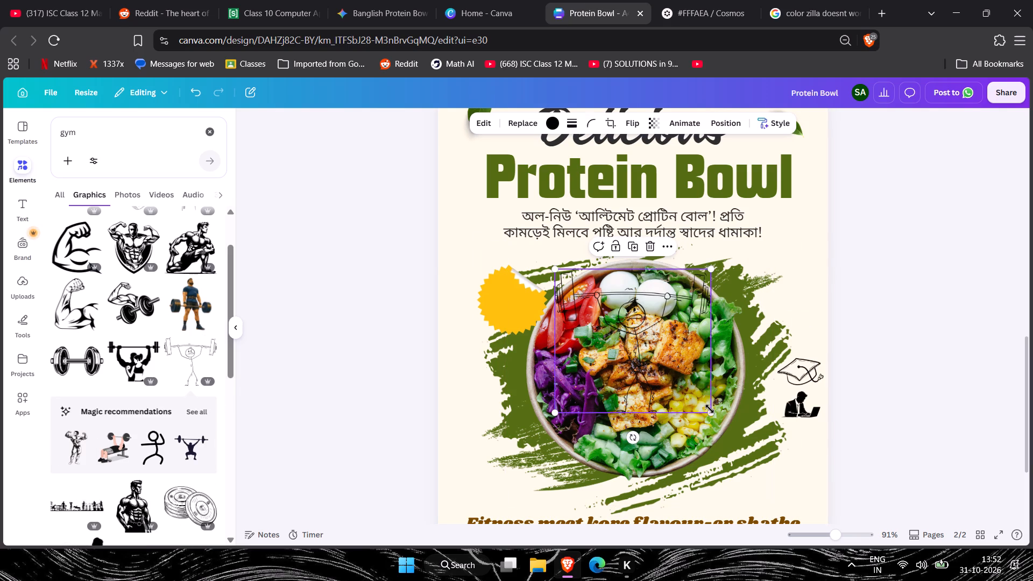
{"action": "left_click_drag", "start_coordinate": [710, 409], "coordinate": [599, 317]}
{"action": "left_click_drag", "start_coordinate": [575, 290], "coordinate": [734, 292]}
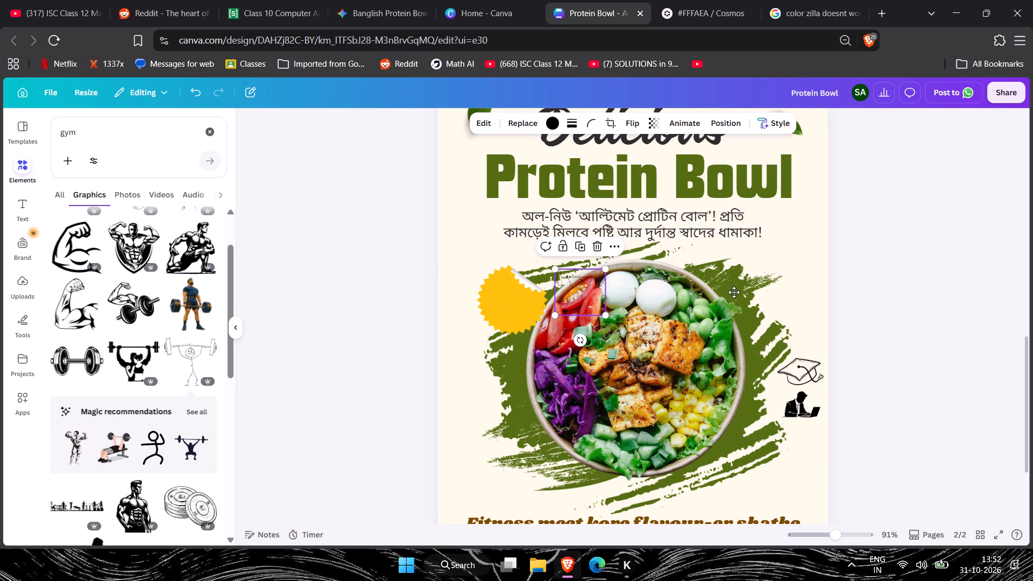
{"action": "left_click_drag", "start_coordinate": [734, 292], "coordinate": [796, 293]}
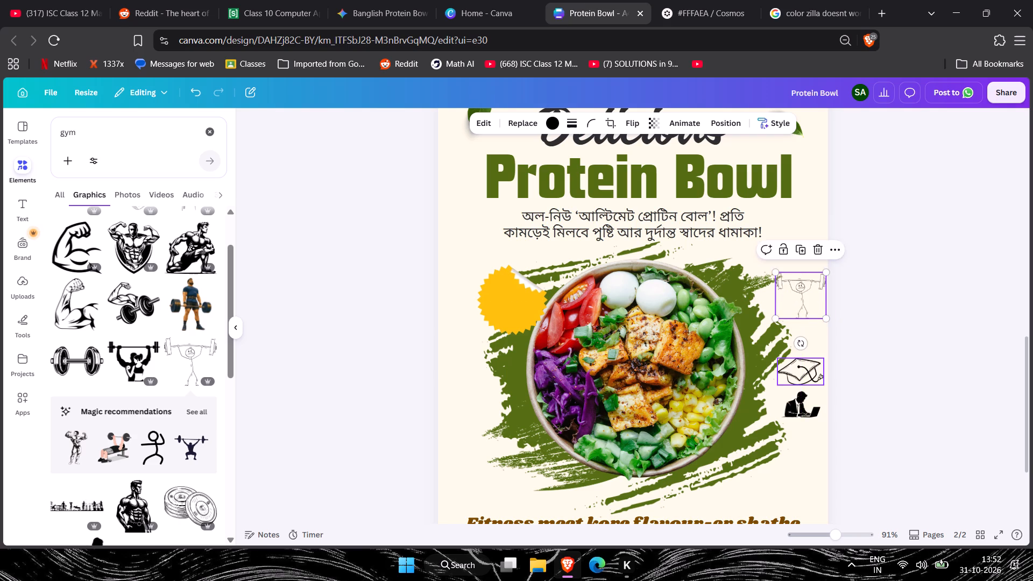
Raise the barbell figure to just beside the Bengali tagline's end and the graduation cap to the bowl's upper-middle height, leaving a gap between them.
{"action": "left_click_drag", "start_coordinate": [807, 372], "coordinate": [810, 349]}
{"action": "left_click_drag", "start_coordinate": [806, 294], "coordinate": [803, 253]}
{"action": "left_click_drag", "start_coordinate": [813, 351], "coordinate": [812, 338]}
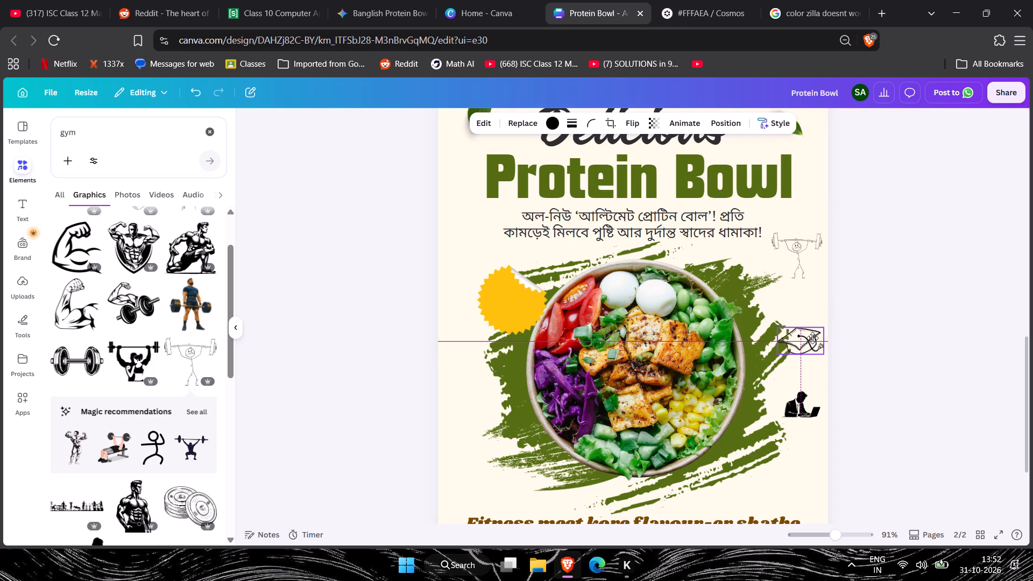
{"action": "left_click_drag", "start_coordinate": [812, 338], "coordinate": [811, 328]}
Enlarge the laptop silhouette slightly and align it beneath the graduation cap, with a gap between them.
{"action": "left_click_drag", "start_coordinate": [809, 414], "coordinate": [812, 406]}
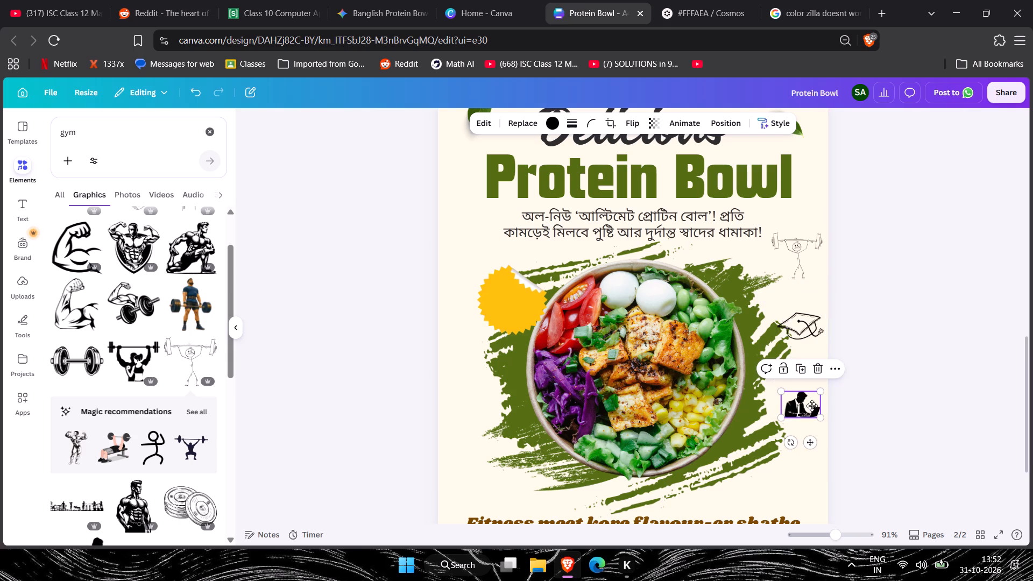
{"action": "left_click_drag", "start_coordinate": [812, 406], "coordinate": [814, 413]}
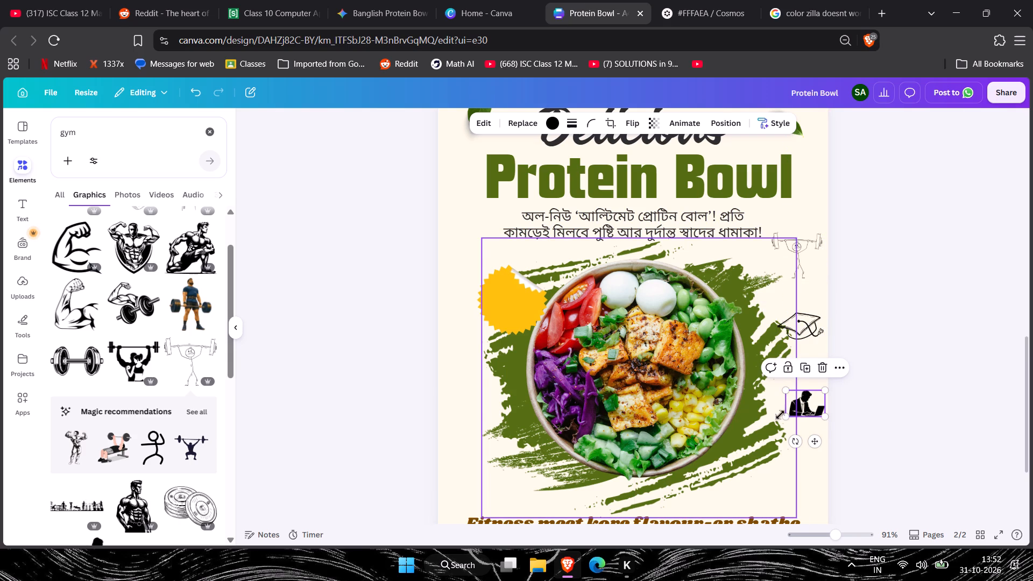
{"action": "left_click", "coordinate": [787, 416]}
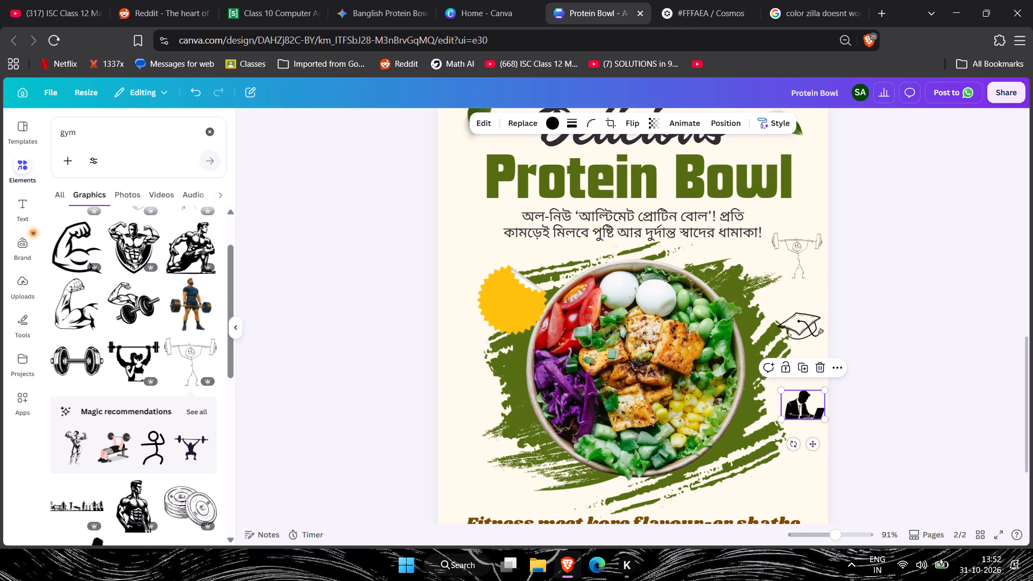
{"action": "left_click_drag", "start_coordinate": [804, 409], "coordinate": [805, 407]}
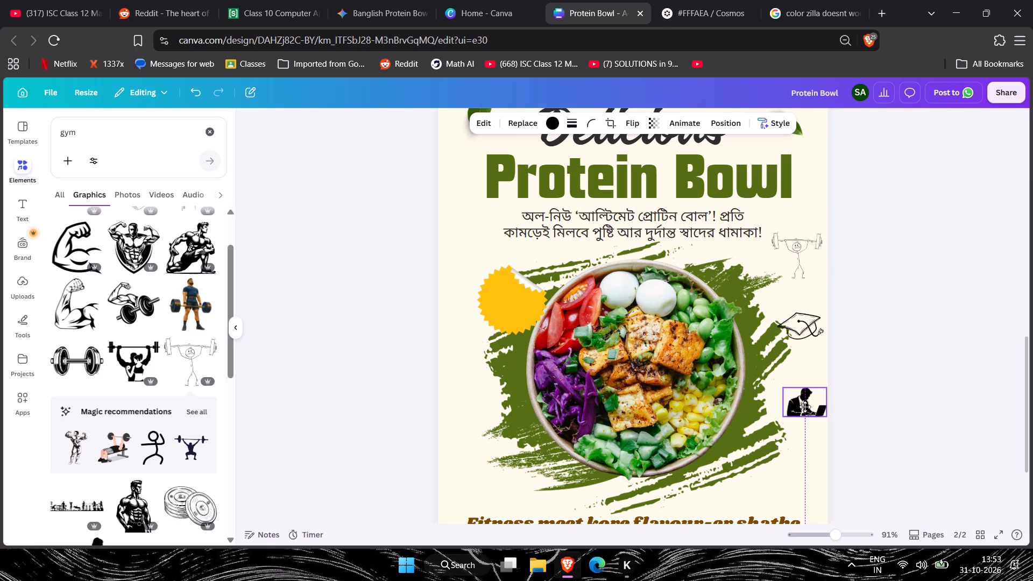
{"action": "left_click_drag", "start_coordinate": [805, 407], "coordinate": [802, 404]}
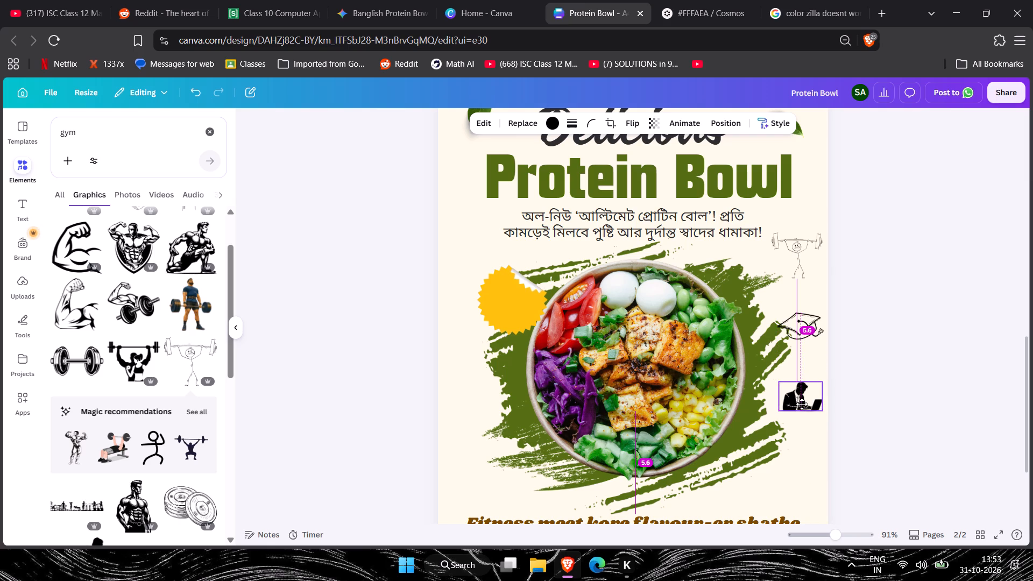
{"action": "left_click_drag", "start_coordinate": [802, 404], "coordinate": [803, 407]}
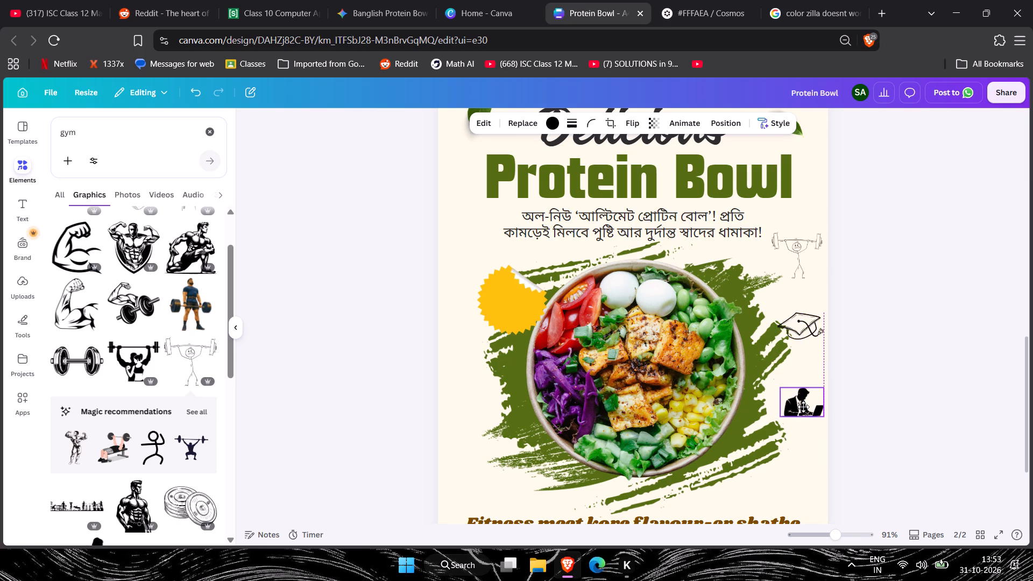
{"action": "left_click_drag", "start_coordinate": [803, 407], "coordinate": [803, 402]}
{"action": "left_click", "coordinate": [878, 318]}
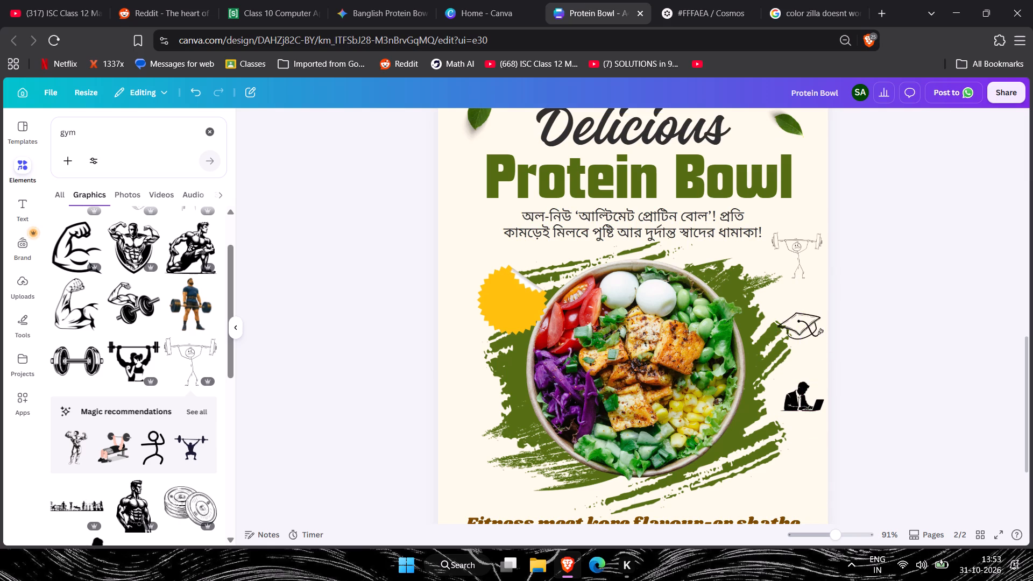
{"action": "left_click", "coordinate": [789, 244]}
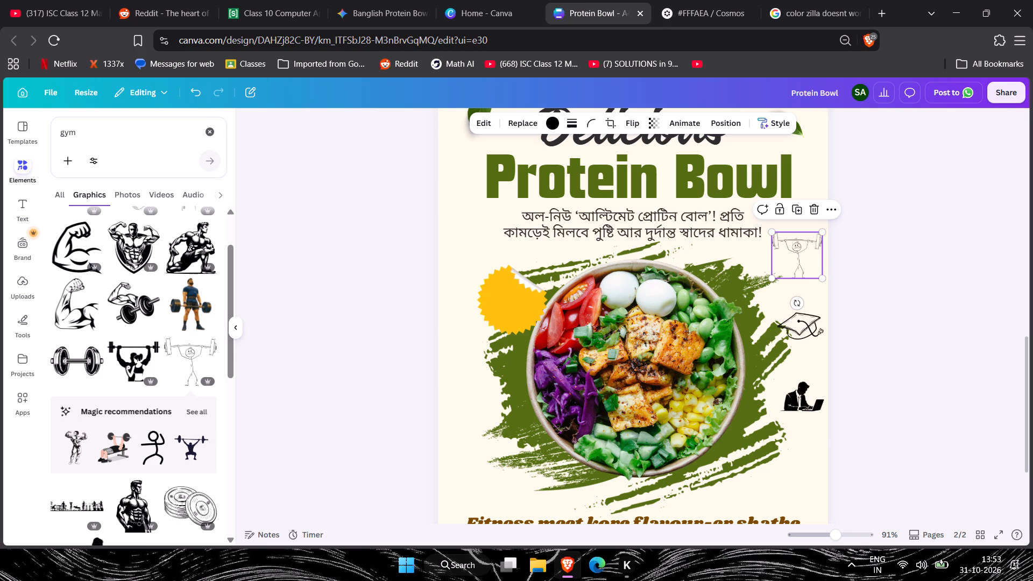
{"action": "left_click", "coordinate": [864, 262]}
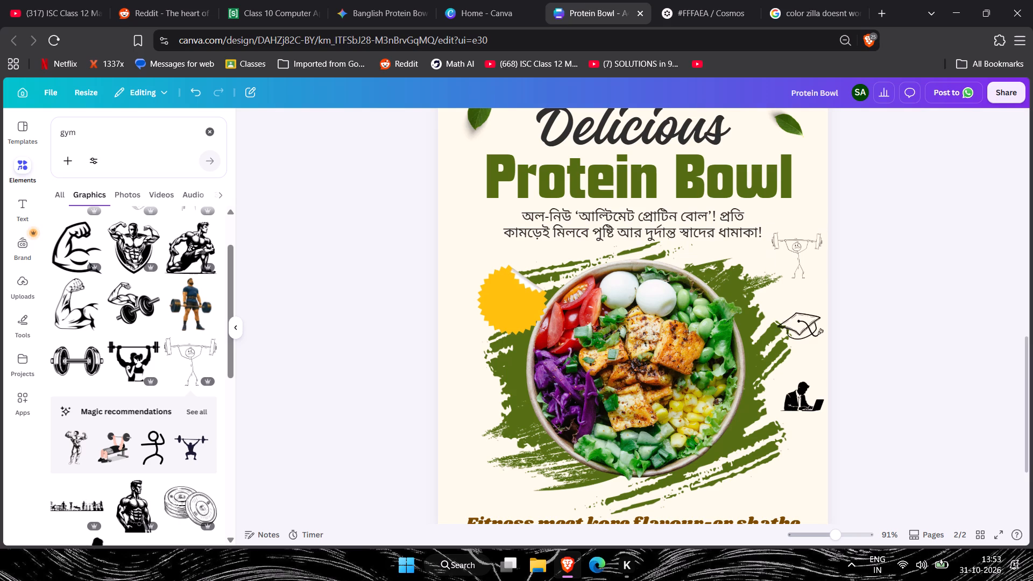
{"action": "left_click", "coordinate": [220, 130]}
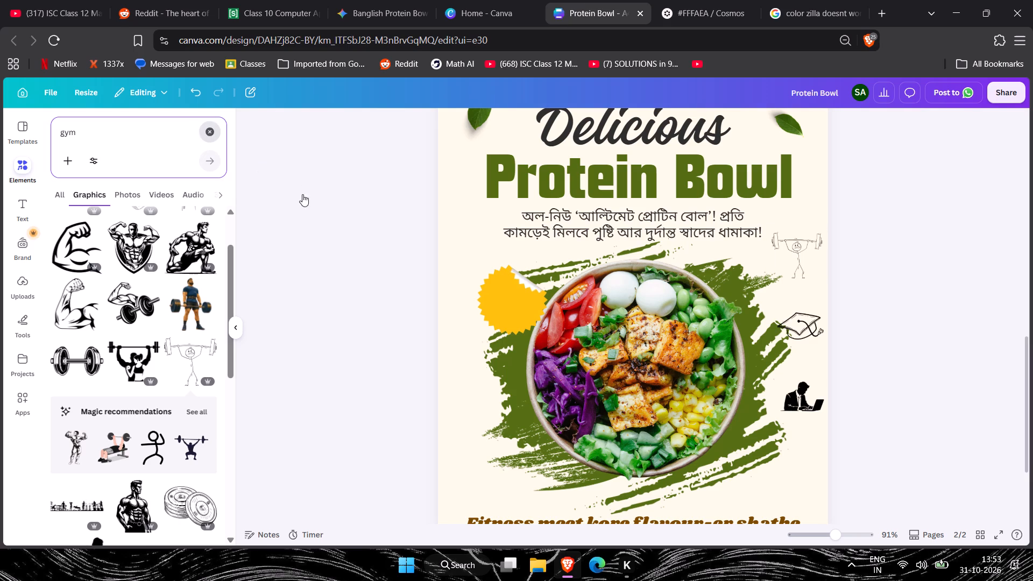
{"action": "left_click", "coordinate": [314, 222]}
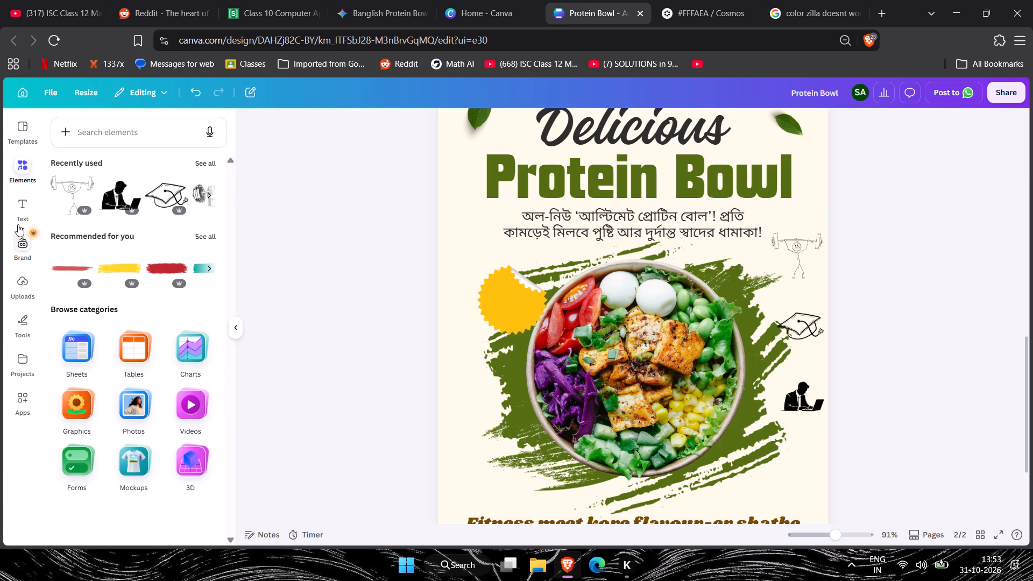
Add a text box to page 2 reading "Gym Buddies".
{"action": "left_click", "coordinate": [18, 216]}
{"action": "left_click", "coordinate": [136, 127]}
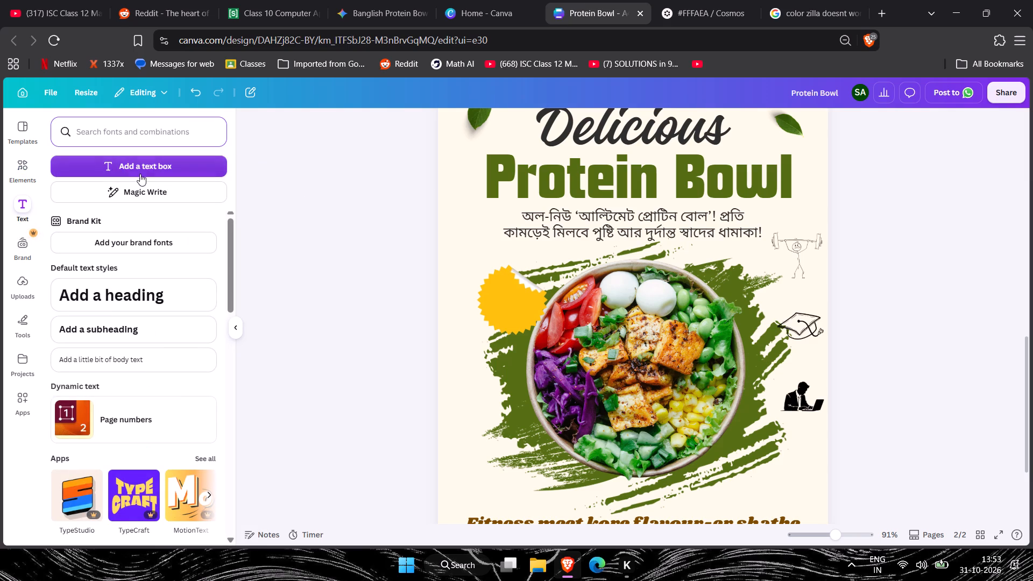
{"action": "left_click", "coordinate": [141, 168]}
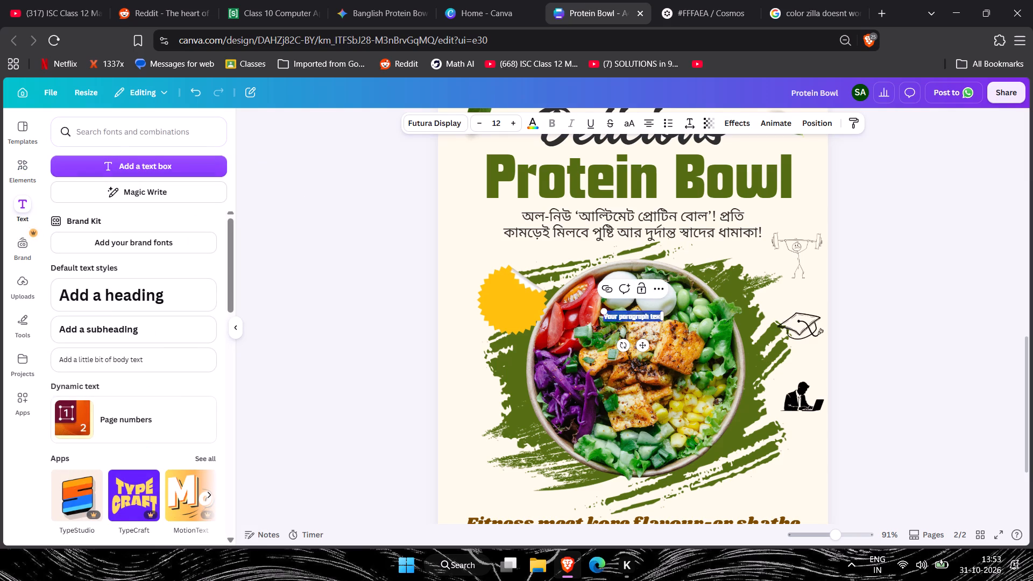
{"action": "key", "text": "shift+b"}
{"action": "type", "text": "ody"}
{"action": "key", "text": "BackSpace"}
{"action": "key", "text": "BackSpace"}
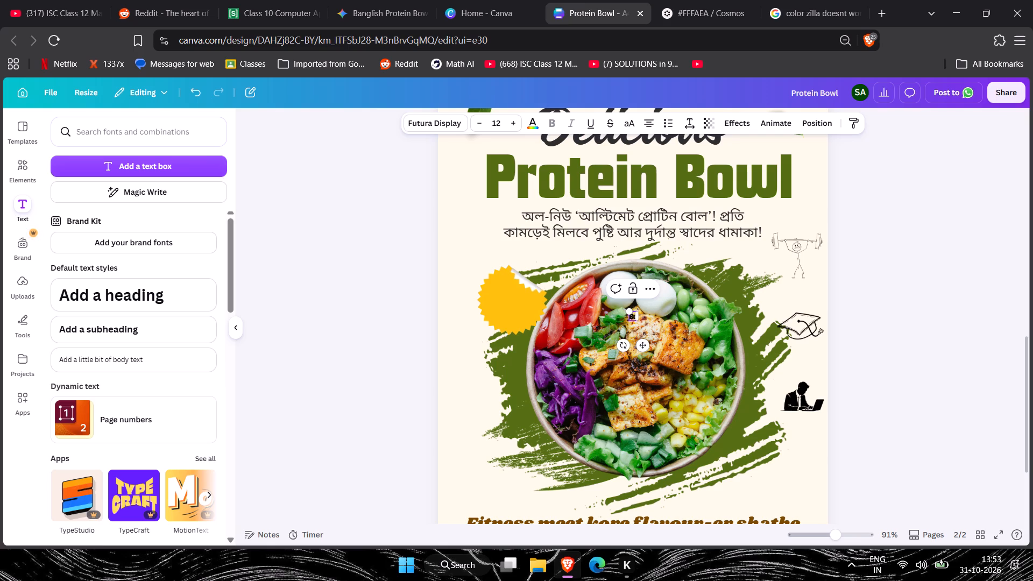
{"action": "key", "text": "BackSpace"}
{"action": "key", "text": "BackSpace"}
{"action": "type", "text": "Gy"}
{"action": "type", "text": "m"}
{"action": "key", "text": "space"}
{"action": "type", "text": "Bu"}
{"action": "type", "text": "ddy"}
{"action": "key", "text": "BackSpace"}
{"action": "key", "text": "BackSpace"}
{"action": "key", "text": "e"}
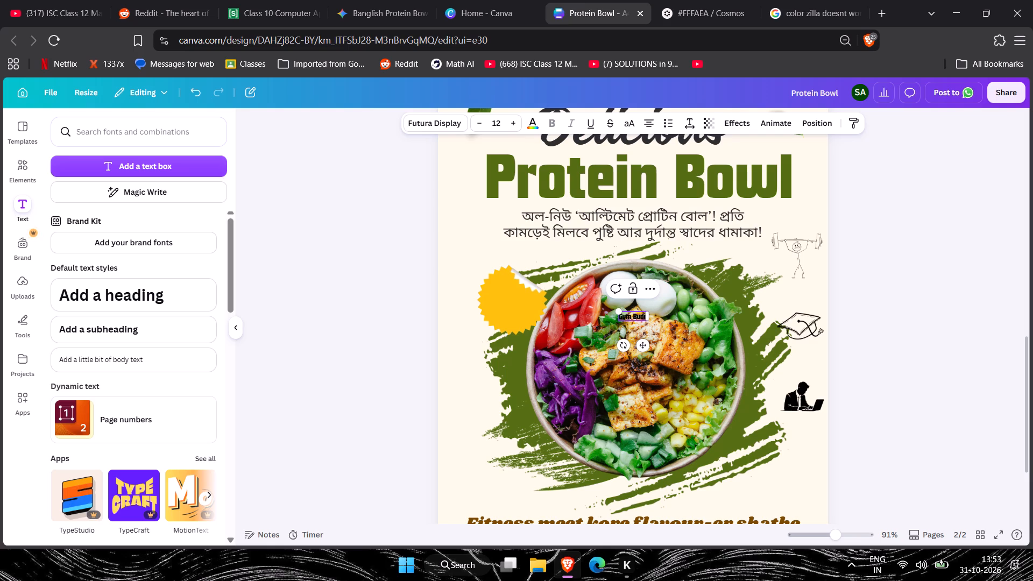
{"action": "key", "text": "BackSpace"}
{"action": "type", "text": "dies"}
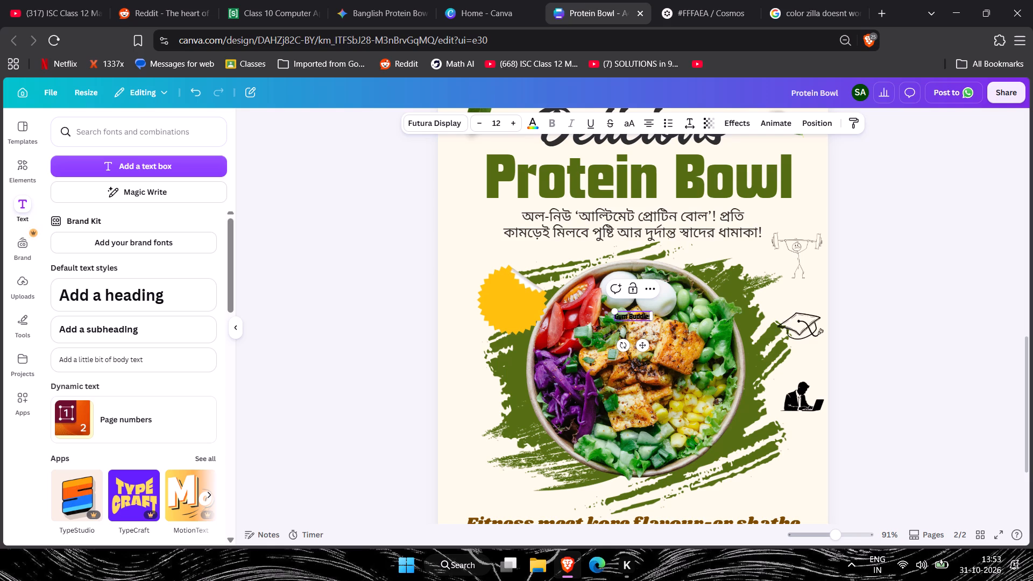
Move the "Gym Buddies" label to directly beneath the barbell stick figure.
{"action": "left_click_drag", "start_coordinate": [645, 347], "coordinate": [794, 311]}
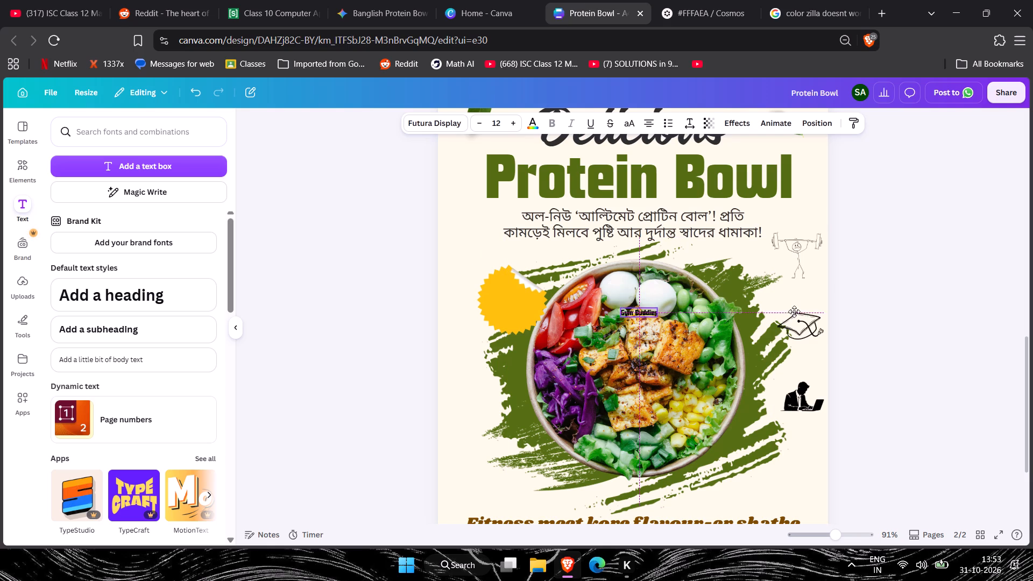
{"action": "left_click_drag", "start_coordinate": [794, 311], "coordinate": [812, 321]}
{"action": "left_click", "coordinate": [914, 355]}
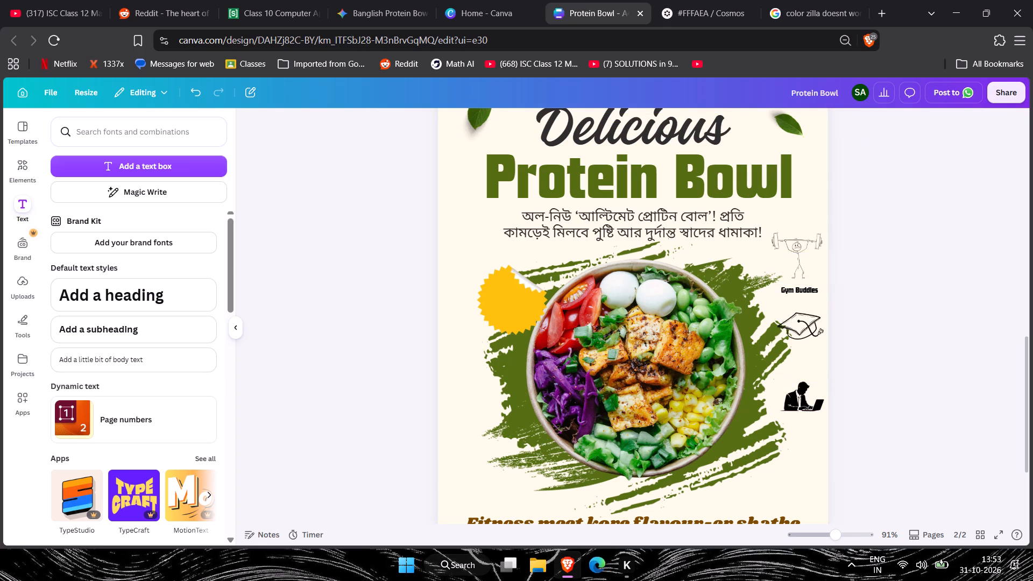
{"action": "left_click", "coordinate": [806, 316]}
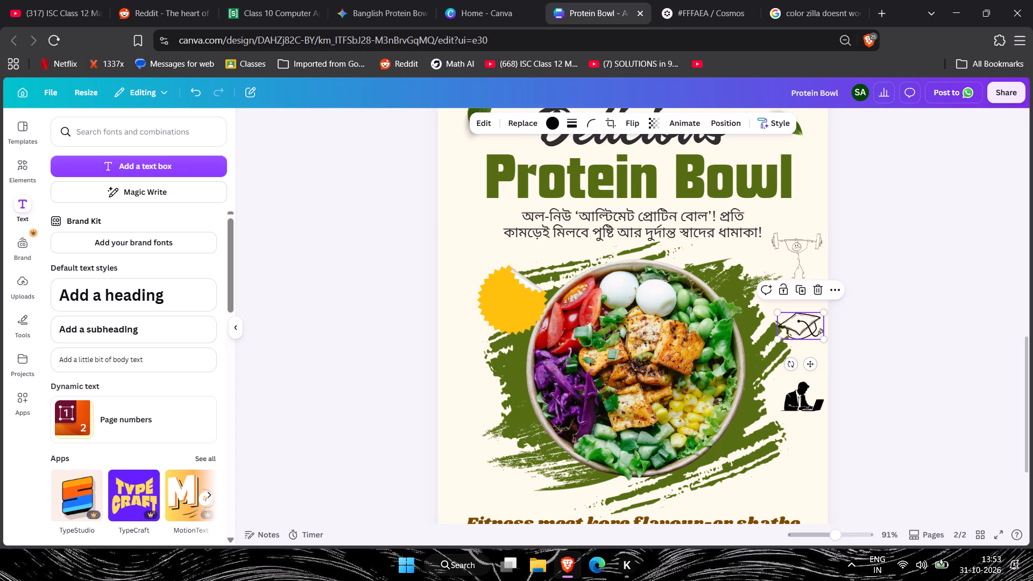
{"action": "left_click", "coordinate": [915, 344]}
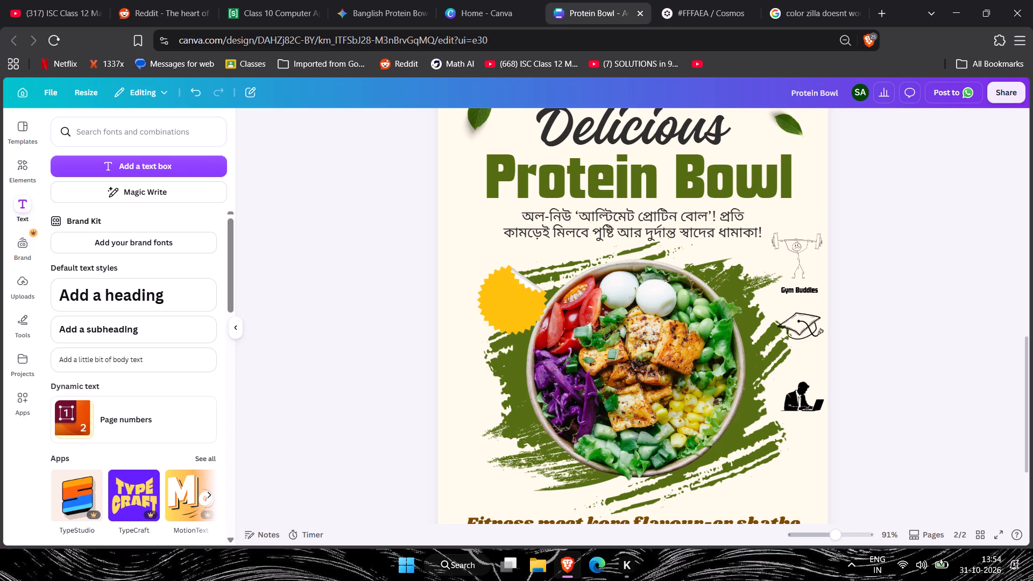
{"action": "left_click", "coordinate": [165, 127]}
Duplicate the "Gym Buddies" label and place the copy midway between the graduation cap and the laptop silhouette.
{"action": "left_click", "coordinate": [810, 285]}
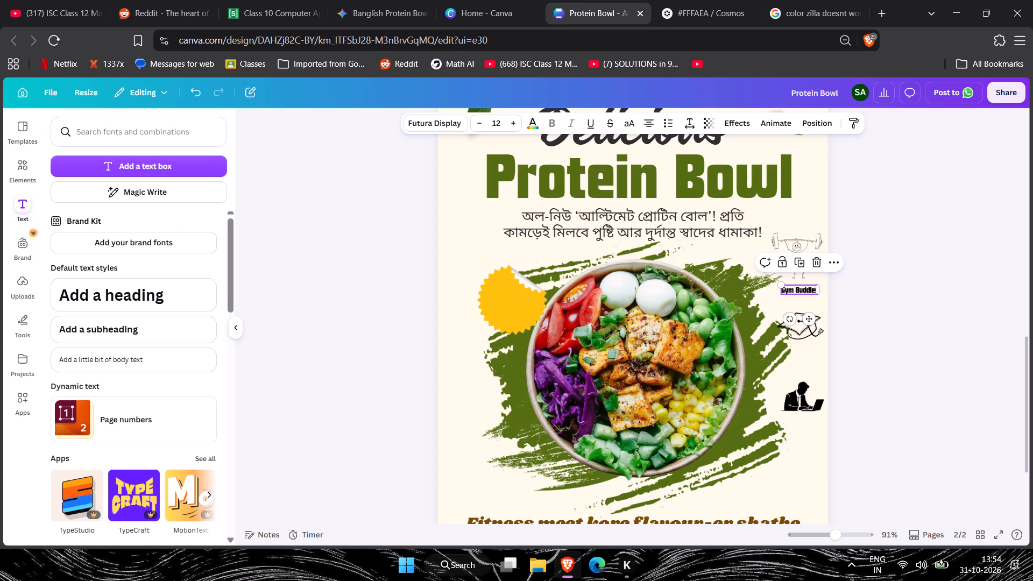
{"action": "left_click", "coordinate": [802, 263]}
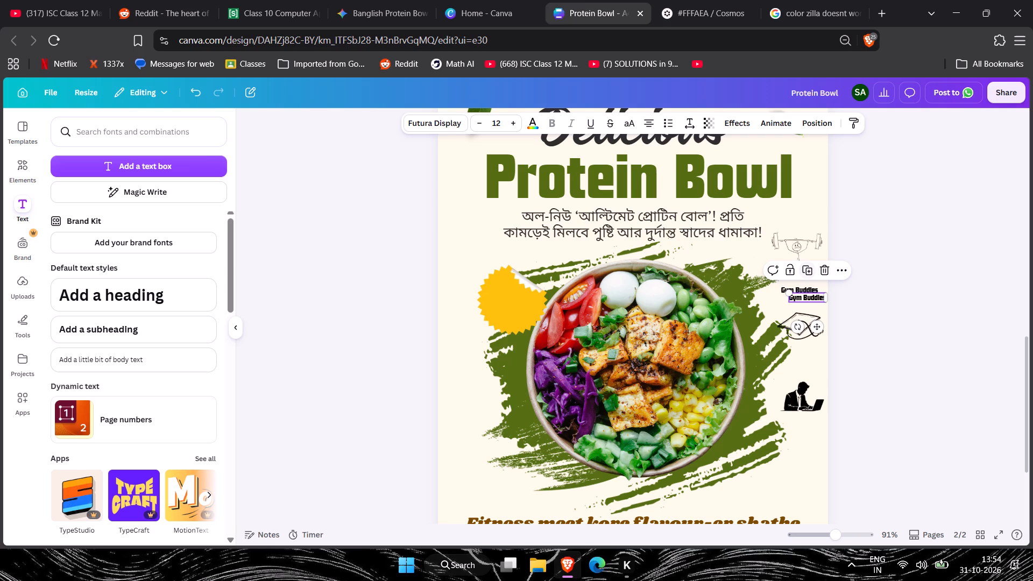
{"action": "left_click_drag", "start_coordinate": [808, 295], "coordinate": [808, 349]}
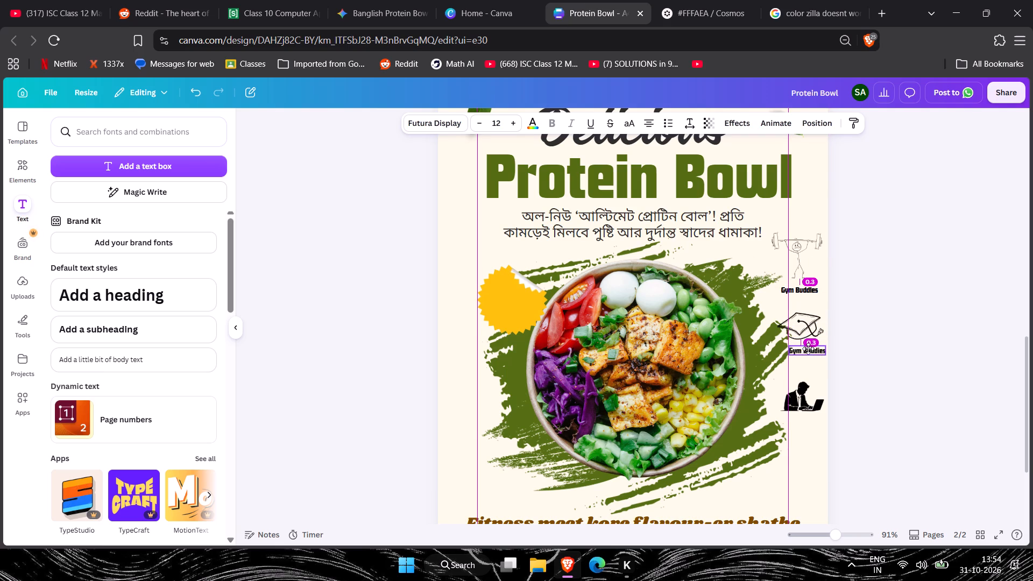
{"action": "left_click_drag", "start_coordinate": [808, 349], "coordinate": [804, 358]}
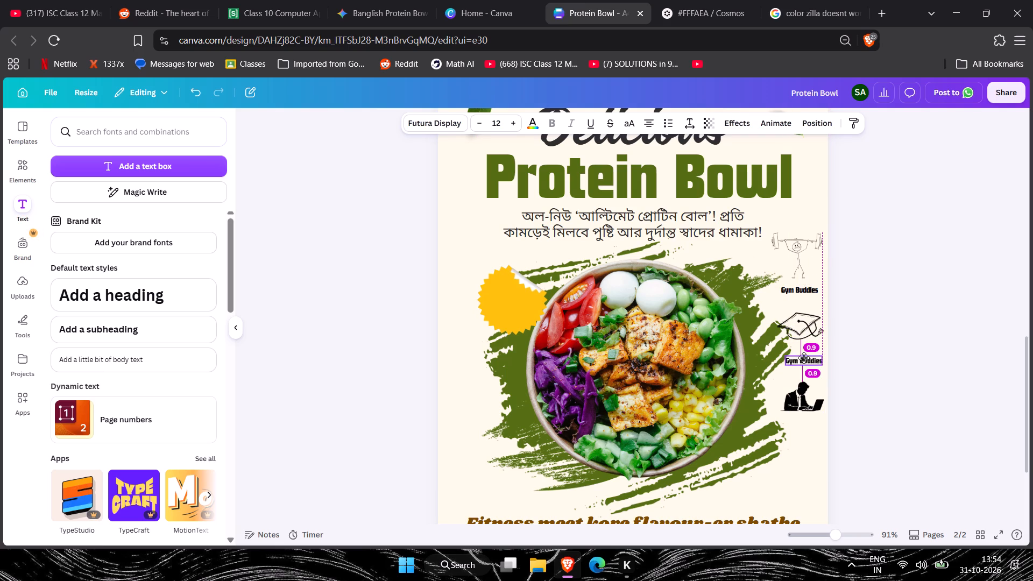
{"action": "left_click_drag", "start_coordinate": [804, 358], "coordinate": [803, 359]}
Change the copied label's text to "Students" and nudge it slightly upward.
{"action": "triple_click", "coordinate": [810, 359]}
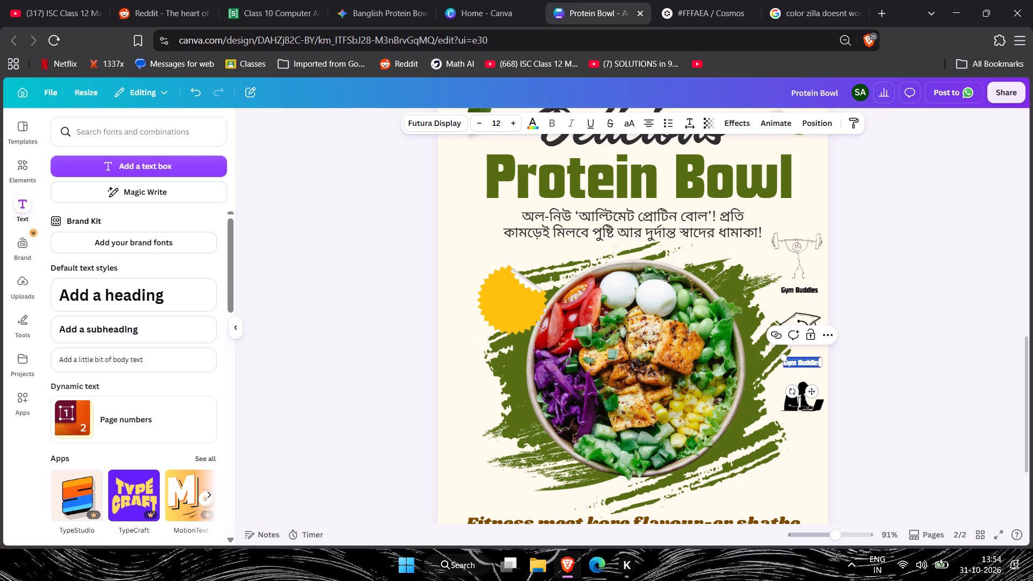
{"action": "type", "text": "Stu"}
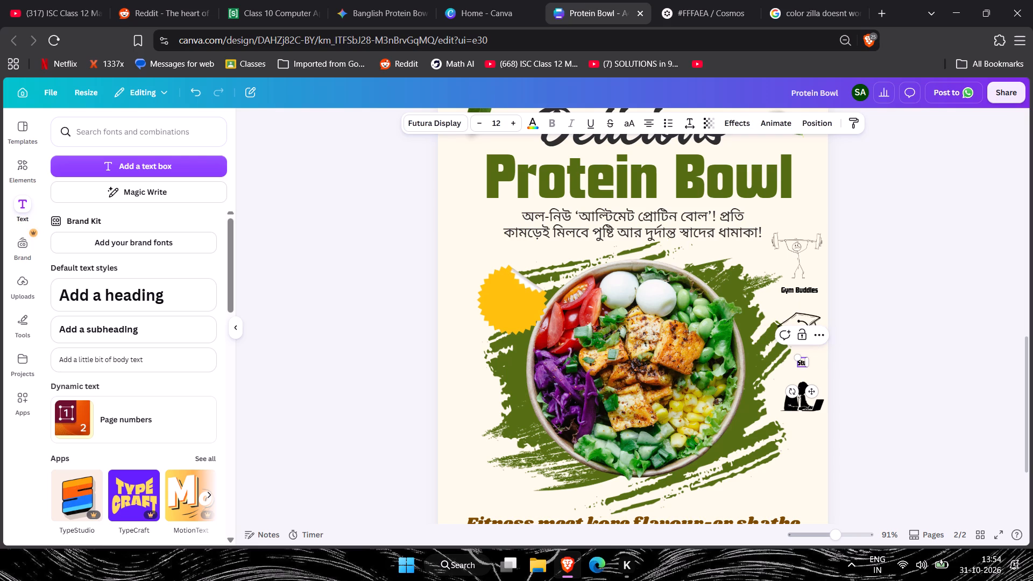
{"action": "type", "text": "dents"}
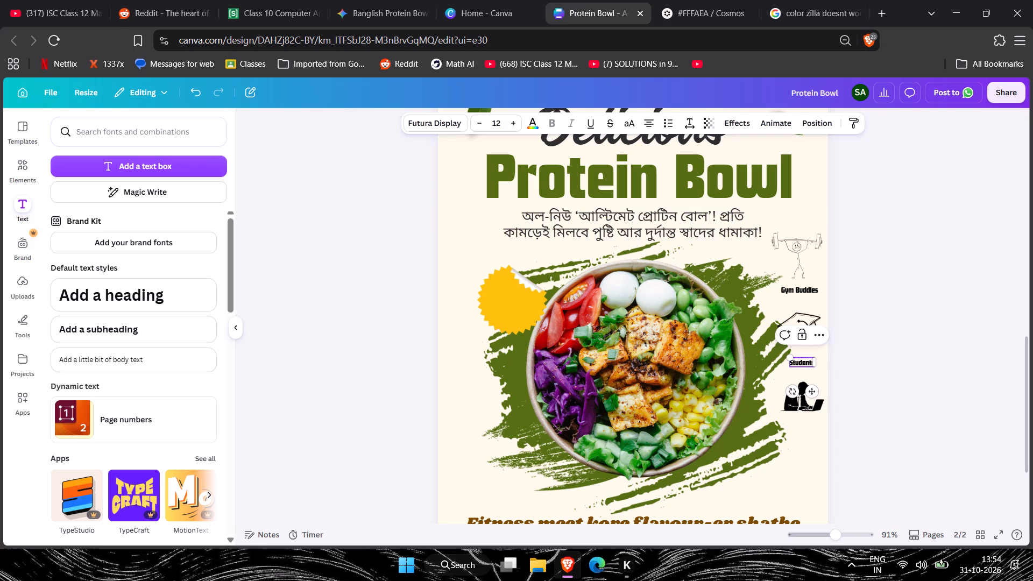
{"action": "left_click", "coordinate": [912, 320]}
{"action": "left_click", "coordinate": [809, 363]}
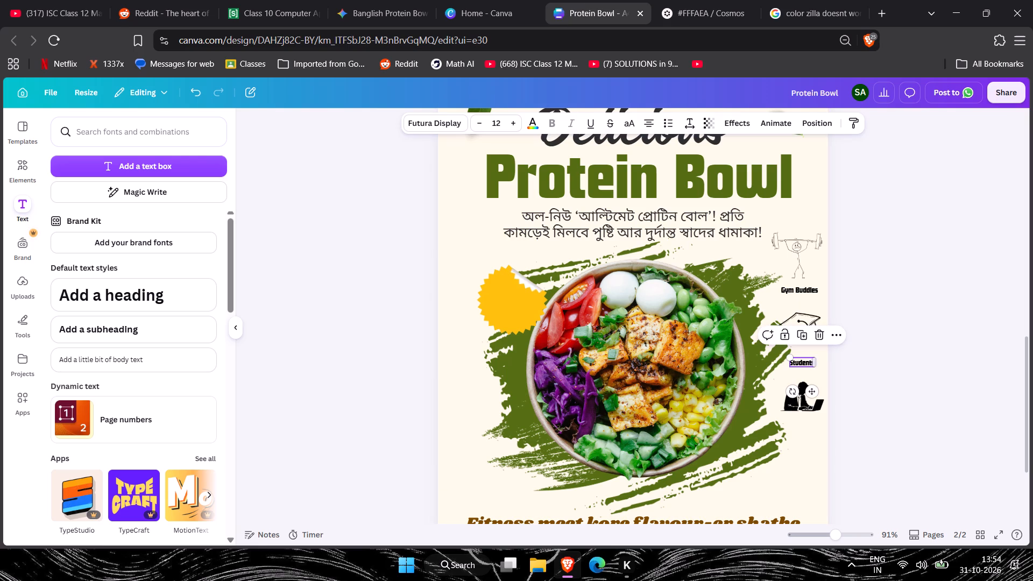
{"action": "key", "text": "Up"}
{"action": "key", "text": "Up"}
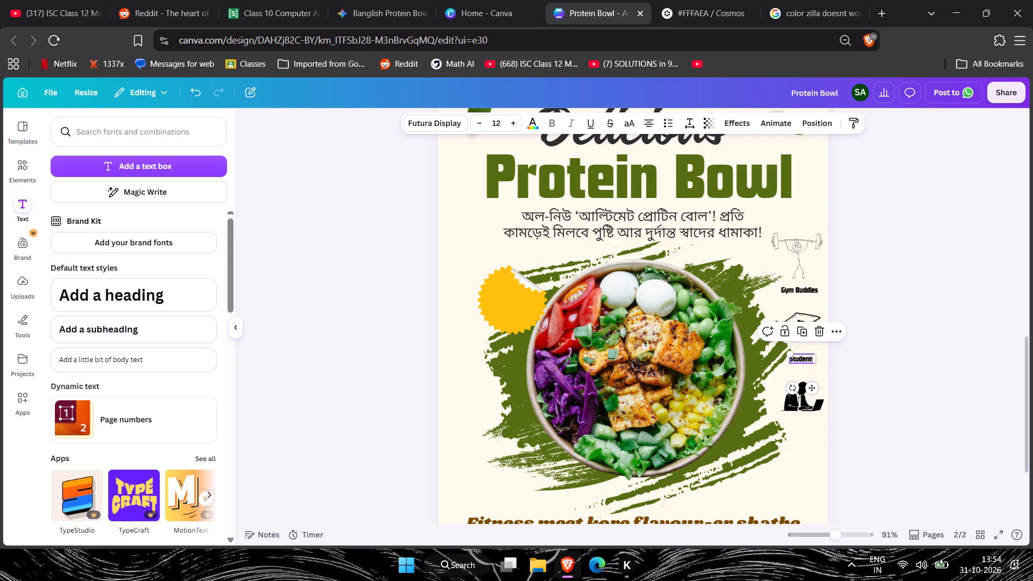
{"action": "key", "text": "Down"}
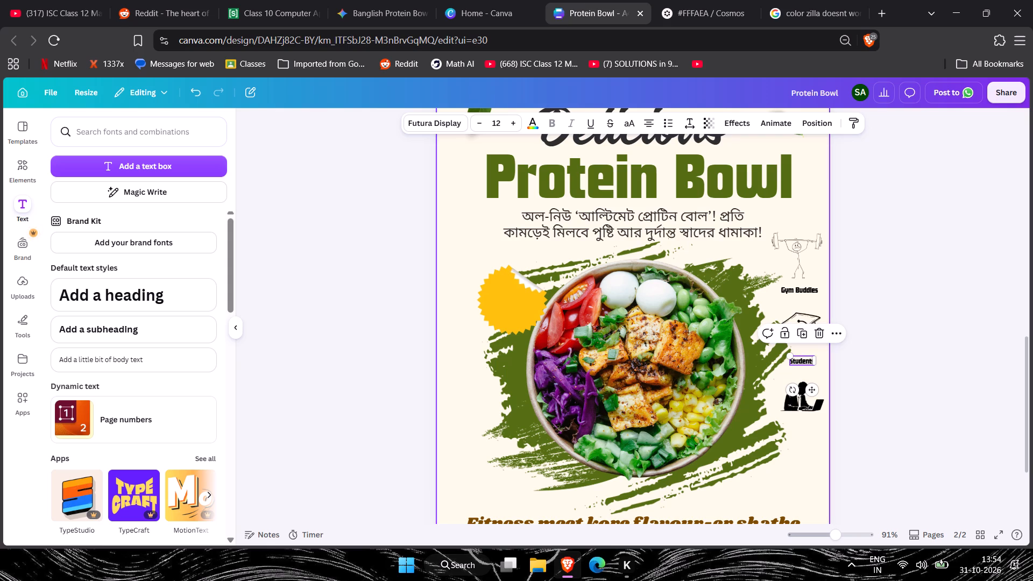
Raise the graduation cap to sit just beneath the "Gym Buddies" label.
{"action": "left_click", "coordinate": [802, 315]}
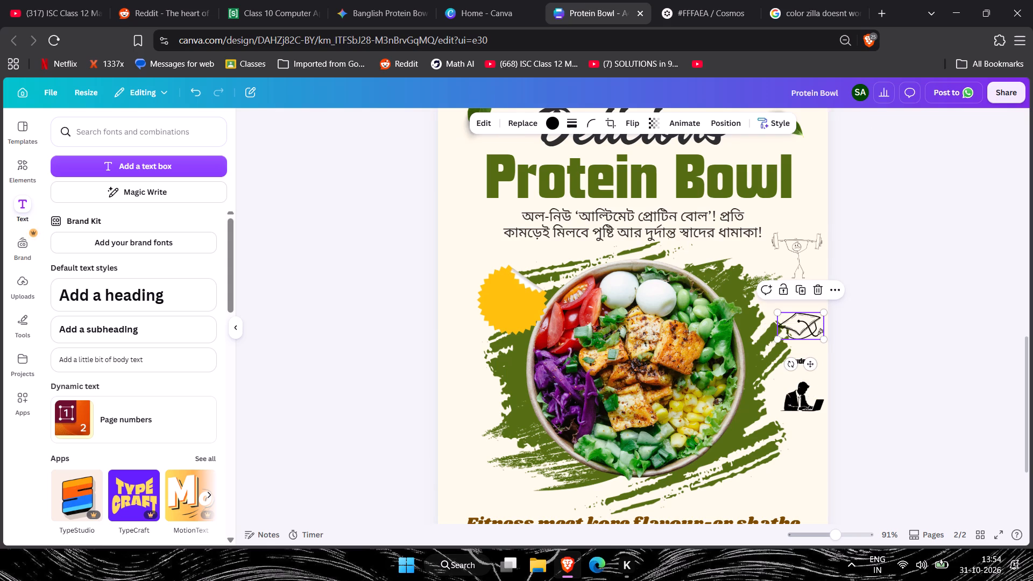
{"action": "key", "text": "Up"}
{"action": "key", "text": "Up"}
{"action": "key", "text": "Up"}
{"action": "key", "text": "Up"}
{"action": "key", "text": "Right"}
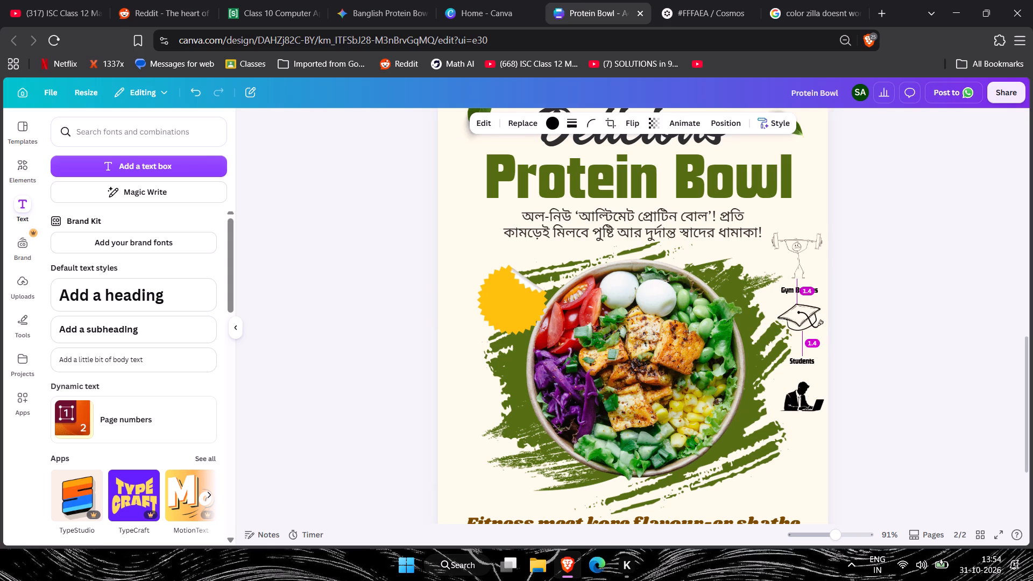
{"action": "key", "text": "Up"}
{"action": "key", "text": "Left"}
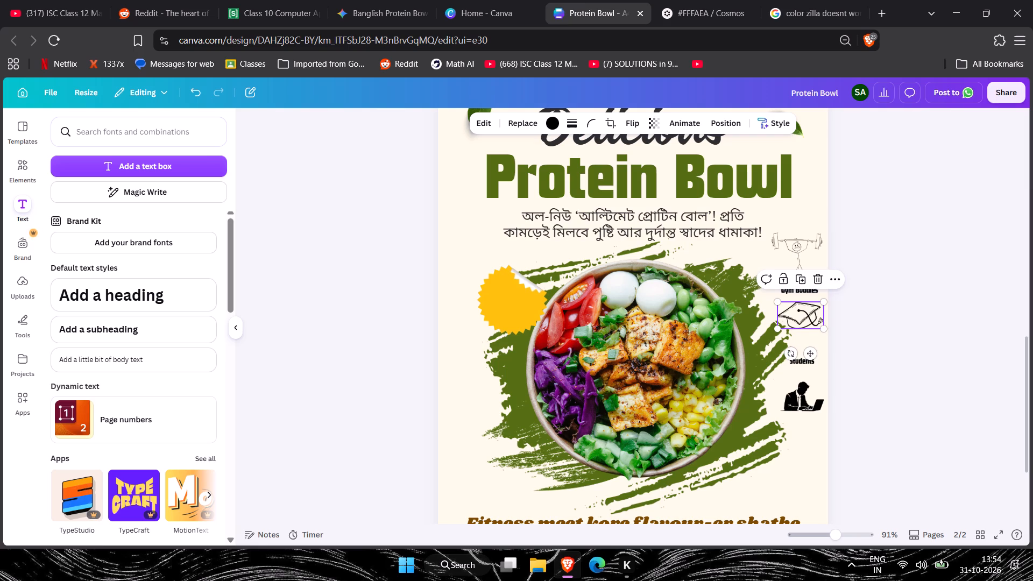
Raise the "Students" label to sit closely beneath the graduation cap.
{"action": "left_click", "coordinate": [798, 358]}
{"action": "key", "text": "Up"}
{"action": "key", "text": "Up"}
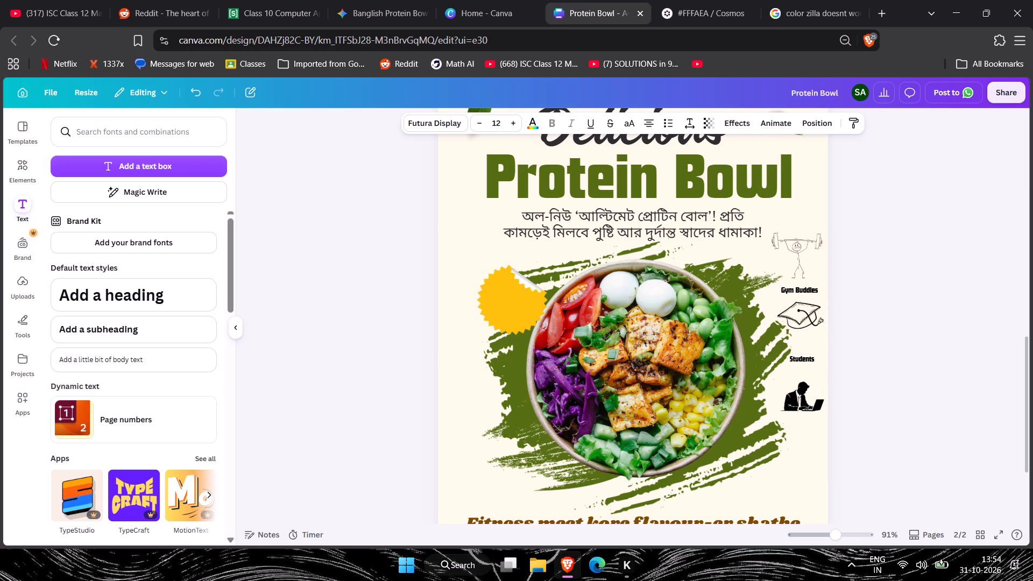
{"action": "key", "text": "Up"}
{"action": "key", "text": "Up"}
{"action": "key", "text": "Up"}
{"action": "key", "text": "Up"}
{"action": "key", "text": "Up"}
{"action": "key", "text": "Up"}
{"action": "key", "text": "Up"}
{"action": "key", "text": "Up"}
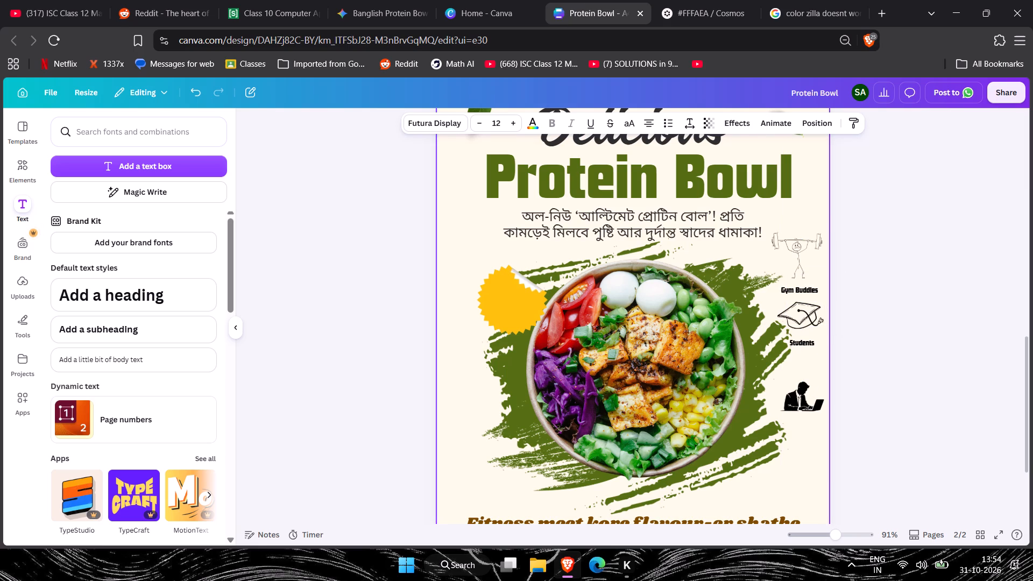
{"action": "key", "text": "Down"}
Raise the laptop silhouette to just beneath the "Students" label, keeping it centred under the label.
{"action": "left_click", "coordinate": [810, 405]}
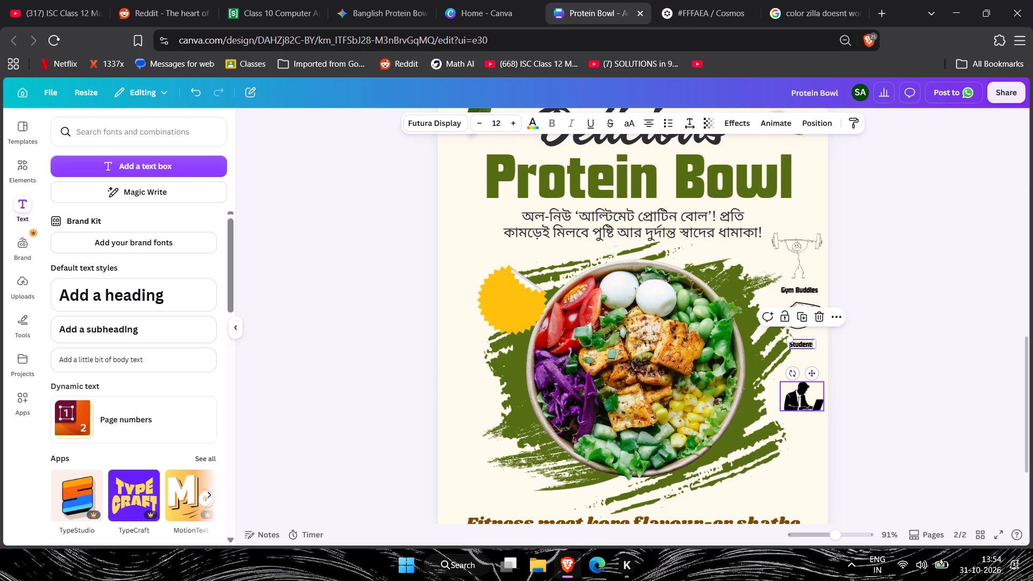
{"action": "key", "text": "Up"}
{"action": "key", "text": "Up"}
{"action": "key", "text": "Up"}
{"action": "key", "text": "Up"}
{"action": "key", "text": "Up"}
{"action": "key", "text": "Up"}
{"action": "key", "text": "Up"}
{"action": "key", "text": "Up"}
{"action": "key", "text": "Up"}
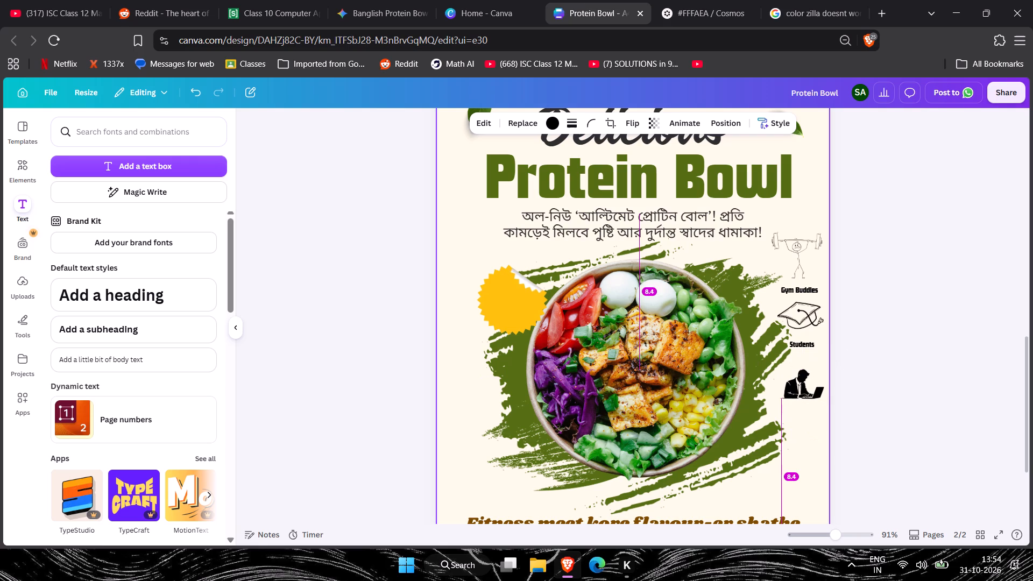
{"action": "key", "text": "Up"}
{"action": "key", "text": "Up"}
{"action": "key", "text": "Up"}
{"action": "key", "text": "Up"}
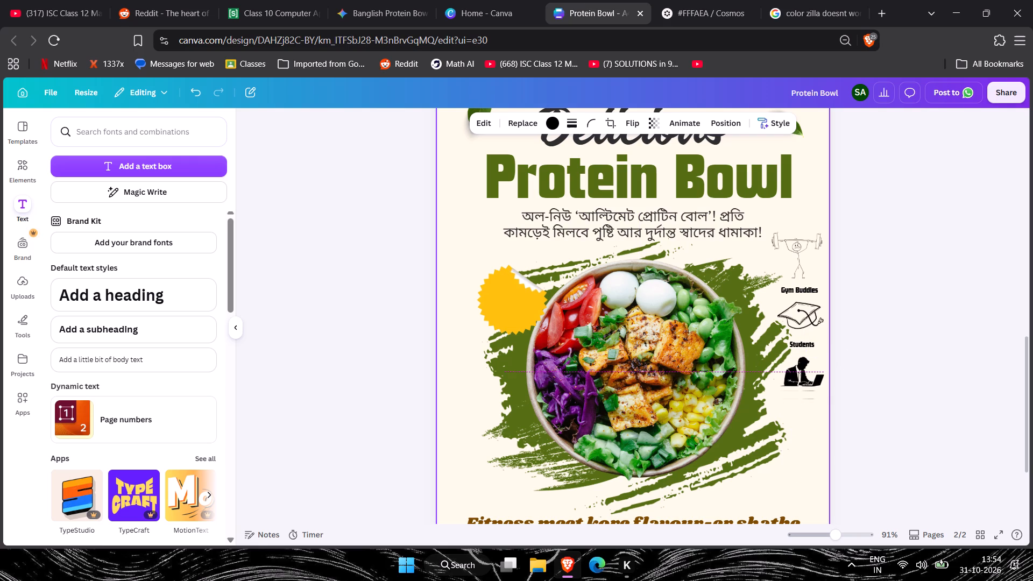
{"action": "key", "text": "Down"}
{"action": "key", "text": "Left"}
{"action": "key", "text": "Right"}
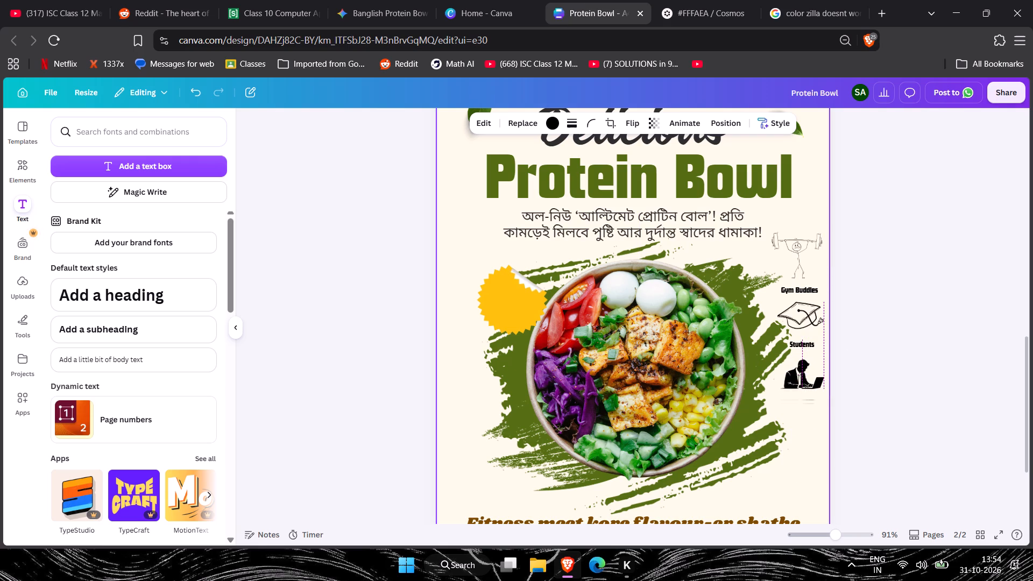
{"action": "left_click", "coordinate": [888, 306]}
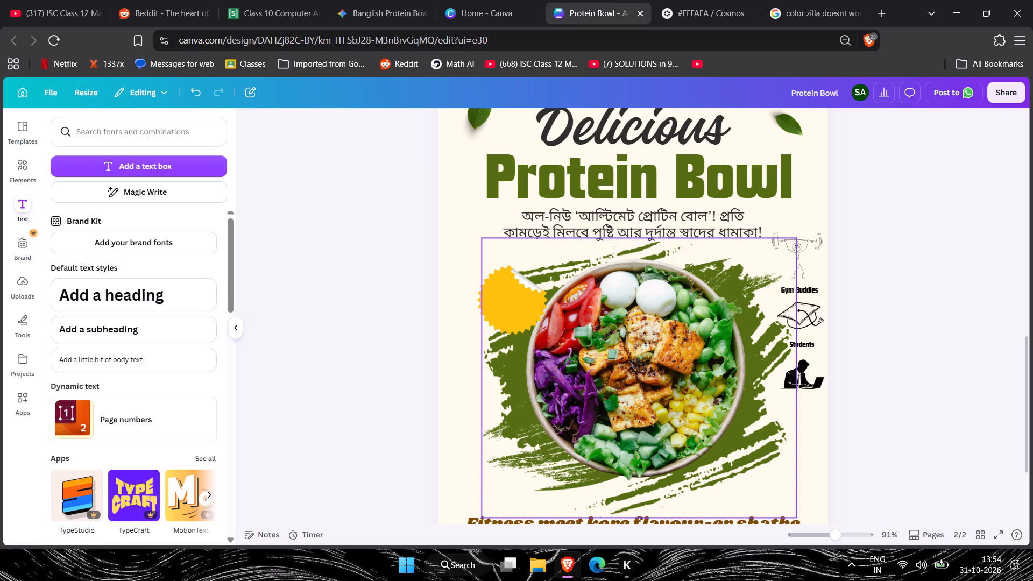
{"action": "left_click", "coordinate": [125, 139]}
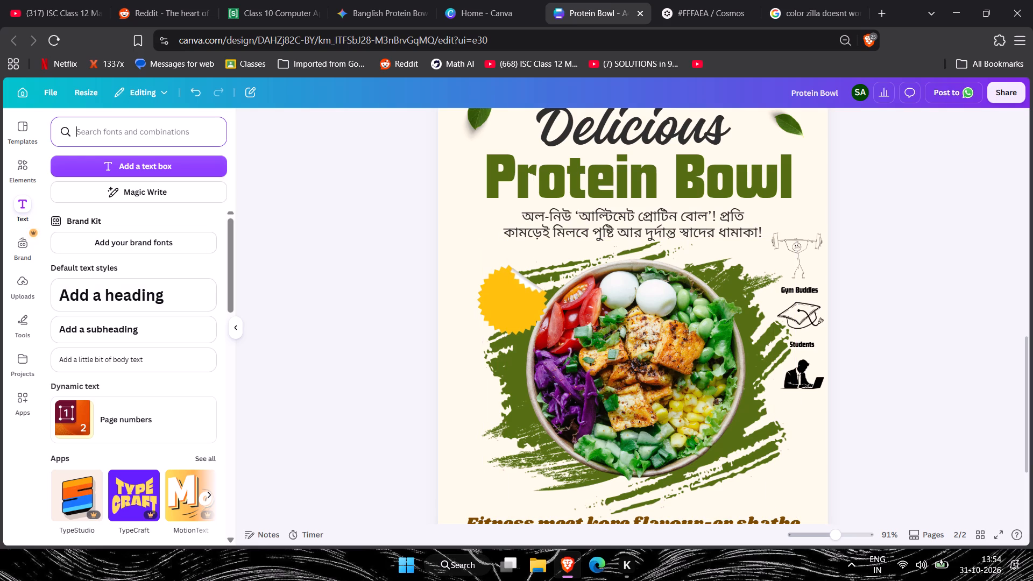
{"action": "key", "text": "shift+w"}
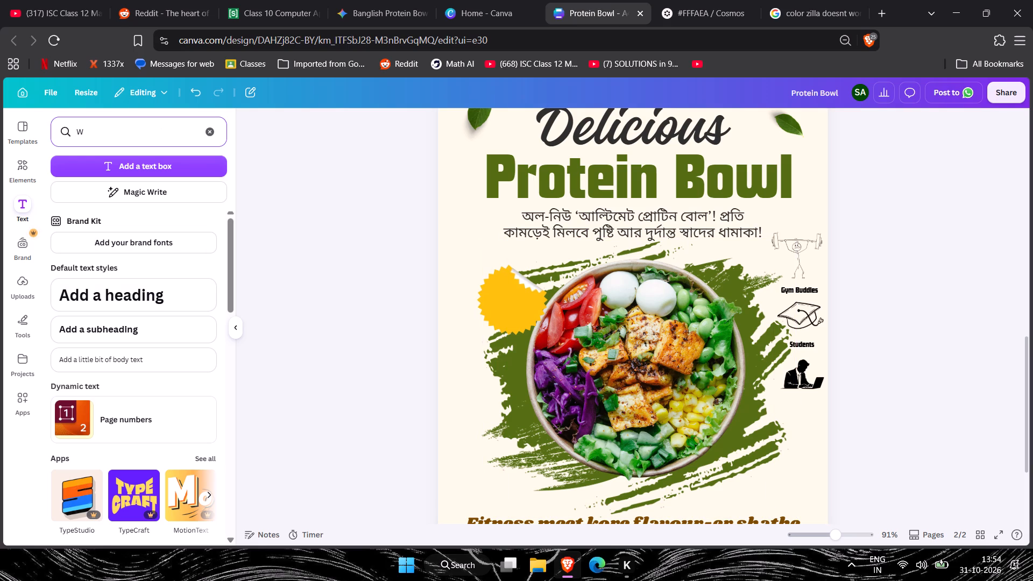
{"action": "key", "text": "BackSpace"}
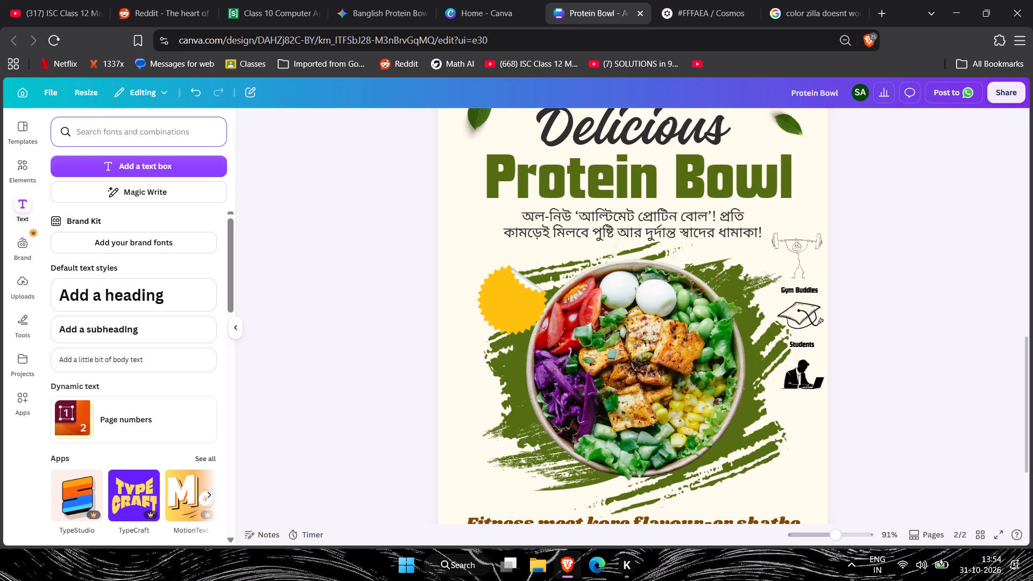
Add a text box to page 2 reading "Working Professionals", split over two lines.
{"action": "left_click", "coordinate": [117, 164]}
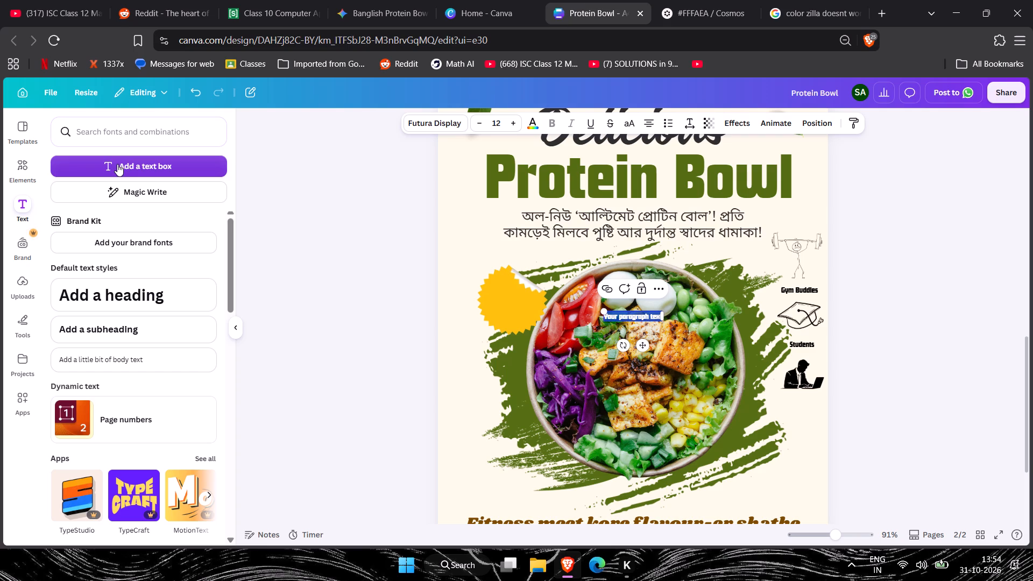
{"action": "key", "text": "shift+w"}
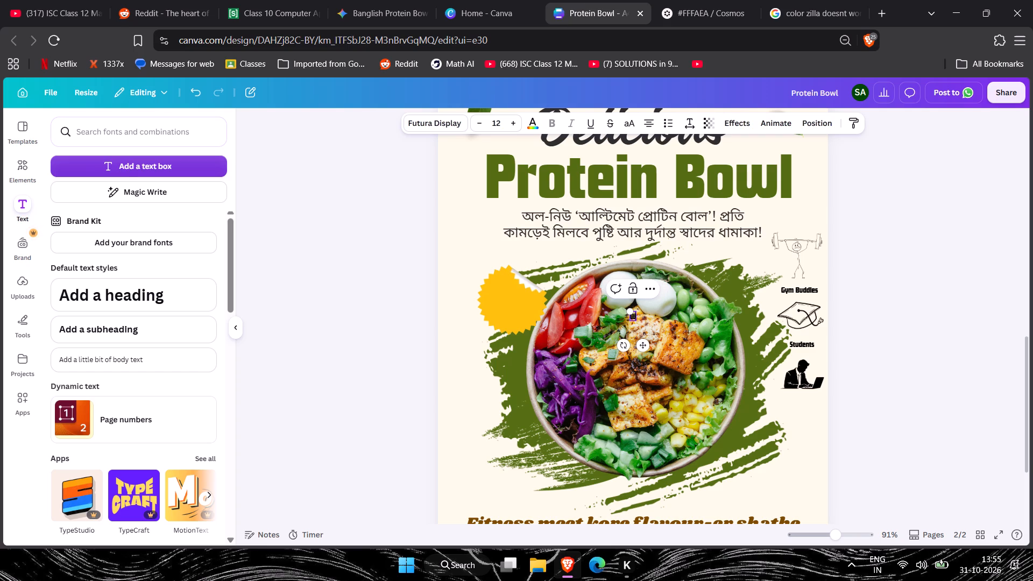
{"action": "type", "text": "orking"}
{"action": "key", "text": "space"}
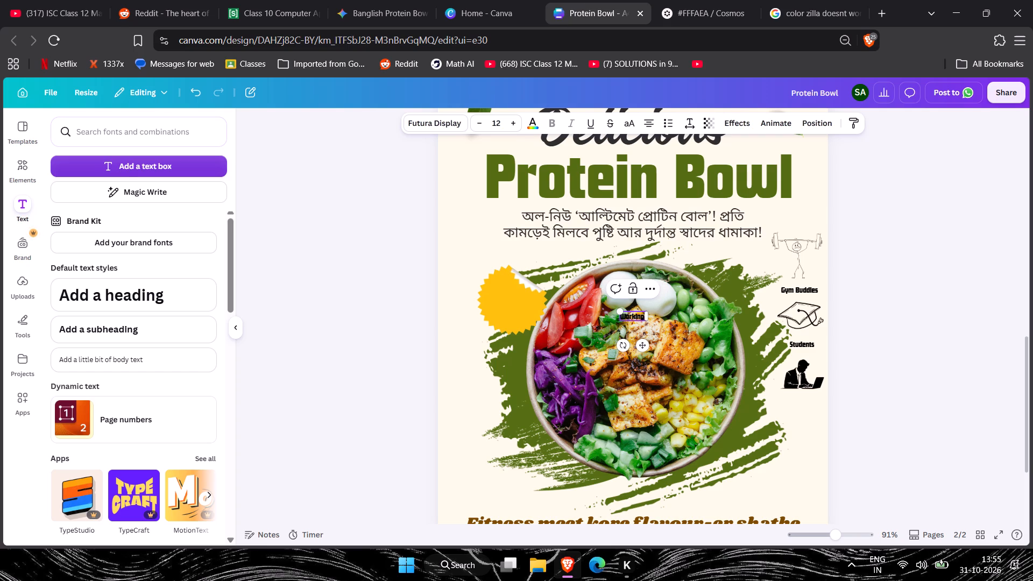
{"action": "key", "text": "Return"}
{"action": "type", "text": "Pr"}
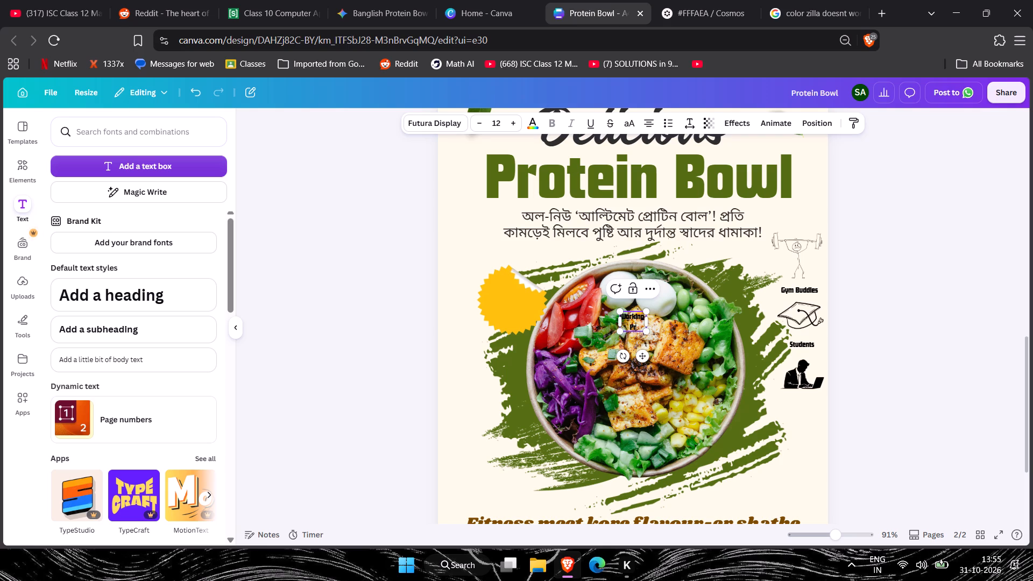
{"action": "type", "text": "ofessionals"}
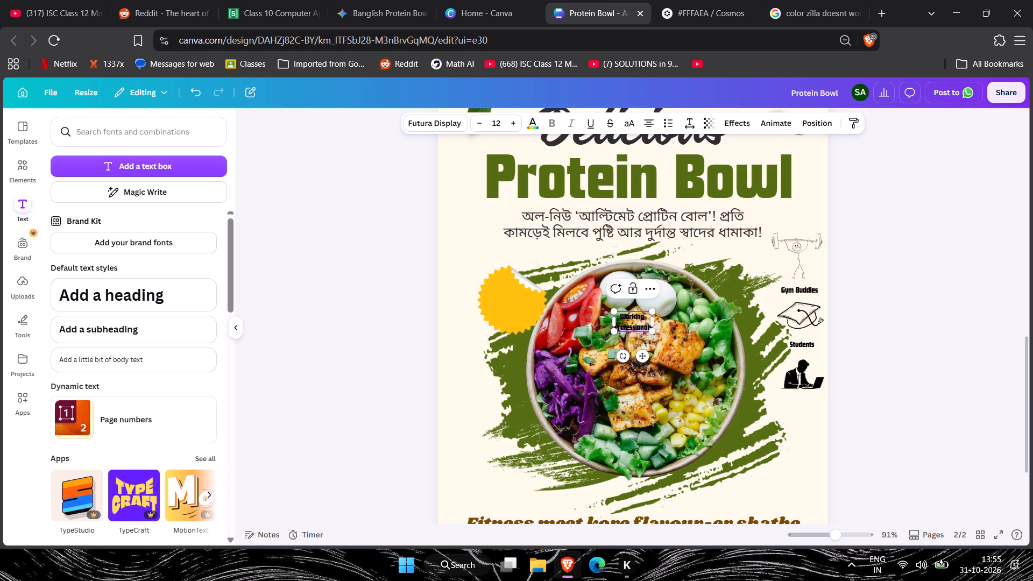
Move the "Working Professionals" label to directly beneath the laptop silhouette, centred with the "Students" label.
{"action": "left_click_drag", "start_coordinate": [647, 356], "coordinate": [837, 445]}
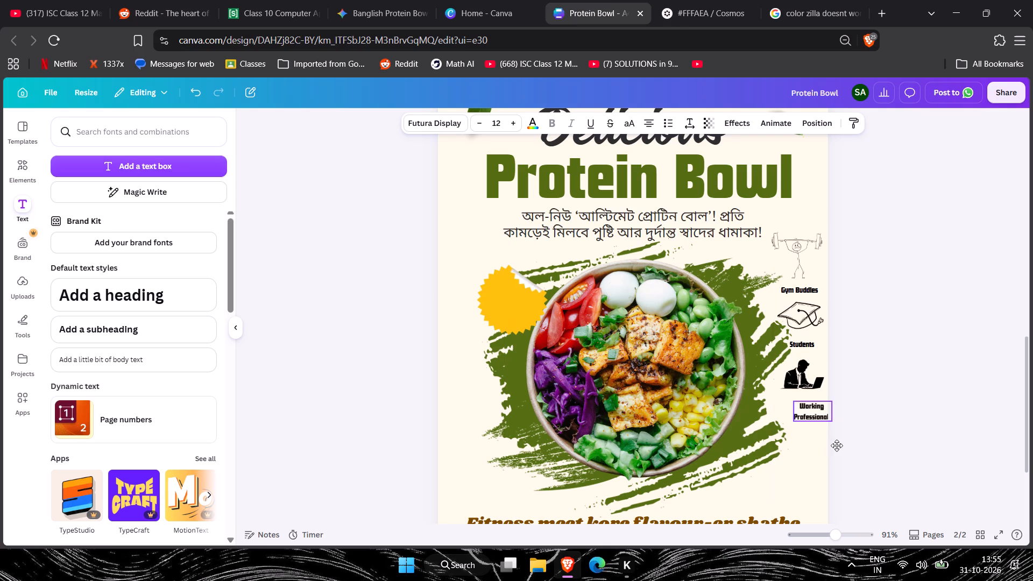
{"action": "left_click_drag", "start_coordinate": [837, 445], "coordinate": [817, 439]}
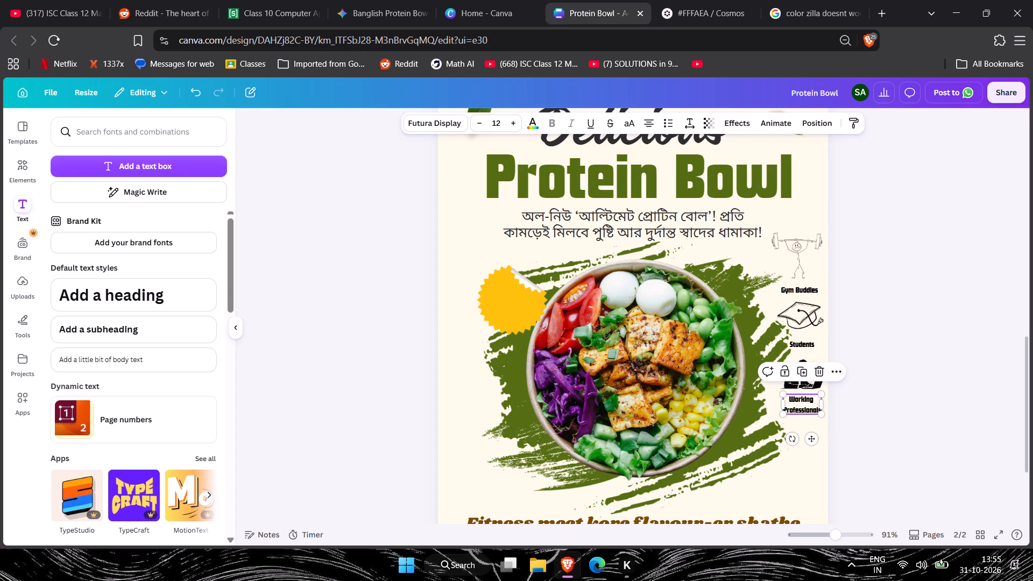
{"action": "left_click", "coordinate": [1032, 367]}
{"action": "left_click", "coordinate": [949, 369]}
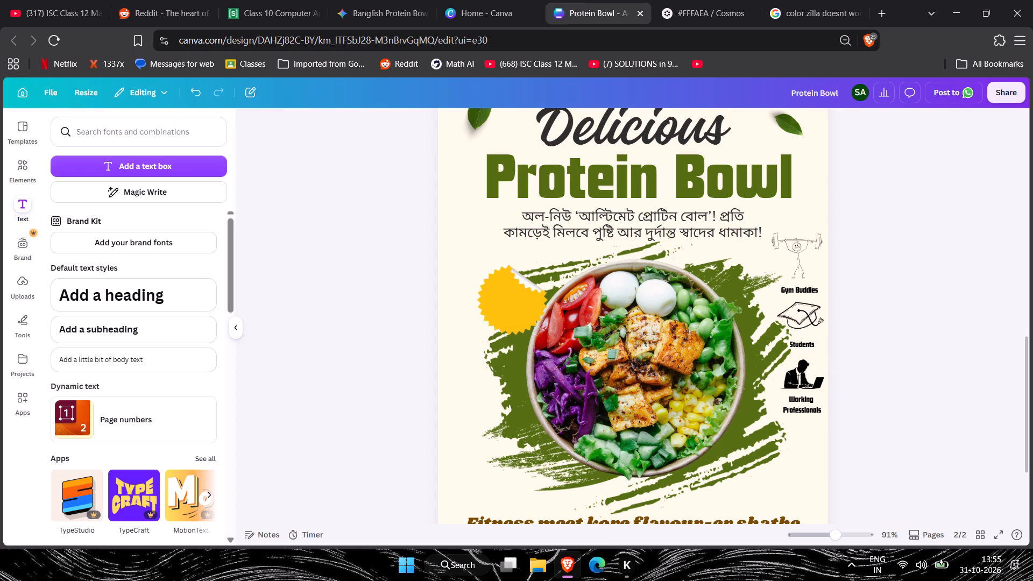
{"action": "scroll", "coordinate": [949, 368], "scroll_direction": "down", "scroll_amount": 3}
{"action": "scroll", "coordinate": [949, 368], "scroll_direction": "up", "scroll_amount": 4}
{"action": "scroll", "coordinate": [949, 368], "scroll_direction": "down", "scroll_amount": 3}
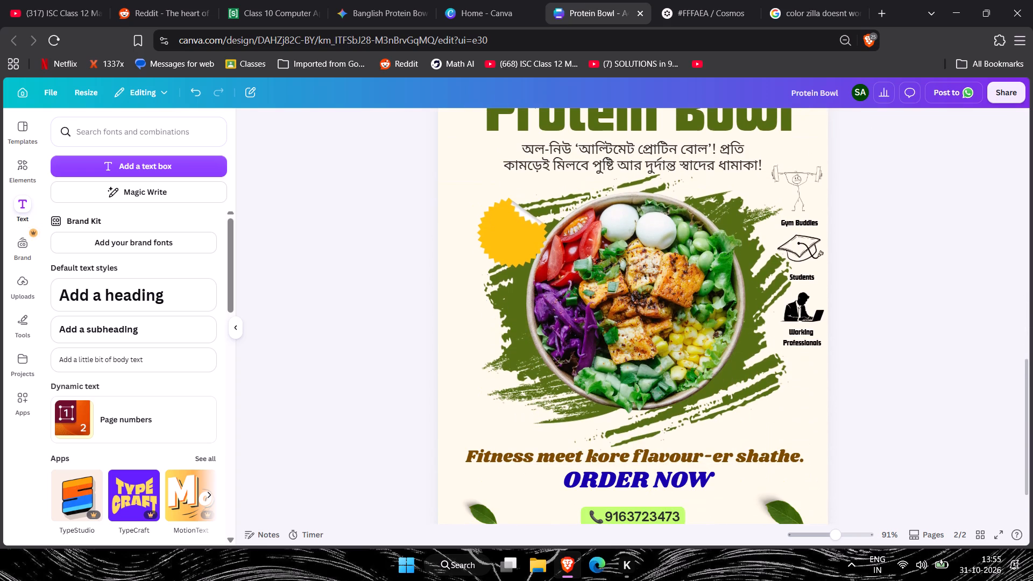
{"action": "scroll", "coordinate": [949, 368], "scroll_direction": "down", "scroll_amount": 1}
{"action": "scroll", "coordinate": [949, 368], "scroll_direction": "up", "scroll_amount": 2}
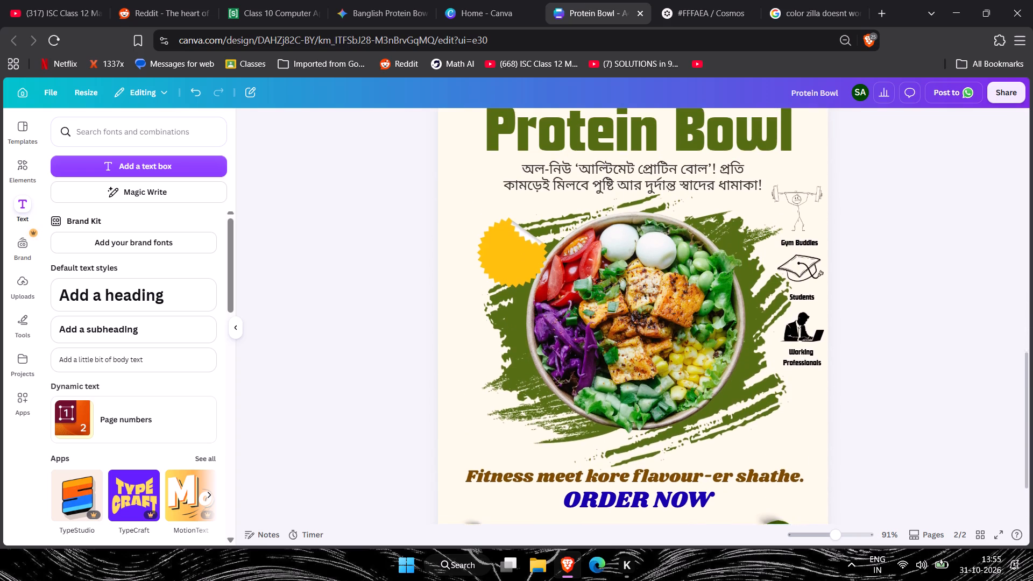
Review the lower part of both pages, comparing page 2's labelled audience graphics with page 1's layout.
{"action": "scroll", "coordinate": [949, 368], "scroll_direction": "down", "scroll_amount": 7}
{"action": "scroll", "coordinate": [949, 368], "scroll_direction": "up", "scroll_amount": 3}
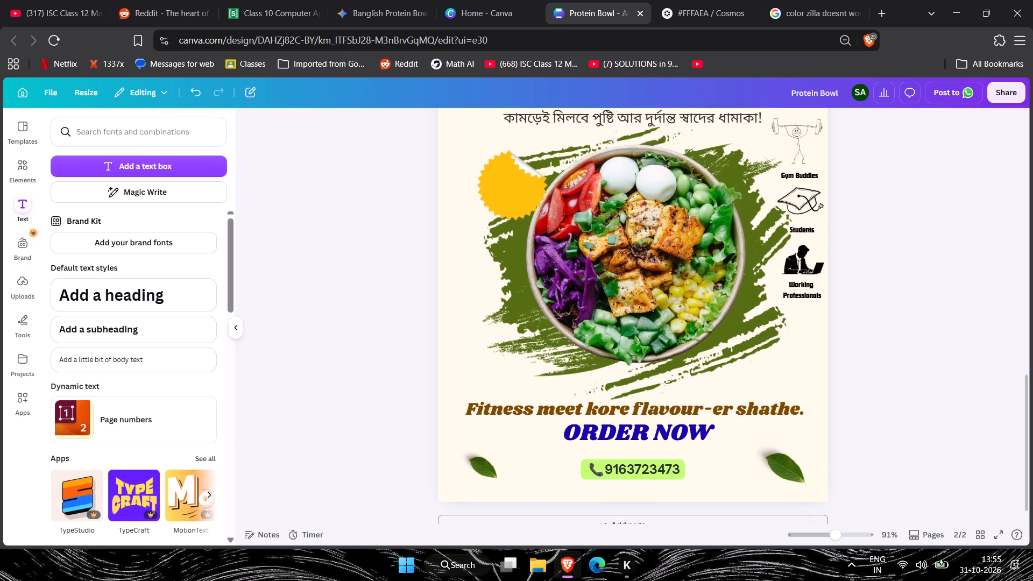
{"action": "scroll", "coordinate": [949, 368], "scroll_direction": "up", "scroll_amount": 11}
{"action": "scroll", "coordinate": [949, 368], "scroll_direction": "down", "scroll_amount": 7}
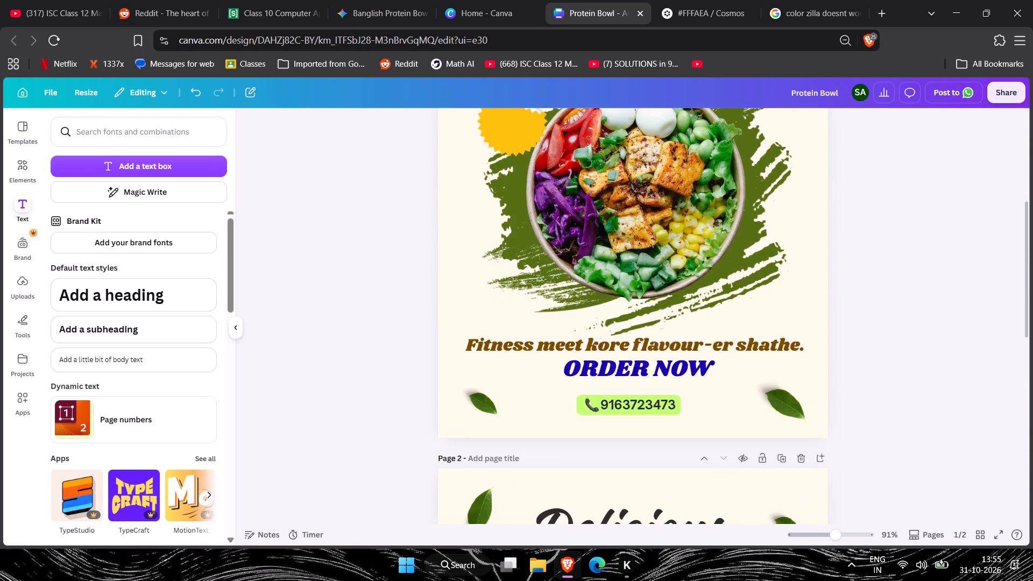
{"action": "scroll", "coordinate": [949, 368], "scroll_direction": "down", "scroll_amount": 5}
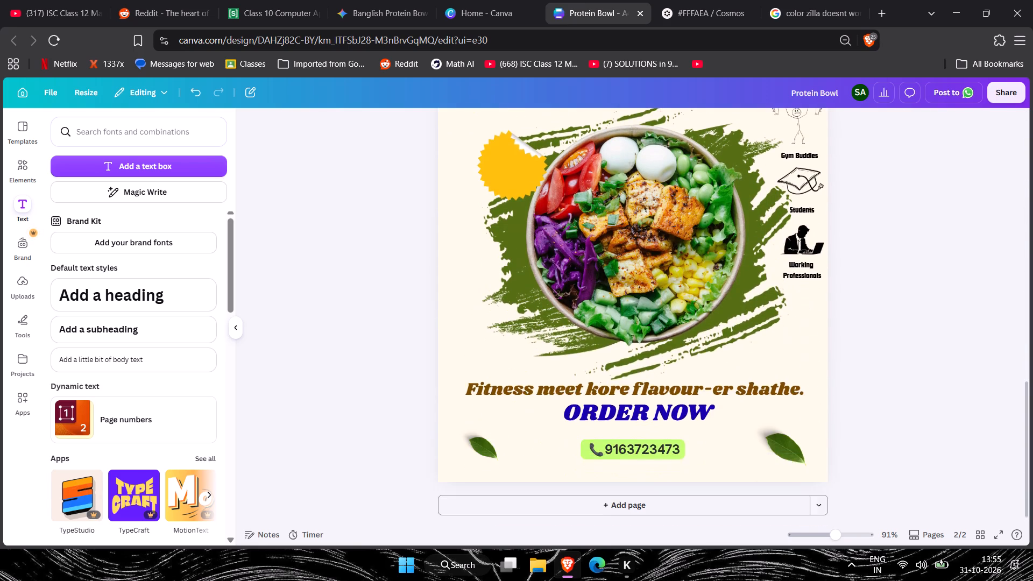
Group page 2's weightlifter, graduation cap and laptop silhouette with their "Gym Buddies", "Students" and "Working Professionals" labels.
{"action": "scroll", "coordinate": [949, 368], "scroll_direction": "up", "scroll_amount": 2}
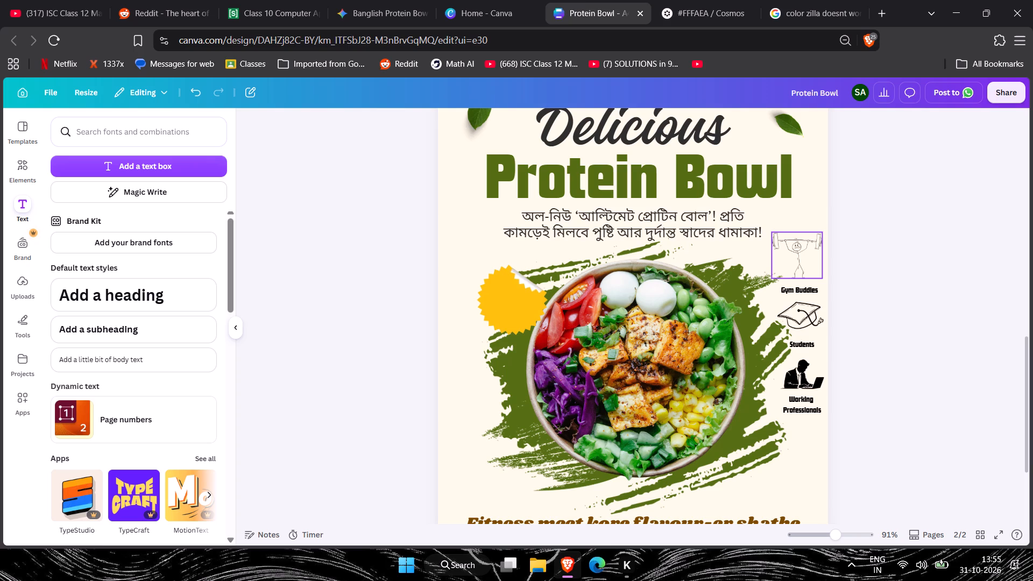
{"action": "left_click", "coordinate": [803, 287], "text": "shift"}
{"action": "left_click", "coordinate": [812, 317], "text": "shift"}
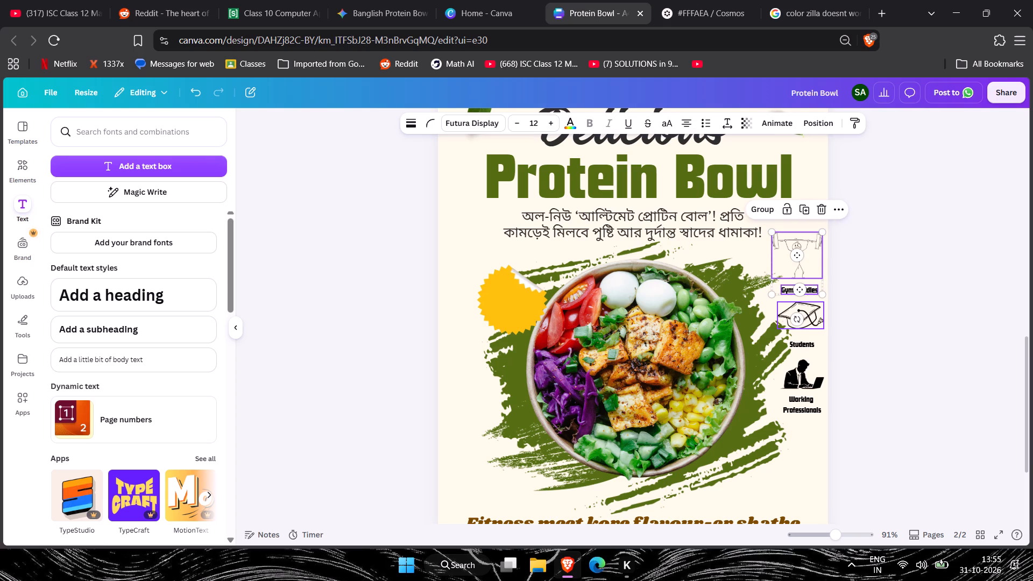
{"action": "left_click", "coordinate": [809, 348], "text": "shift"}
{"action": "left_click", "coordinate": [812, 373], "text": "shift"}
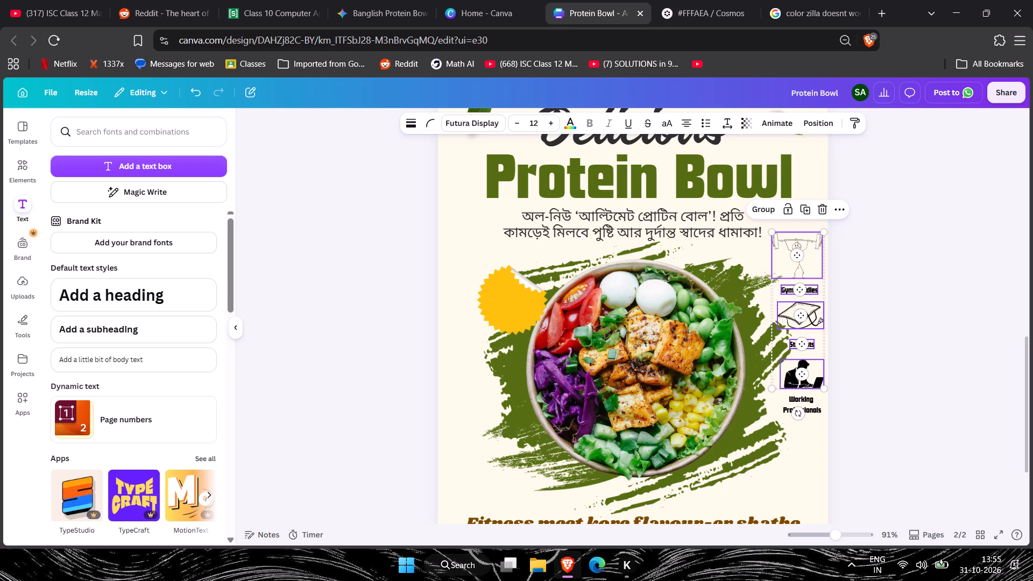
{"action": "left_click", "coordinate": [805, 407], "text": "shift"}
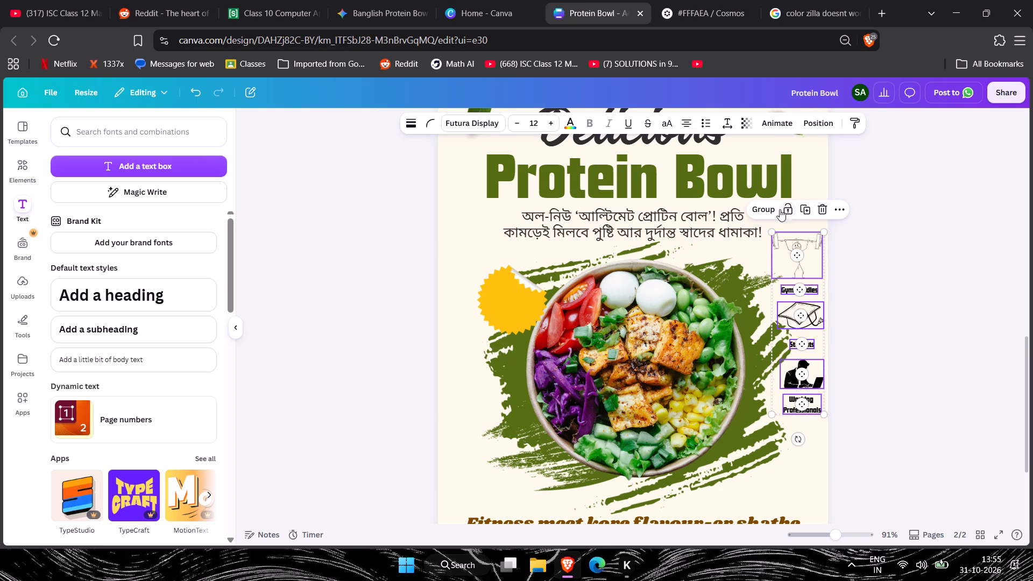
{"action": "left_click", "coordinate": [757, 208]}
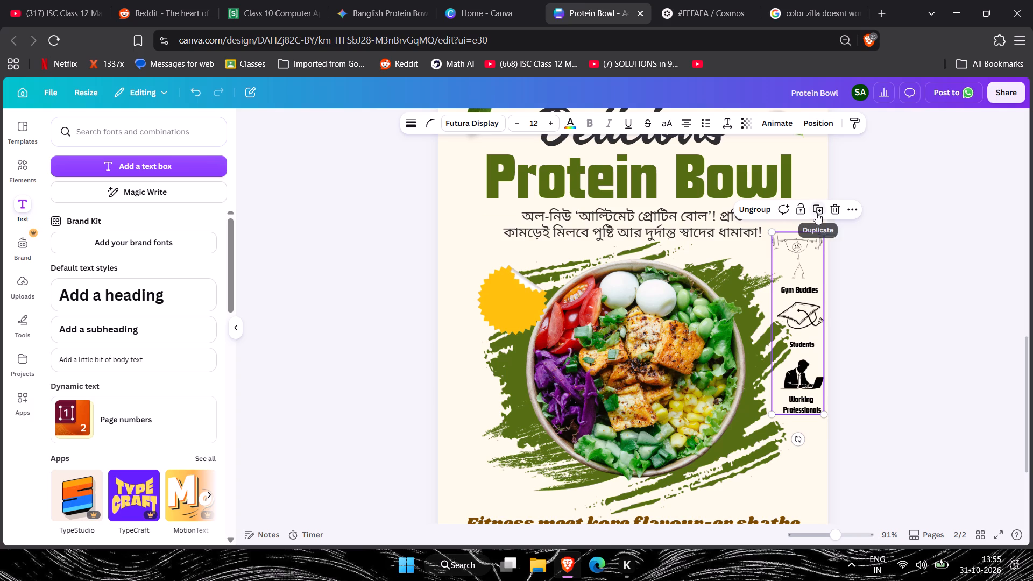
Duplicate the grouped audience graphics and move the copy to page 1, beside the bowl at the page's right edge, matching page 2's placement.
{"action": "left_click", "coordinate": [816, 212]}
{"action": "left_click_drag", "start_coordinate": [820, 294], "coordinate": [825, 276]}
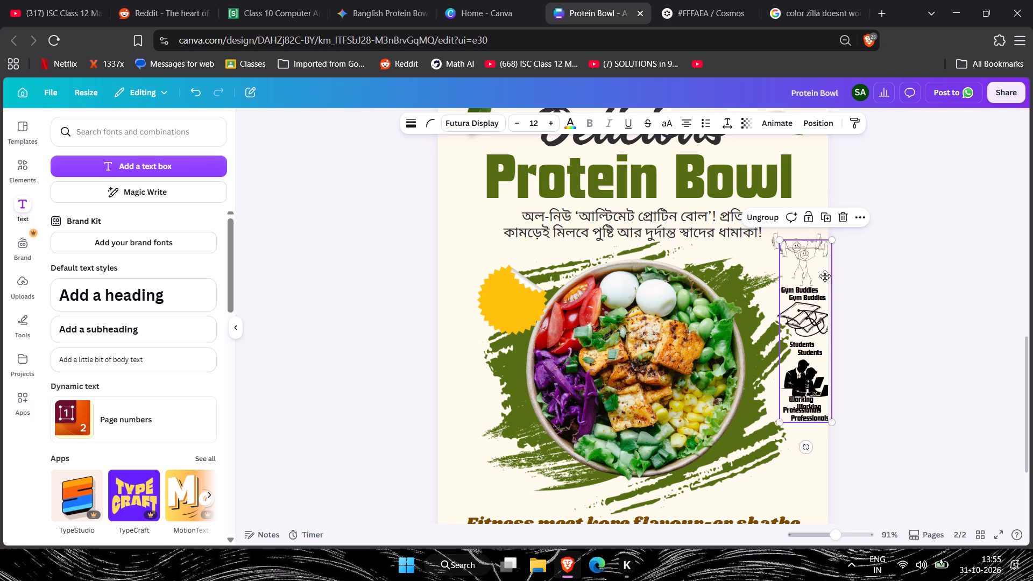
{"action": "left_click_drag", "start_coordinate": [825, 276], "coordinate": [777, 67]}
{"action": "scroll", "coordinate": [841, 311], "scroll_direction": "up", "scroll_amount": 6}
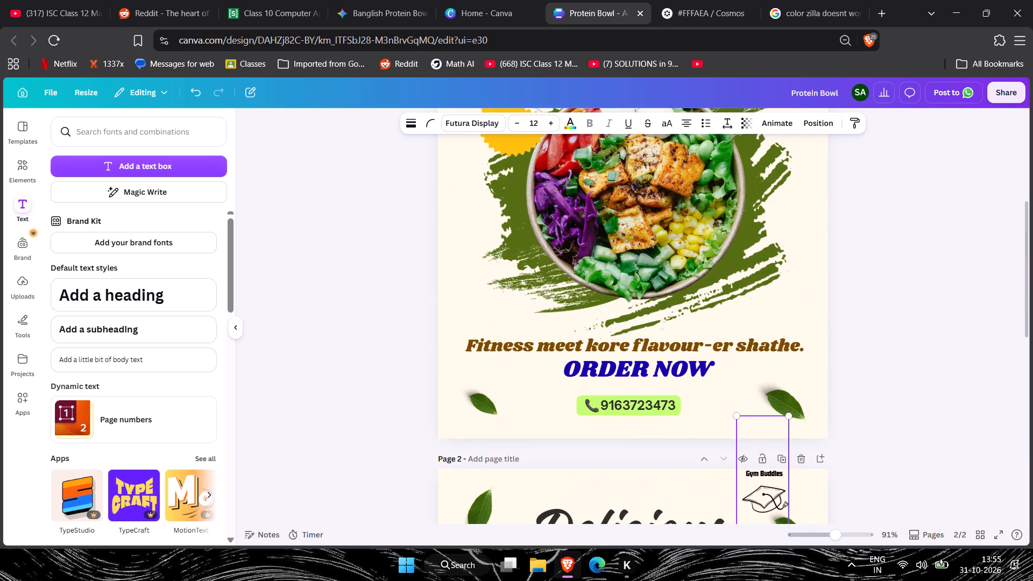
{"action": "left_click_drag", "start_coordinate": [775, 487], "coordinate": [810, 200]}
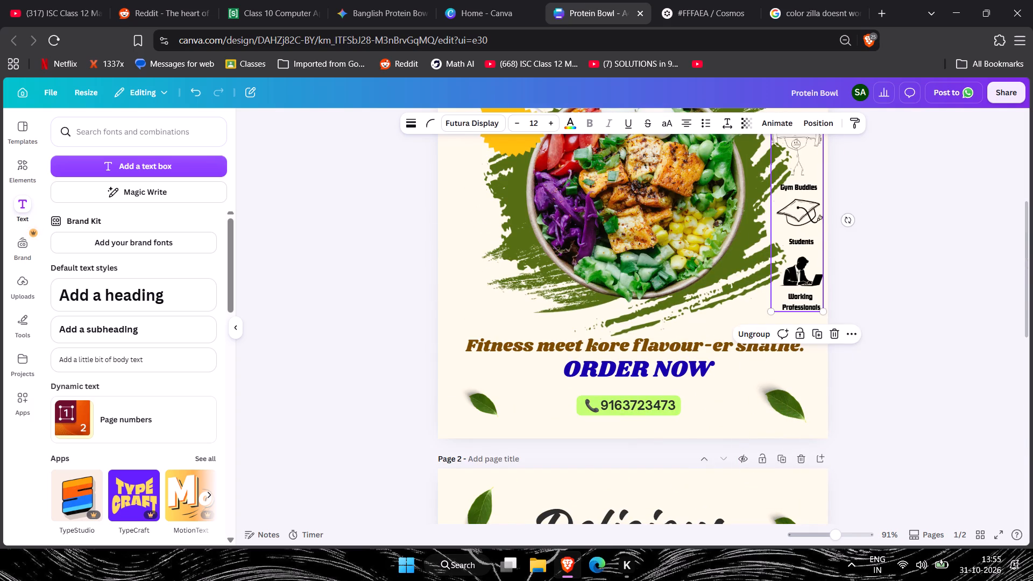
{"action": "scroll", "coordinate": [866, 314], "scroll_direction": "up", "scroll_amount": 4}
{"action": "left_click_drag", "start_coordinate": [808, 455], "coordinate": [803, 403]}
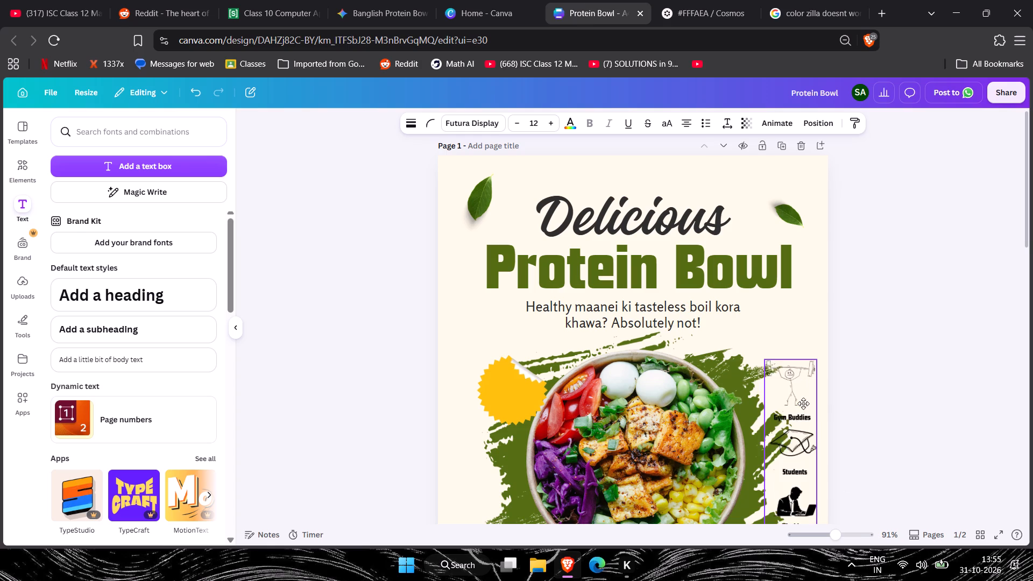
{"action": "left_click_drag", "start_coordinate": [803, 403], "coordinate": [809, 373]}
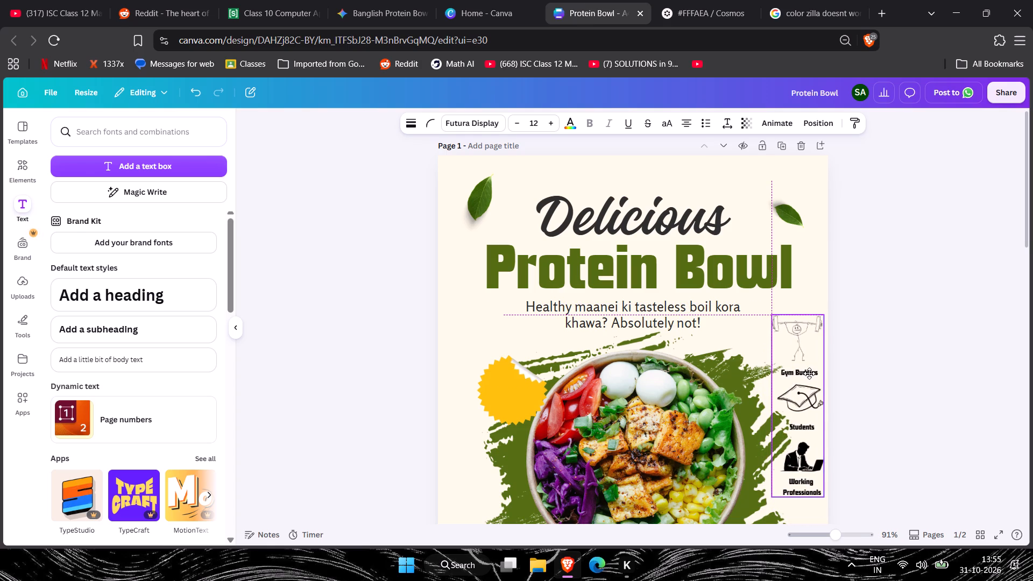
{"action": "left_click_drag", "start_coordinate": [809, 373], "coordinate": [809, 377]}
{"action": "left_click", "coordinate": [904, 373]}
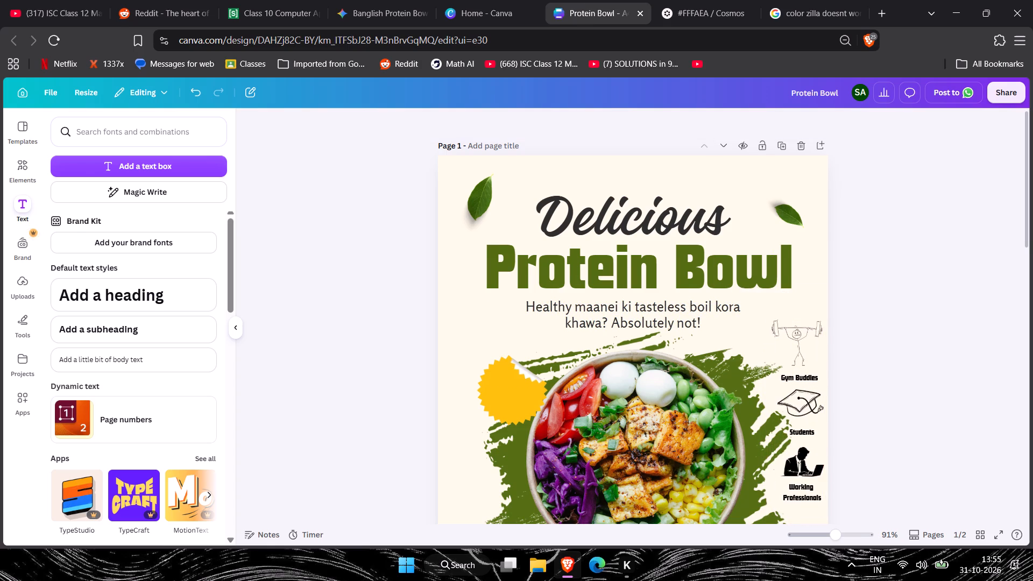
Examine pages 1 and 2 in full, comparing the placement of the audience graphics, taglines and contact lines.
{"action": "scroll", "coordinate": [908, 373], "scroll_direction": "down", "scroll_amount": 10}
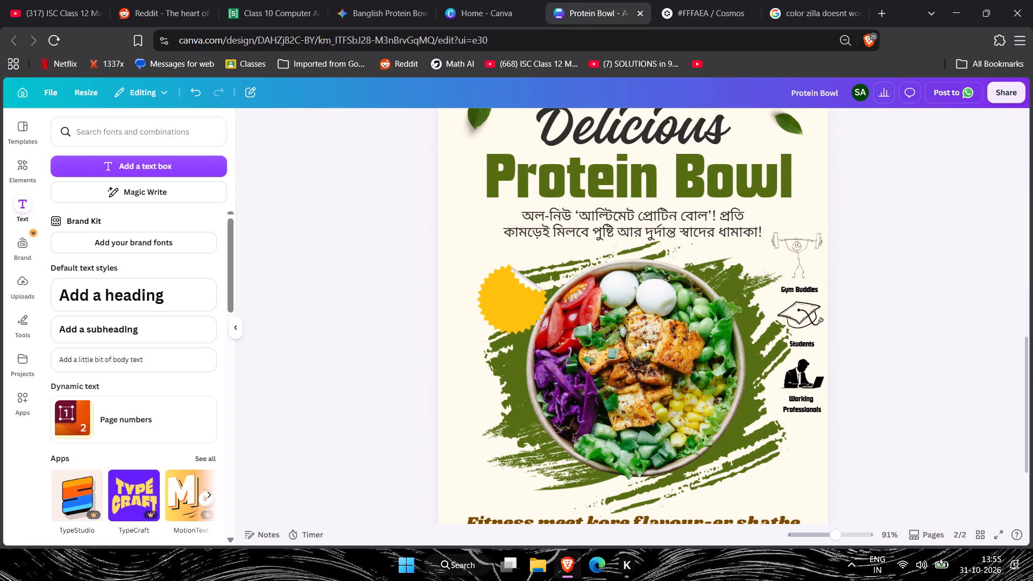
{"action": "scroll", "coordinate": [909, 373], "scroll_direction": "down", "scroll_amount": 2}
{"action": "scroll", "coordinate": [909, 373], "scroll_direction": "up", "scroll_amount": 4}
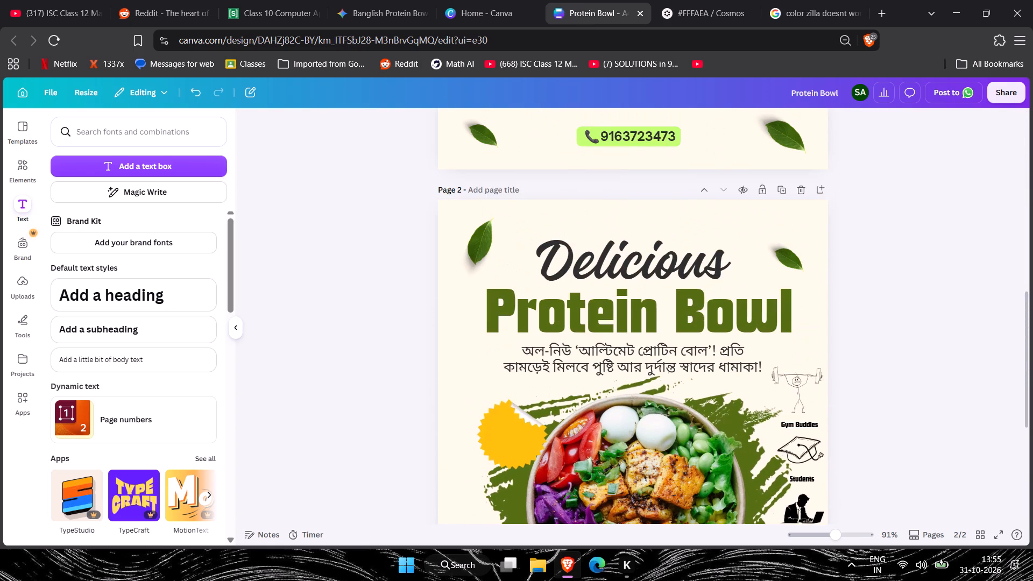
{"action": "scroll", "coordinate": [909, 373], "scroll_direction": "down", "scroll_amount": 4}
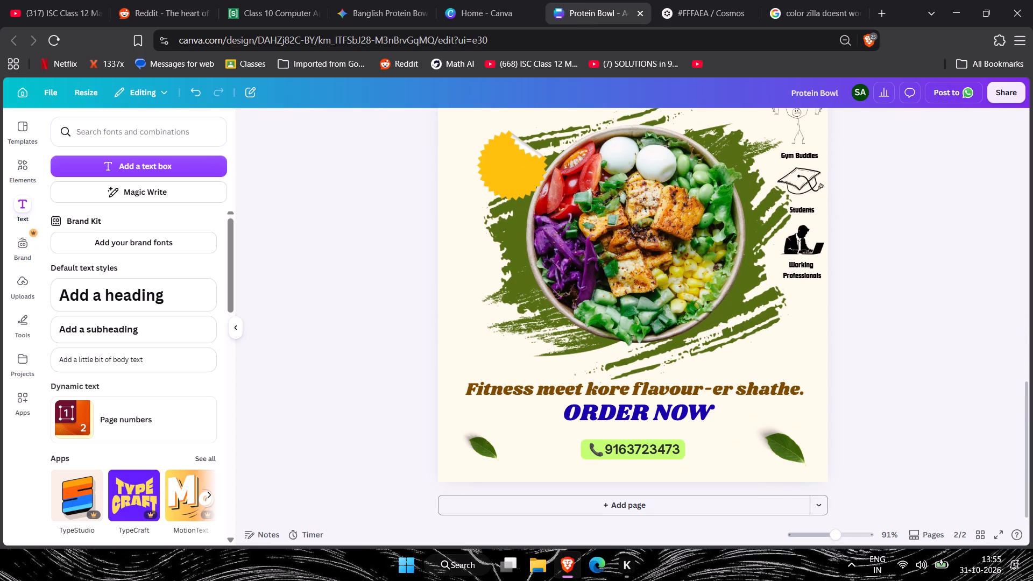
{"action": "scroll", "coordinate": [688, 416], "scroll_direction": "up", "scroll_amount": 6}
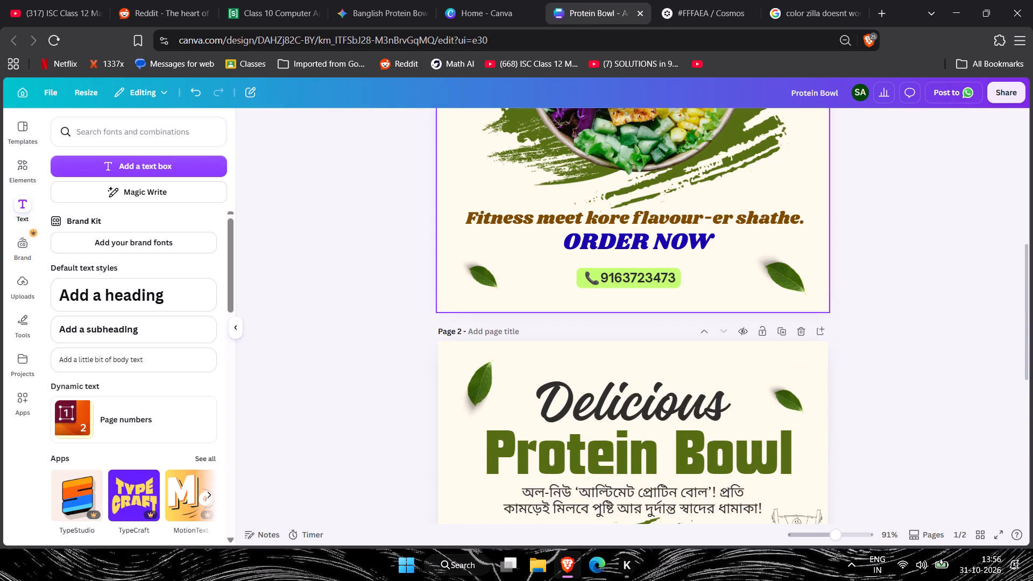
{"action": "scroll", "coordinate": [917, 356], "scroll_direction": "up", "scroll_amount": 5}
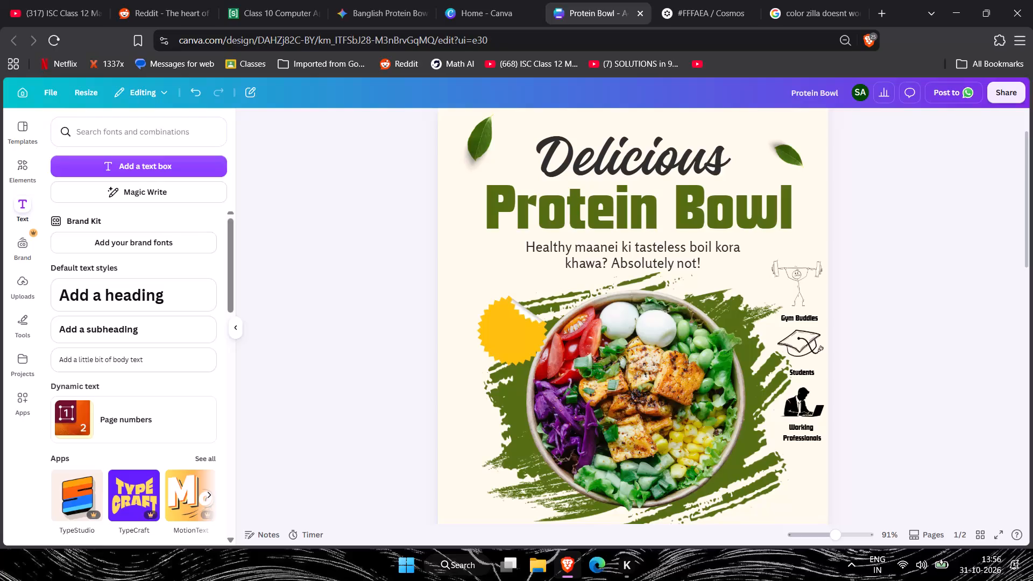
{"action": "scroll", "coordinate": [917, 356], "scroll_direction": "down", "scroll_amount": 3}
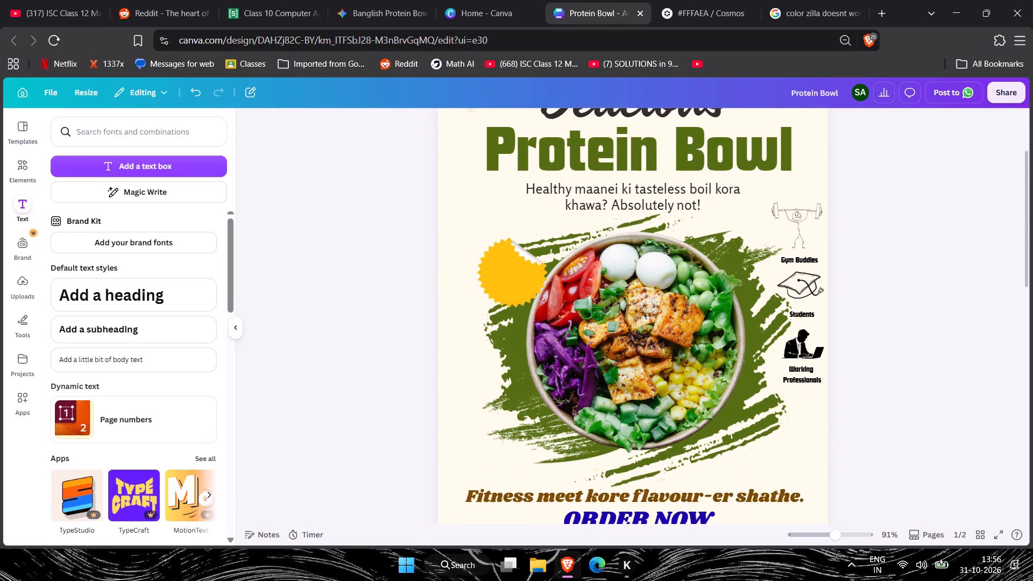
{"action": "scroll", "coordinate": [917, 356], "scroll_direction": "down", "scroll_amount": 5}
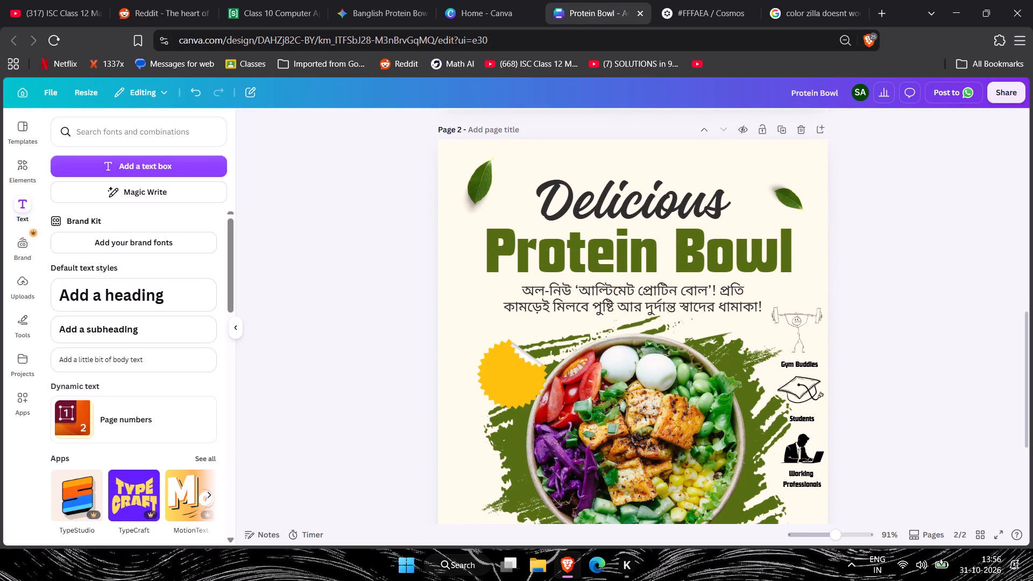
{"action": "scroll", "coordinate": [397, 294], "scroll_direction": "down", "scroll_amount": 3}
{"action": "scroll", "coordinate": [397, 294], "scroll_direction": "up", "scroll_amount": 2}
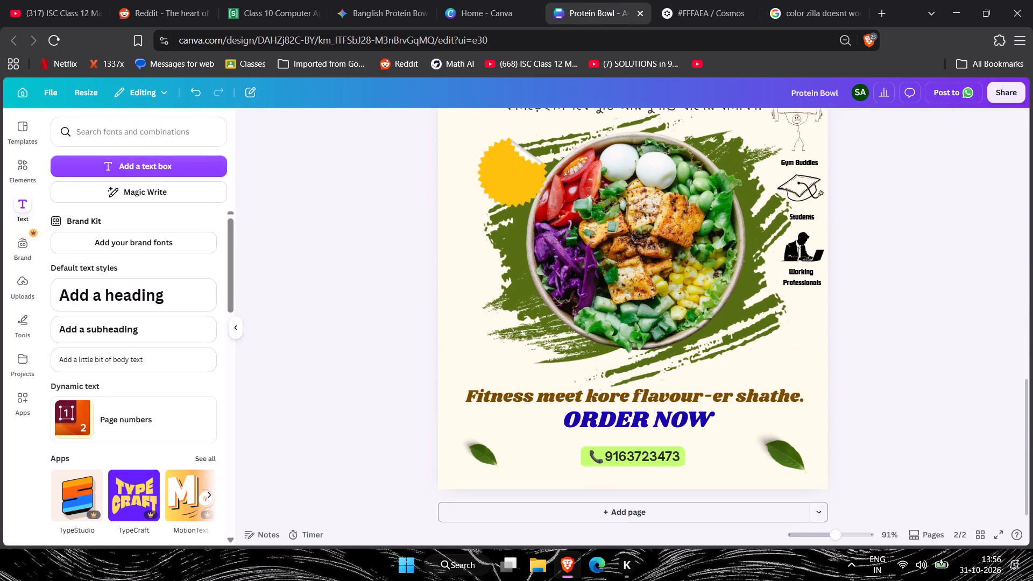
{"action": "scroll", "coordinate": [397, 294], "scroll_direction": "up", "scroll_amount": 8}
{"action": "scroll", "coordinate": [397, 294], "scroll_direction": "down", "scroll_amount": 4}
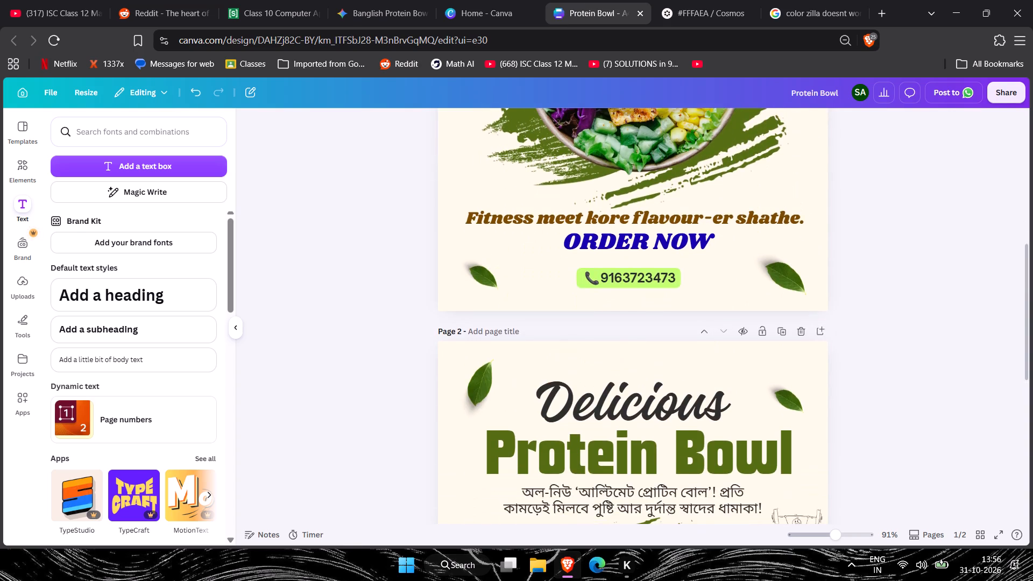
{"action": "scroll", "coordinate": [397, 294], "scroll_direction": "down", "scroll_amount": 4}
{"action": "scroll", "coordinate": [397, 294], "scroll_direction": "up", "scroll_amount": 8}
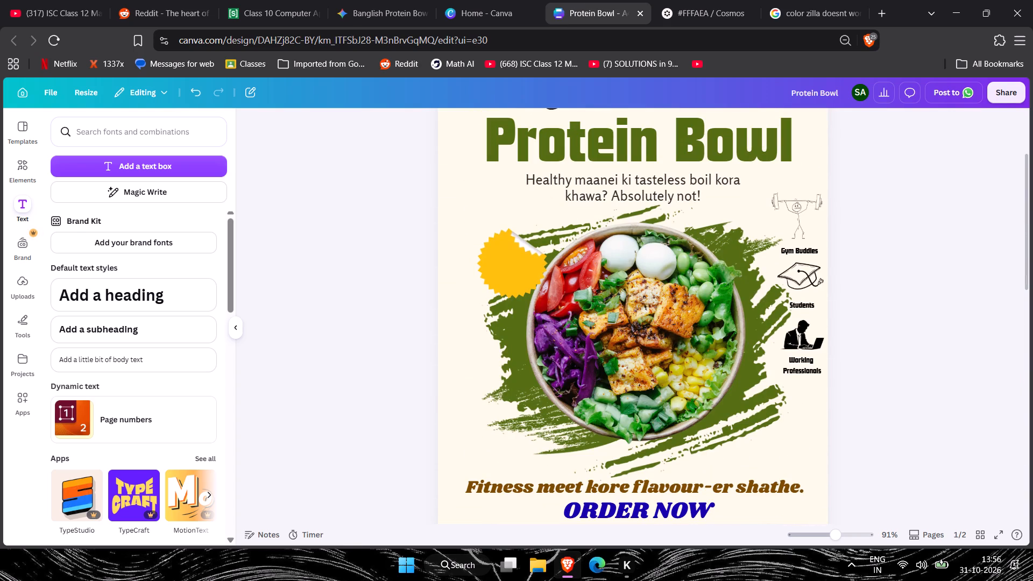
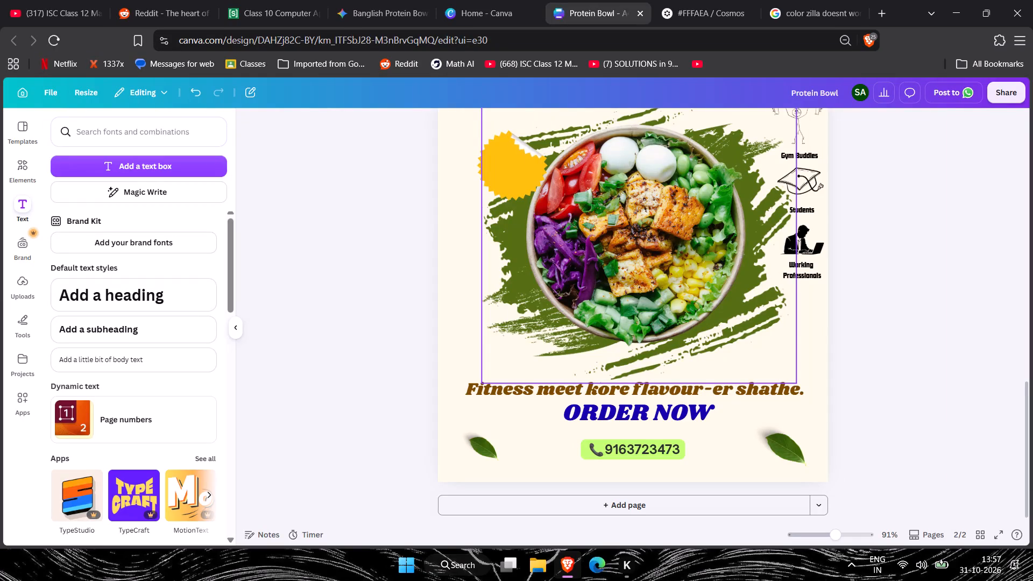
Review both Protein Bowl poster pages, comparing their headings, taglines, bowl image, yellow badge, audience icons and order section.
{"action": "scroll", "coordinate": [833, 331], "scroll_direction": "down", "scroll_amount": 2}
{"action": "scroll", "coordinate": [896, 336], "scroll_direction": "up", "scroll_amount": 3}
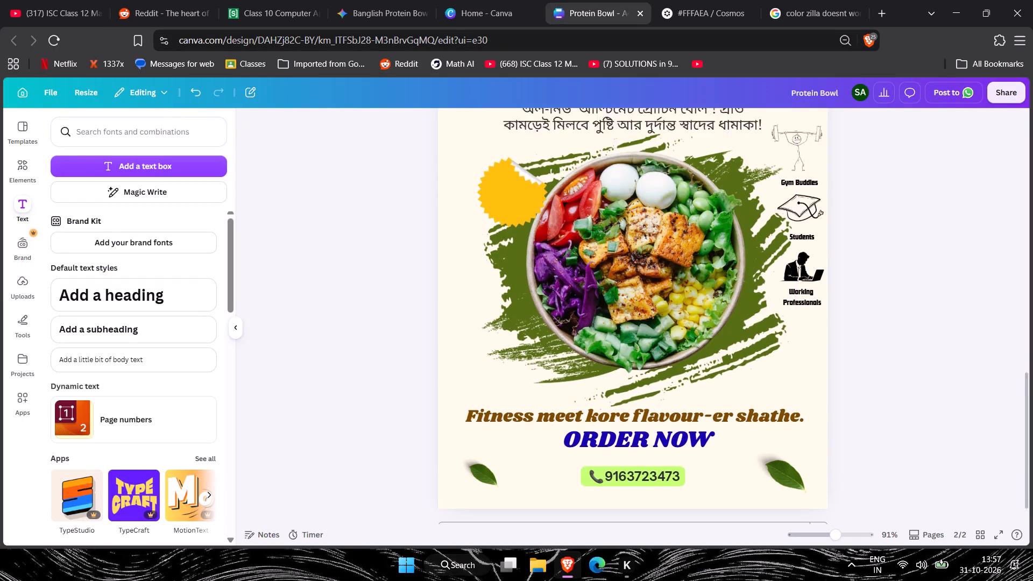
{"action": "scroll", "coordinate": [896, 336], "scroll_direction": "up", "scroll_amount": 10}
{"action": "scroll", "coordinate": [896, 336], "scroll_direction": "down", "scroll_amount": 1}
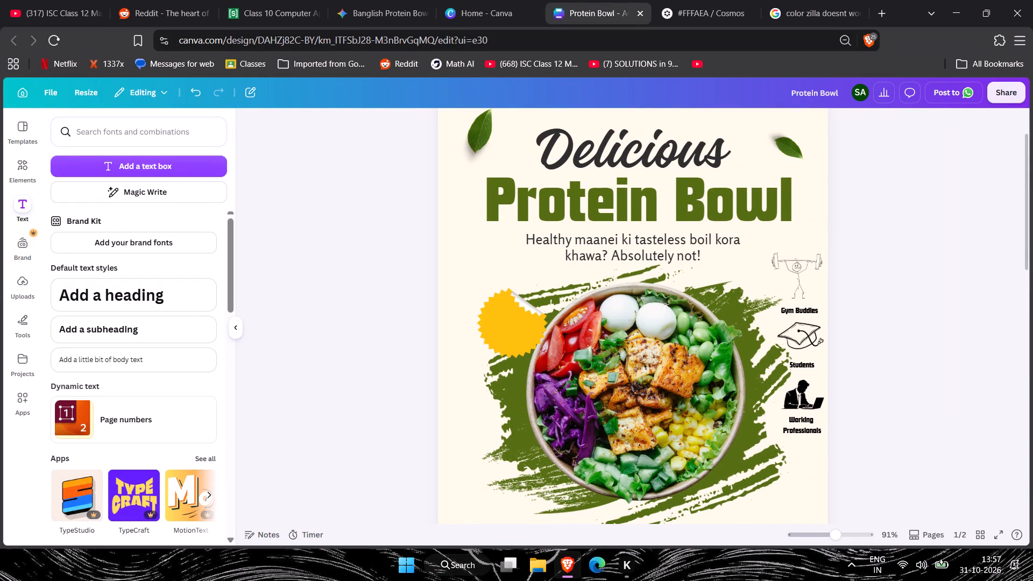
{"action": "scroll", "coordinate": [883, 339], "scroll_direction": "down", "scroll_amount": 1}
{"action": "scroll", "coordinate": [883, 339], "scroll_direction": "up", "scroll_amount": 1}
{"action": "scroll", "coordinate": [883, 339], "scroll_direction": "down", "scroll_amount": 6}
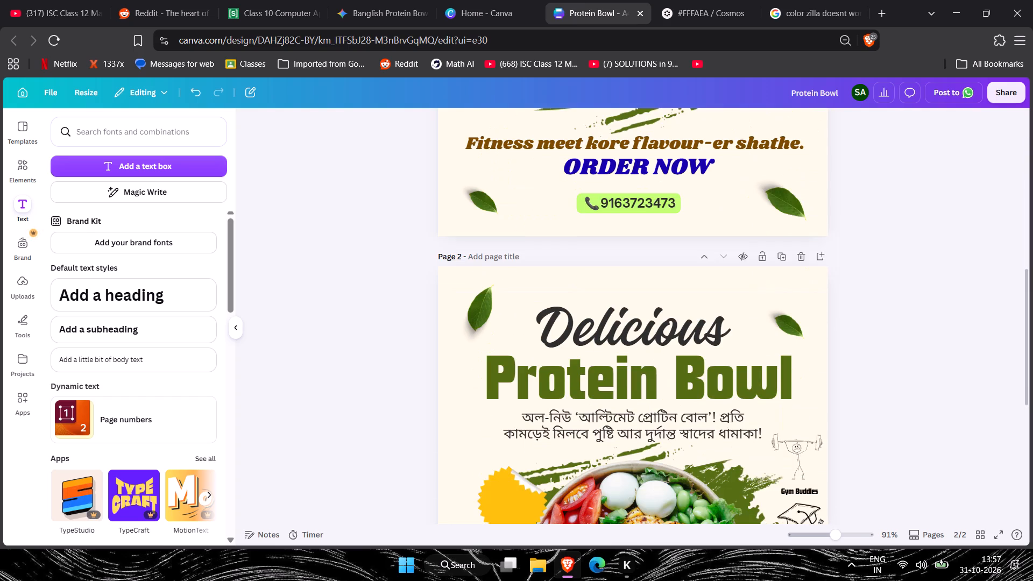
{"action": "scroll", "coordinate": [883, 339], "scroll_direction": "down", "scroll_amount": 5}
{"action": "scroll", "coordinate": [883, 339], "scroll_direction": "up", "scroll_amount": 4}
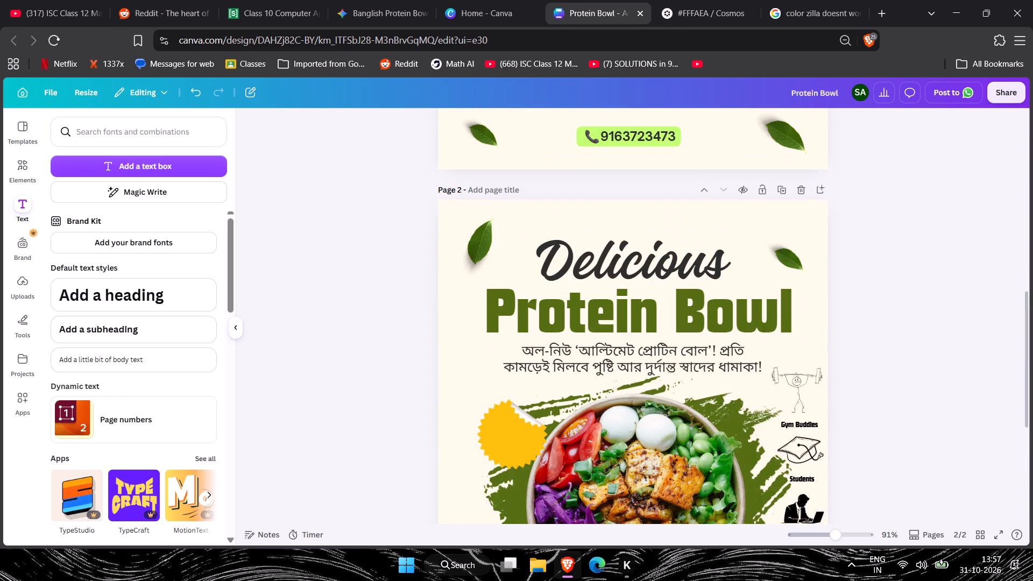
{"action": "scroll", "coordinate": [883, 339], "scroll_direction": "up", "scroll_amount": 2}
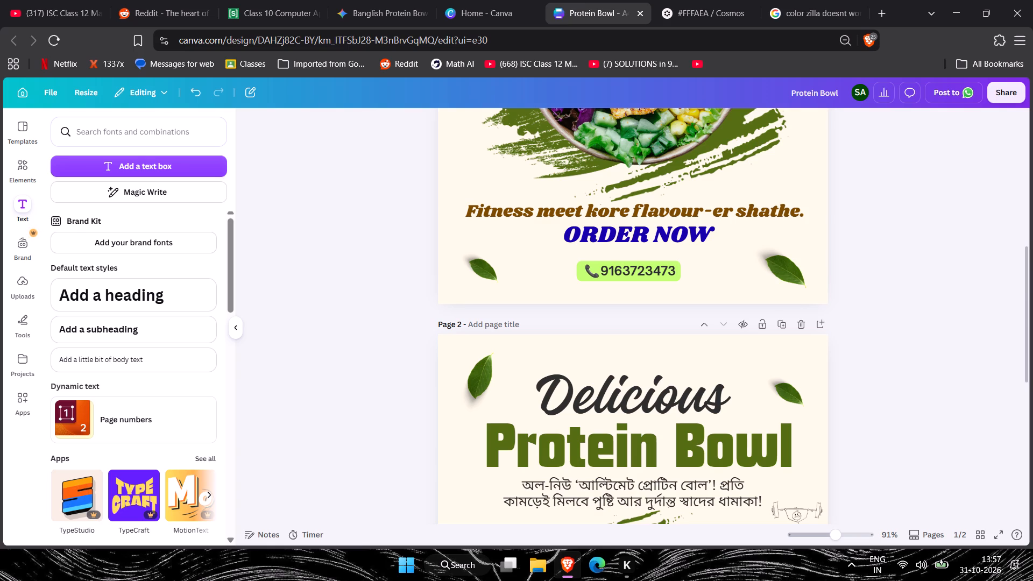
{"action": "scroll", "coordinate": [883, 339], "scroll_direction": "up", "scroll_amount": 6}
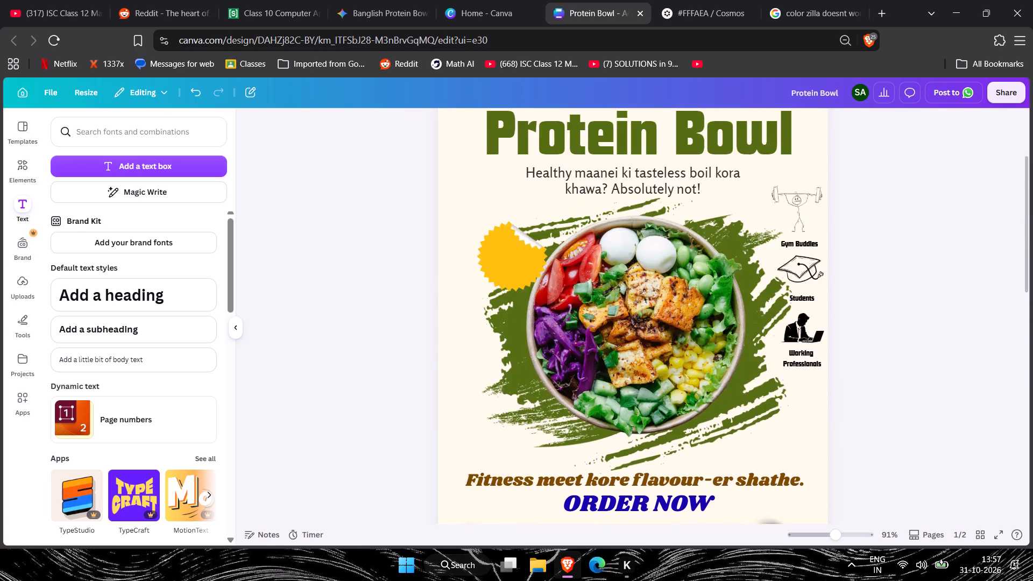
{"action": "scroll", "coordinate": [883, 339], "scroll_direction": "up", "scroll_amount": 5}
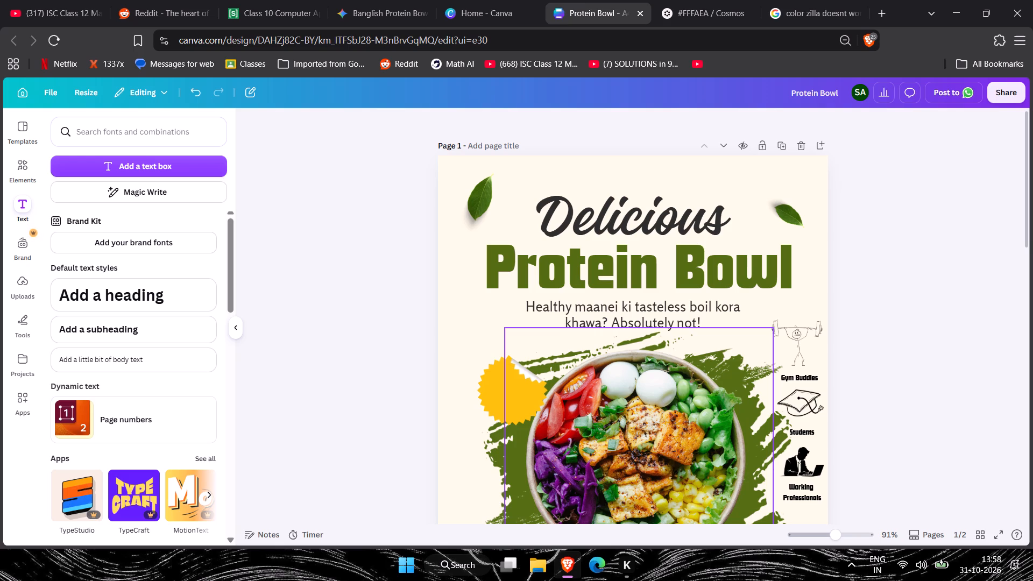
{"action": "left_click", "coordinate": [902, 390]}
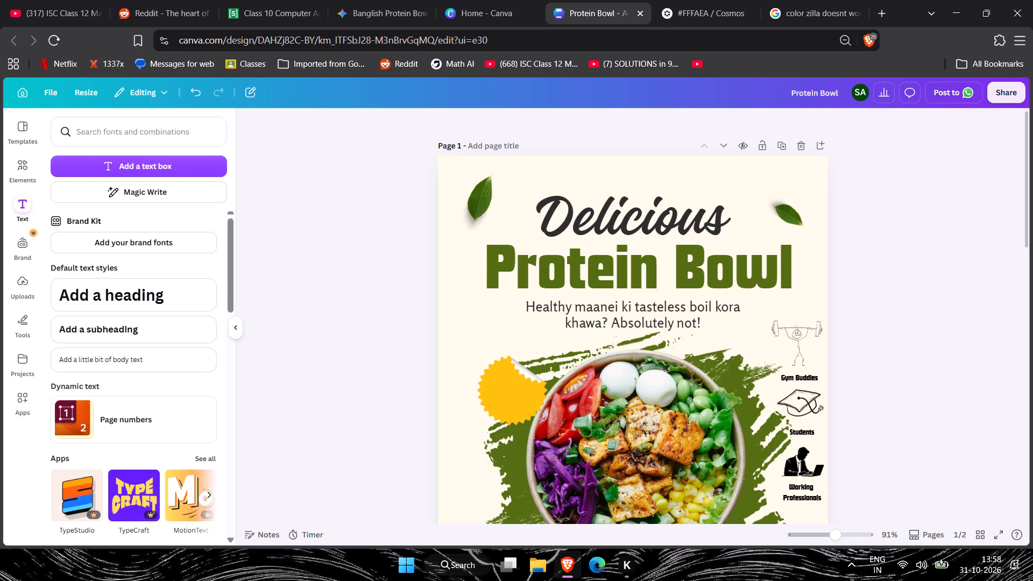
{"action": "scroll", "coordinate": [902, 390], "scroll_direction": "down", "scroll_amount": 4}
{"action": "scroll", "coordinate": [902, 390], "scroll_direction": "up", "scroll_amount": 3}
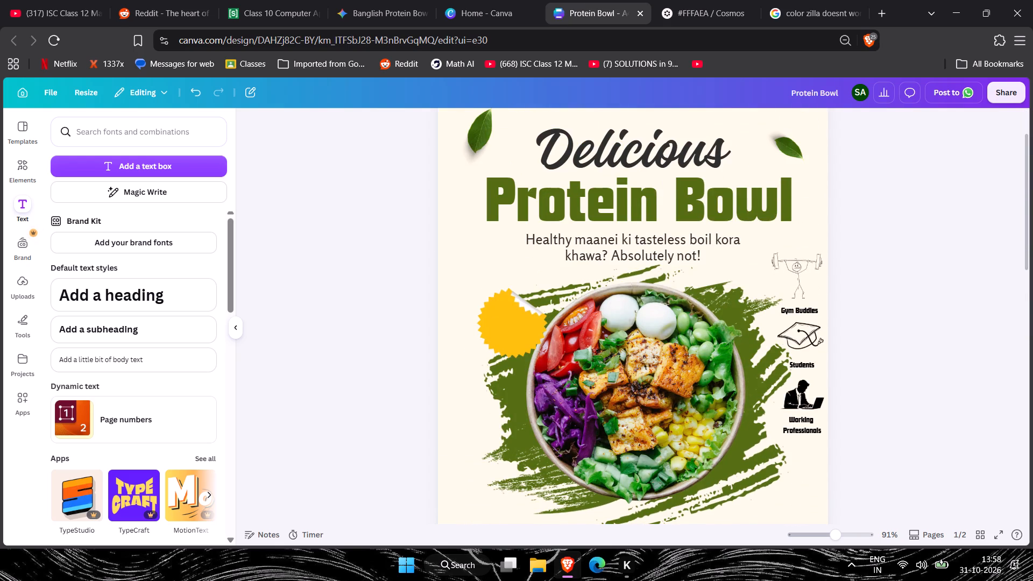
{"action": "scroll", "coordinate": [902, 390], "scroll_direction": "down", "scroll_amount": 2}
{"action": "scroll", "coordinate": [902, 390], "scroll_direction": "up", "scroll_amount": 1}
{"action": "scroll", "coordinate": [902, 390], "scroll_direction": "down", "scroll_amount": 2}
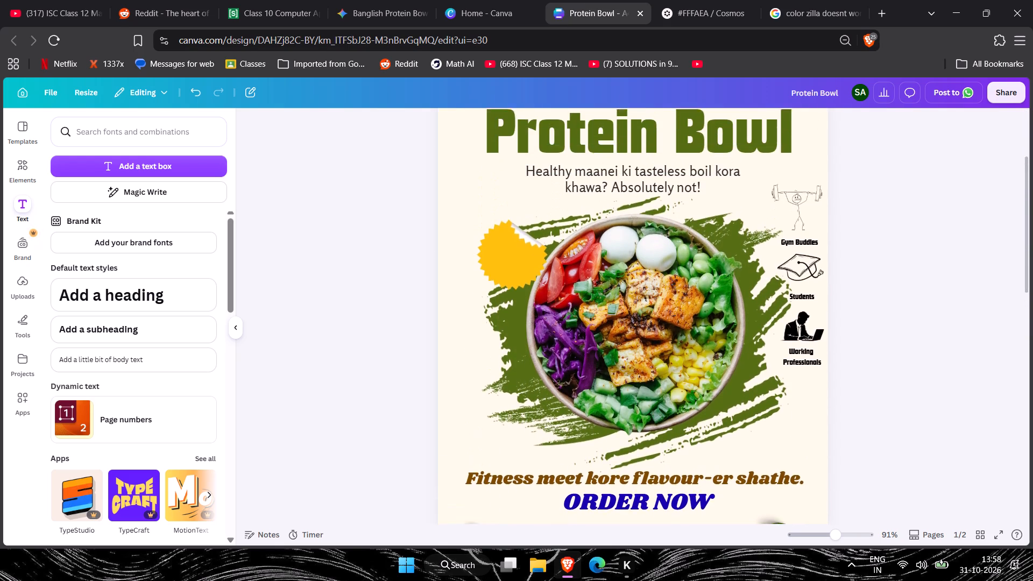
{"action": "scroll", "coordinate": [902, 390], "scroll_direction": "down", "scroll_amount": 4}
{"action": "scroll", "coordinate": [902, 390], "scroll_direction": "up", "scroll_amount": 1}
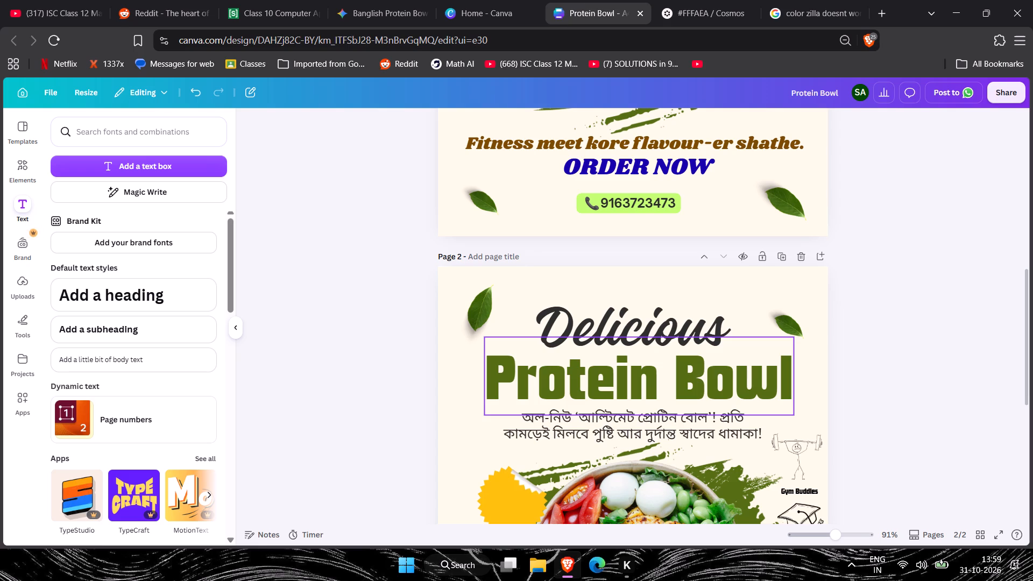
Add a text box reading "129/-" to page 2, the poster with the Bengali tagline.
{"action": "scroll", "coordinate": [600, 373], "scroll_direction": "down", "scroll_amount": 3}
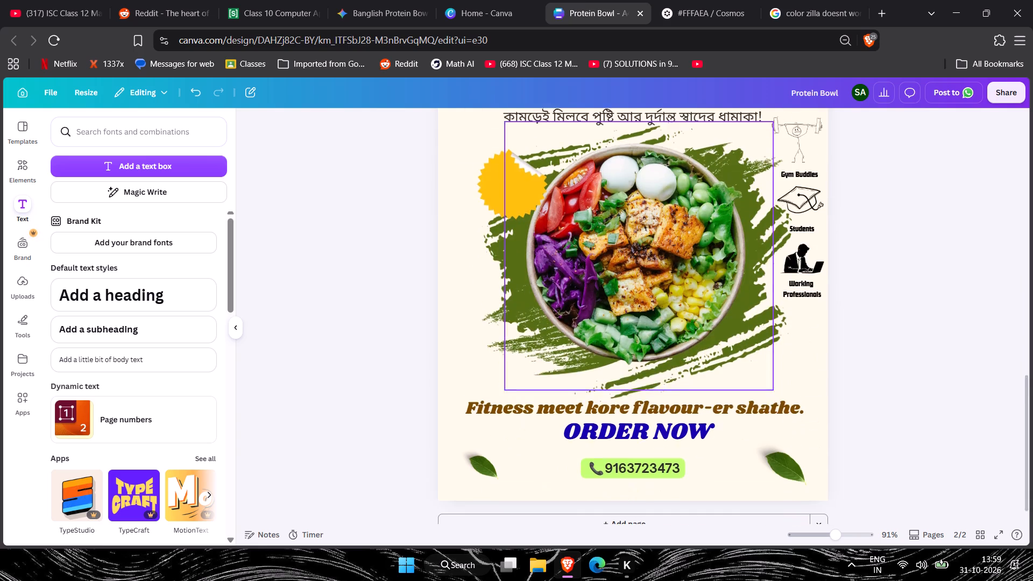
{"action": "left_click", "coordinate": [514, 169]}
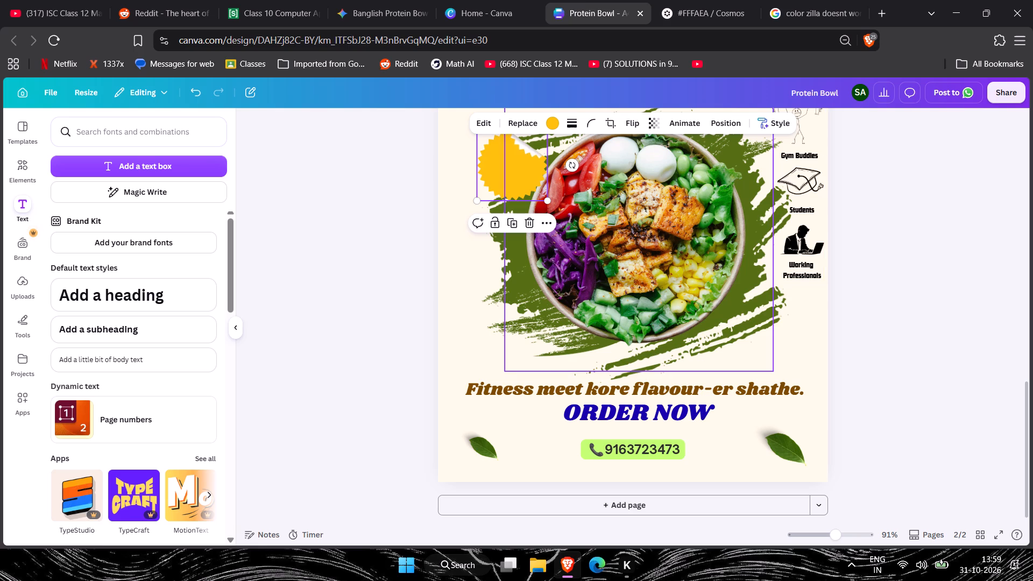
{"action": "scroll", "coordinate": [299, 257], "scroll_direction": "up", "scroll_amount": 2}
{"action": "left_click", "coordinate": [471, 420]}
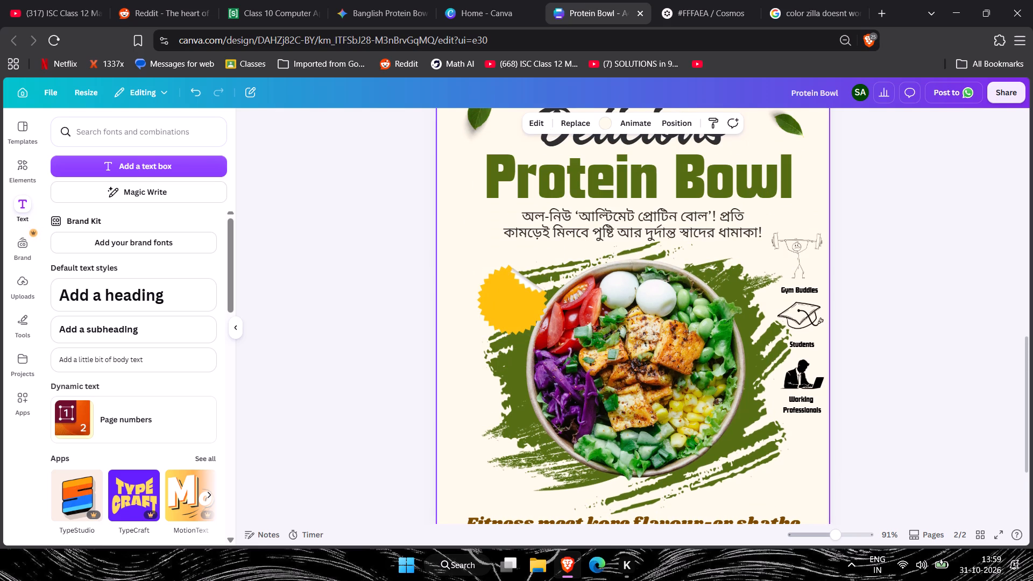
{"action": "left_click", "coordinate": [136, 167]}
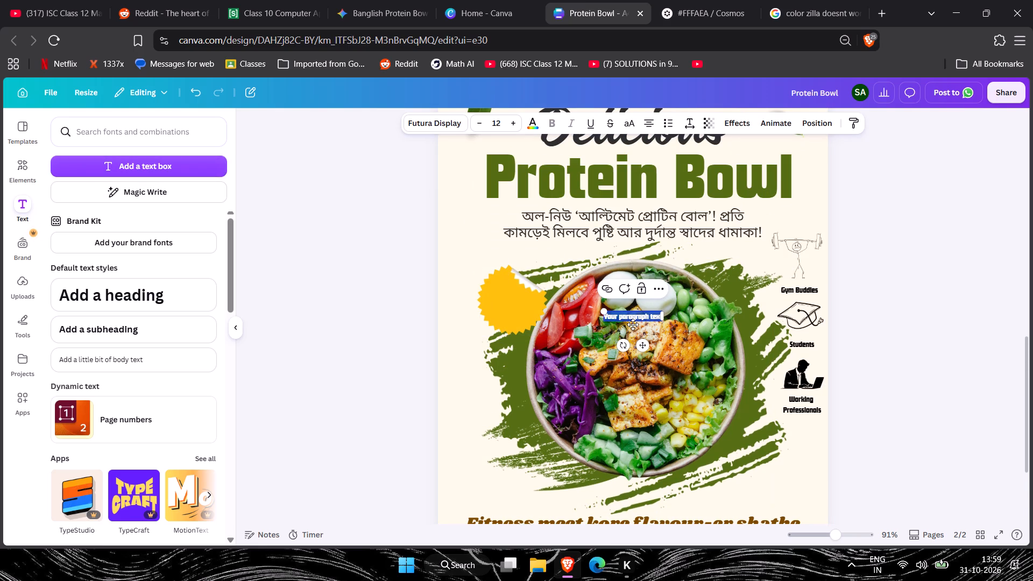
{"action": "type", "text": "129"}
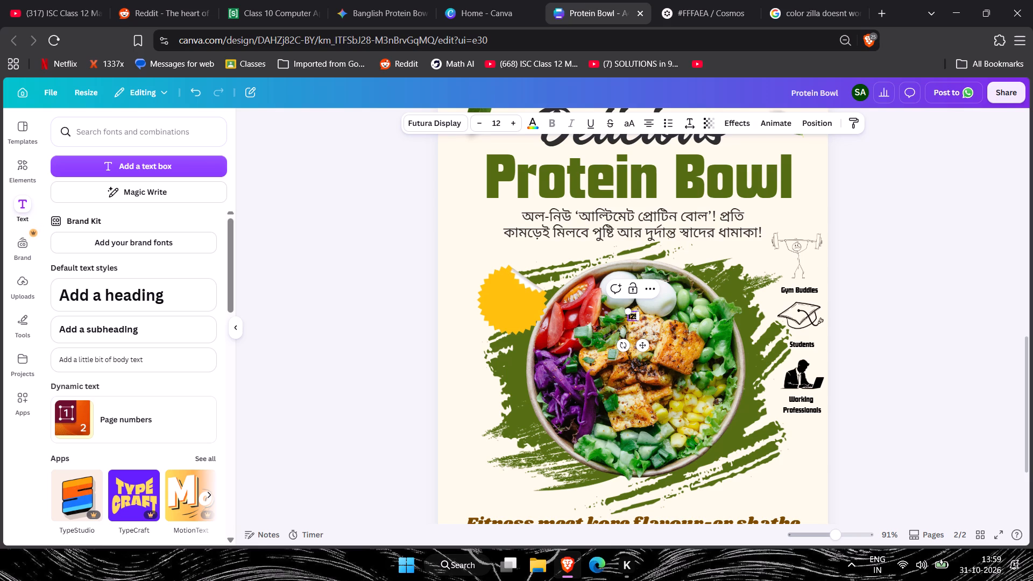
{"action": "type", "text": "/-"}
{"action": "left_click", "coordinate": [941, 354]}
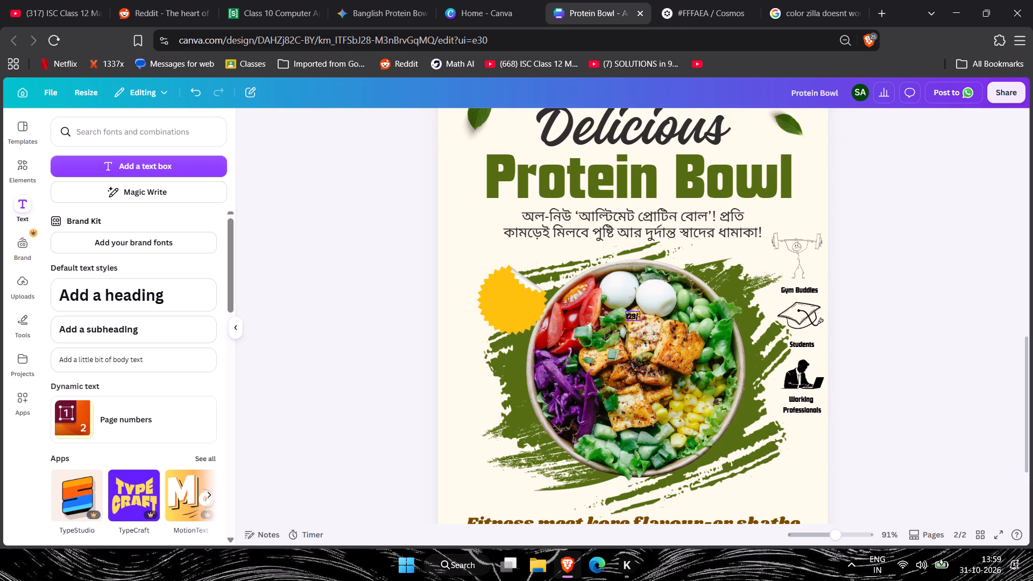
Move the "129/-" text onto the middle of page 2's yellow starburst badge.
{"action": "left_click_drag", "start_coordinate": [632, 316], "coordinate": [510, 301]}
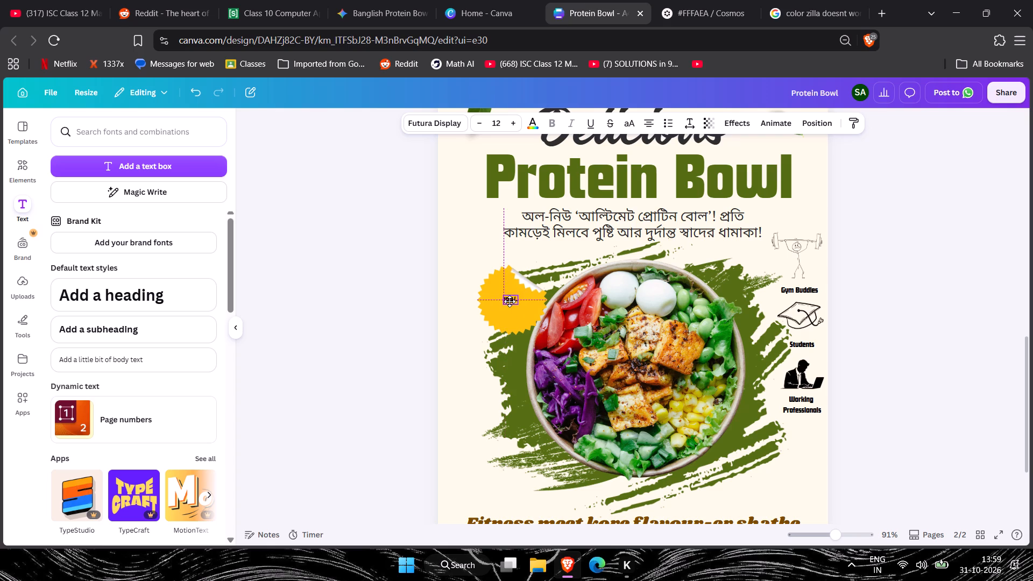
{"action": "left_click_drag", "start_coordinate": [510, 301], "coordinate": [515, 302]}
{"action": "left_click_drag", "start_coordinate": [515, 302], "coordinate": [514, 299]}
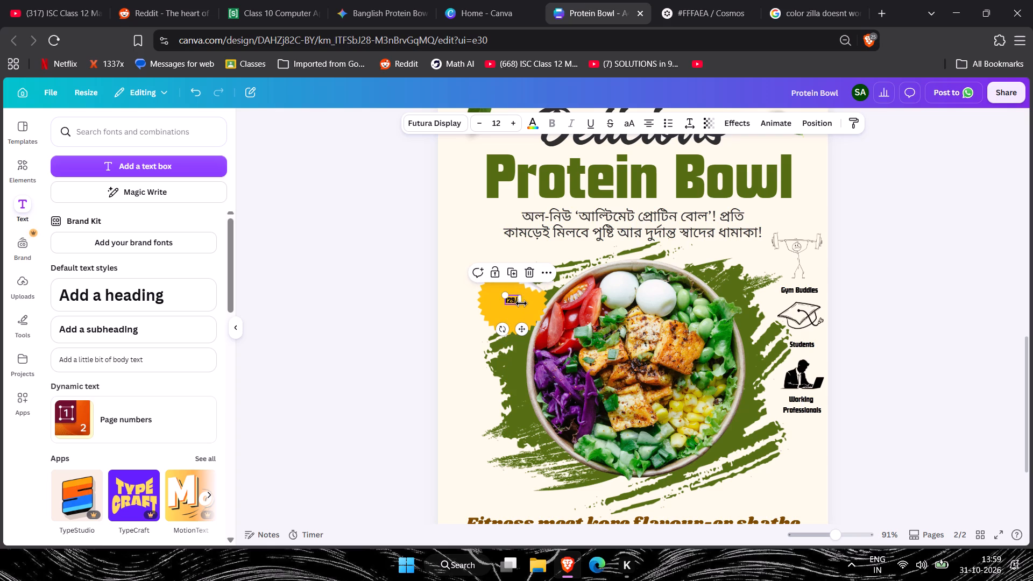
Enlarge the "129/-" text to a font size of about 35.4 so it spans most of the yellow badge.
{"action": "left_click_drag", "start_coordinate": [521, 305], "coordinate": [531, 314]}
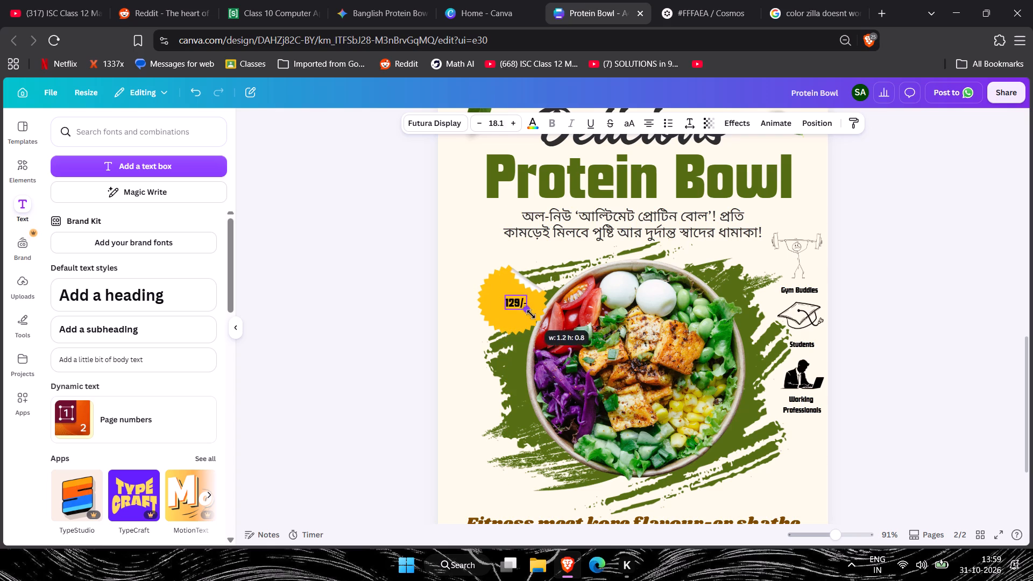
{"action": "left_click_drag", "start_coordinate": [531, 314], "coordinate": [535, 318]}
{"action": "left_click_drag", "start_coordinate": [522, 302], "coordinate": [517, 297]}
{"action": "left_click_drag", "start_coordinate": [527, 307], "coordinate": [541, 316]}
{"action": "left_click_drag", "start_coordinate": [517, 305], "coordinate": [511, 303]}
{"action": "left_click", "coordinate": [890, 320]}
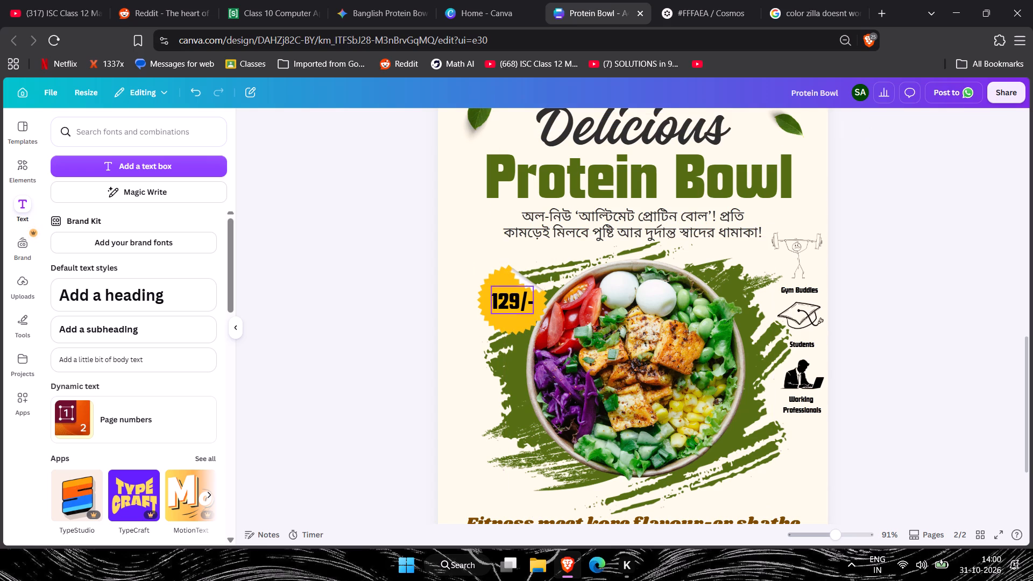
Fine-tune the position of the "129/-" price text so it sits centred on the yellow badge.
{"action": "left_click_drag", "start_coordinate": [508, 298], "coordinate": [510, 298]}
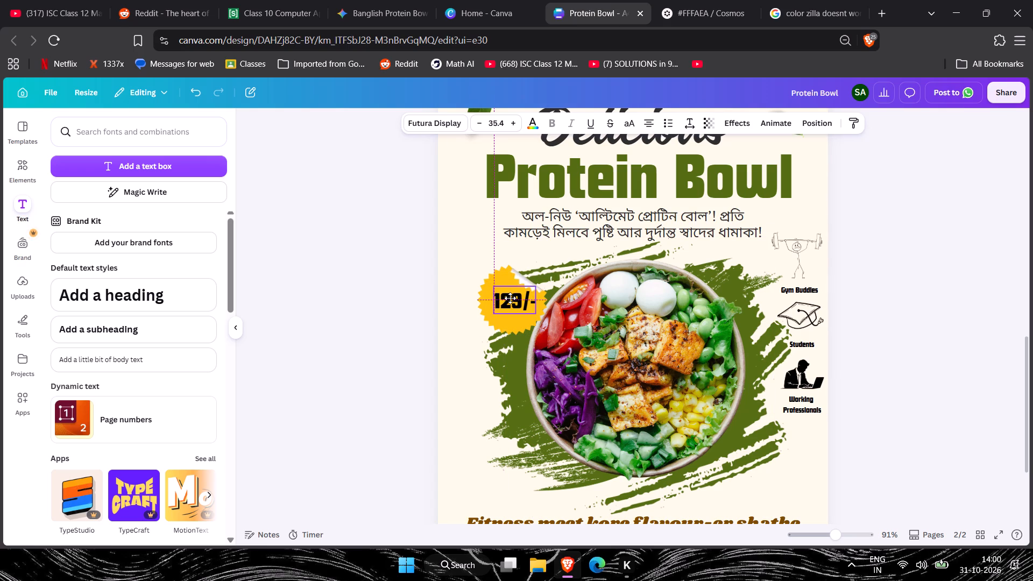
{"action": "left_click_drag", "start_coordinate": [510, 298], "coordinate": [511, 301]}
{"action": "left_click_drag", "start_coordinate": [511, 301], "coordinate": [514, 300]}
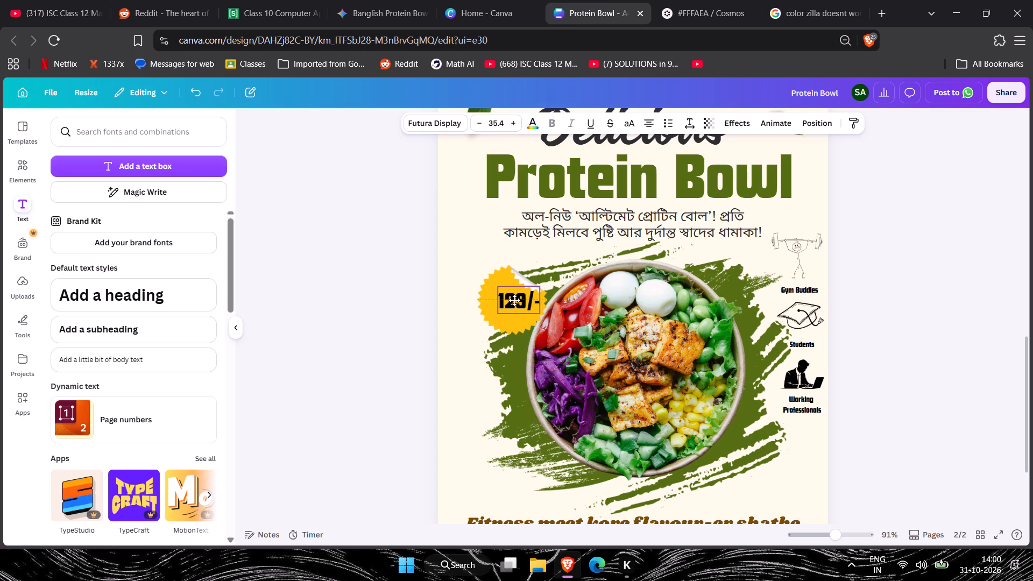
{"action": "left_click_drag", "start_coordinate": [514, 300], "coordinate": [514, 300]}
{"action": "left_click", "coordinate": [882, 316]}
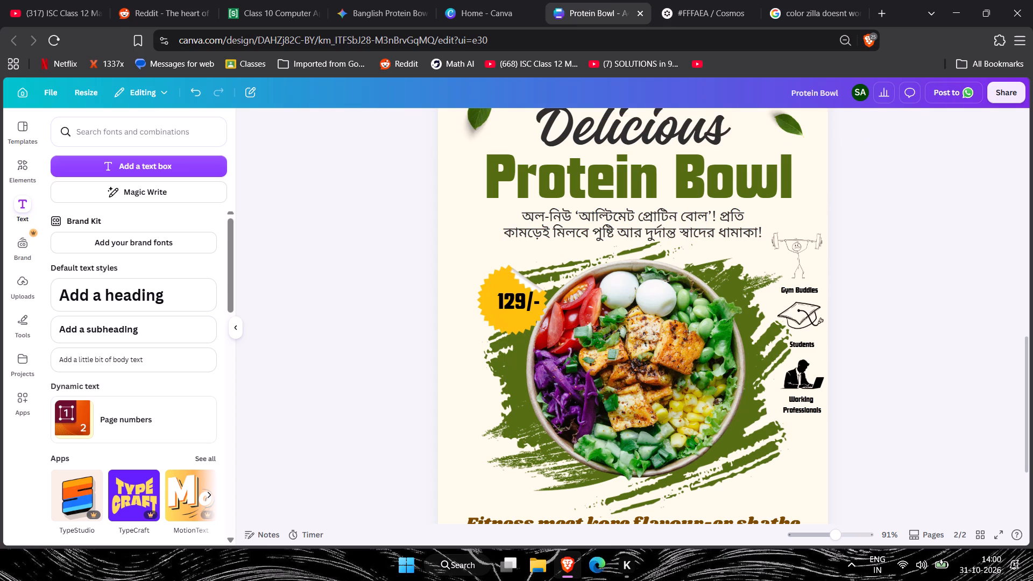
{"action": "left_click", "coordinate": [520, 297]}
{"action": "key", "text": "Left"}
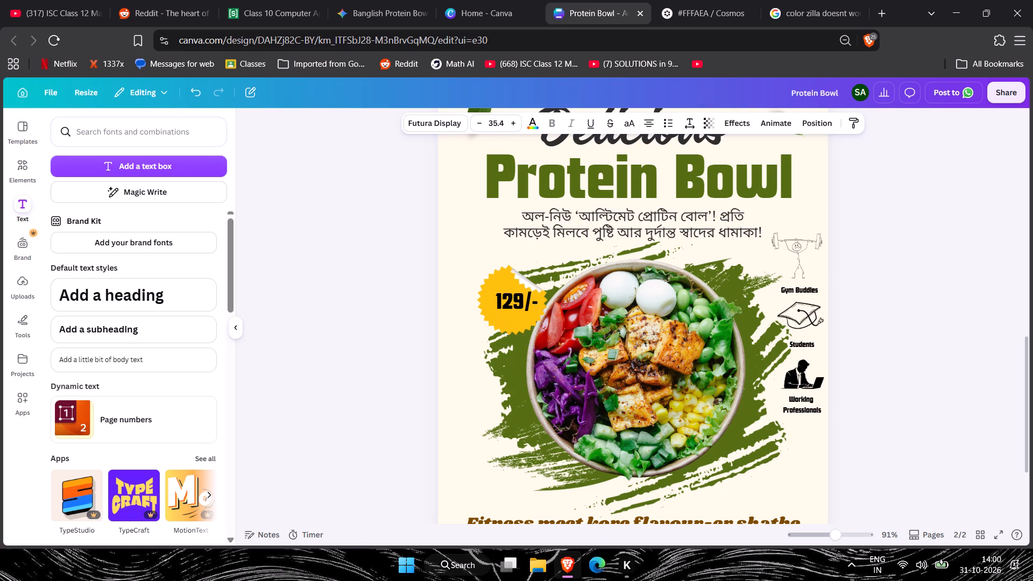
{"action": "key", "text": "Left"}
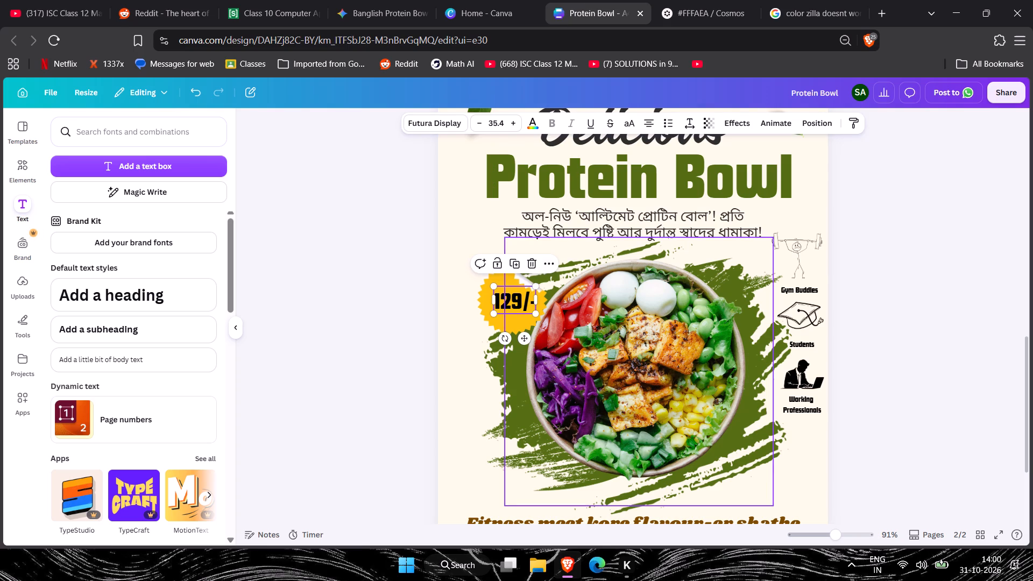
{"action": "left_click", "coordinate": [851, 268]}
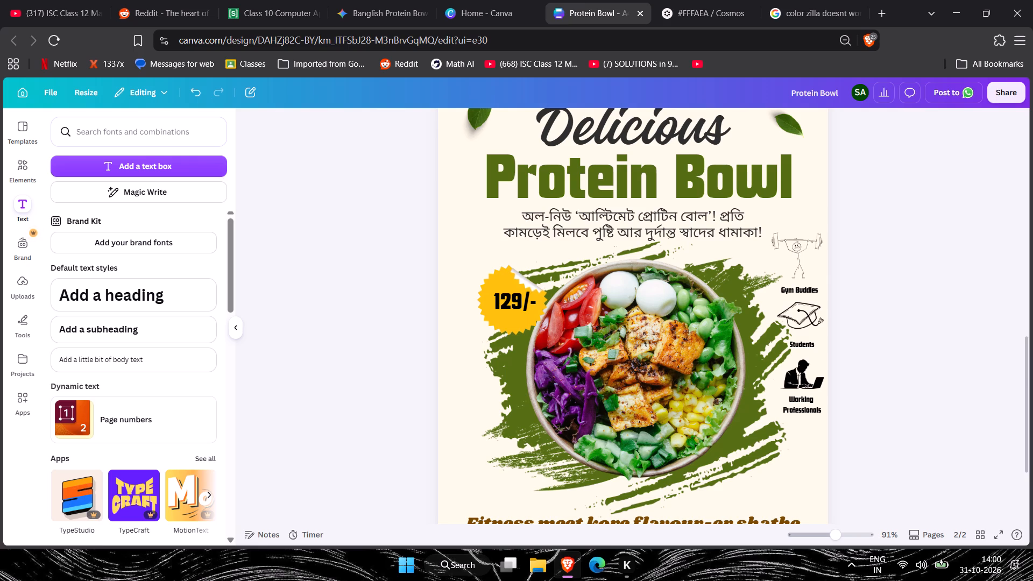
Check page 2 with its price badge from top to bottom, and compare it with page 1.
{"action": "scroll", "coordinate": [851, 268], "scroll_direction": "down", "scroll_amount": 3}
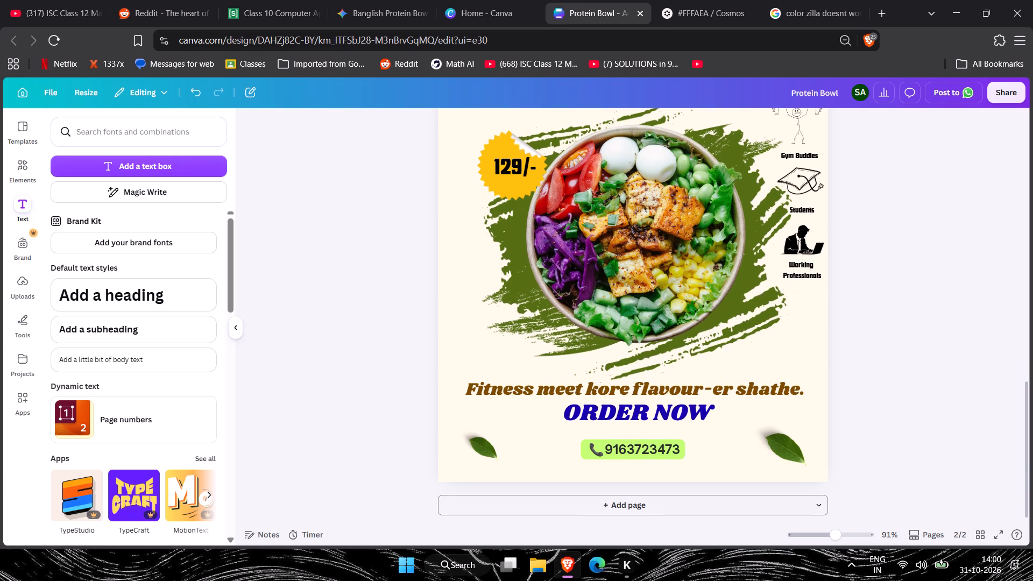
{"action": "scroll", "coordinate": [851, 268], "scroll_direction": "down", "scroll_amount": 2}
{"action": "scroll", "coordinate": [851, 268], "scroll_direction": "up", "scroll_amount": 7}
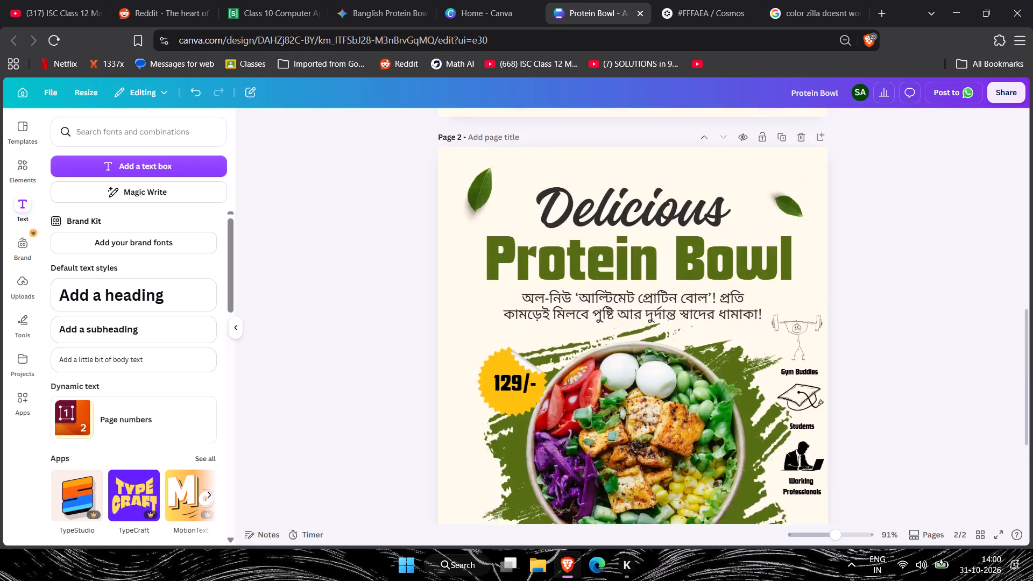
{"action": "scroll", "coordinate": [851, 268], "scroll_direction": "up", "scroll_amount": 3}
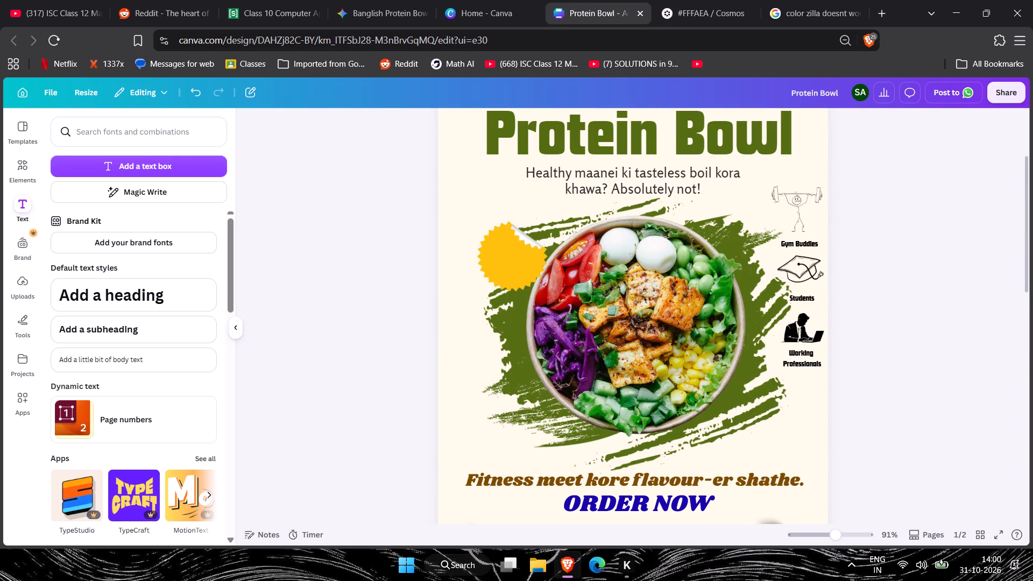
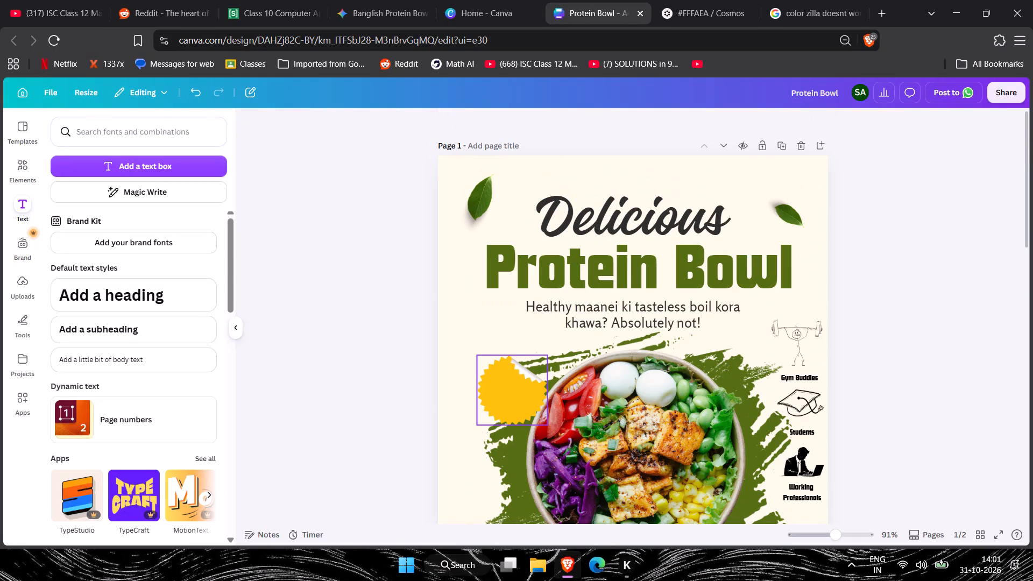
{"action": "scroll", "coordinate": [518, 254], "scroll_direction": "up", "scroll_amount": 4}
{"action": "scroll", "coordinate": [482, 451], "scroll_direction": "down", "scroll_amount": 5}
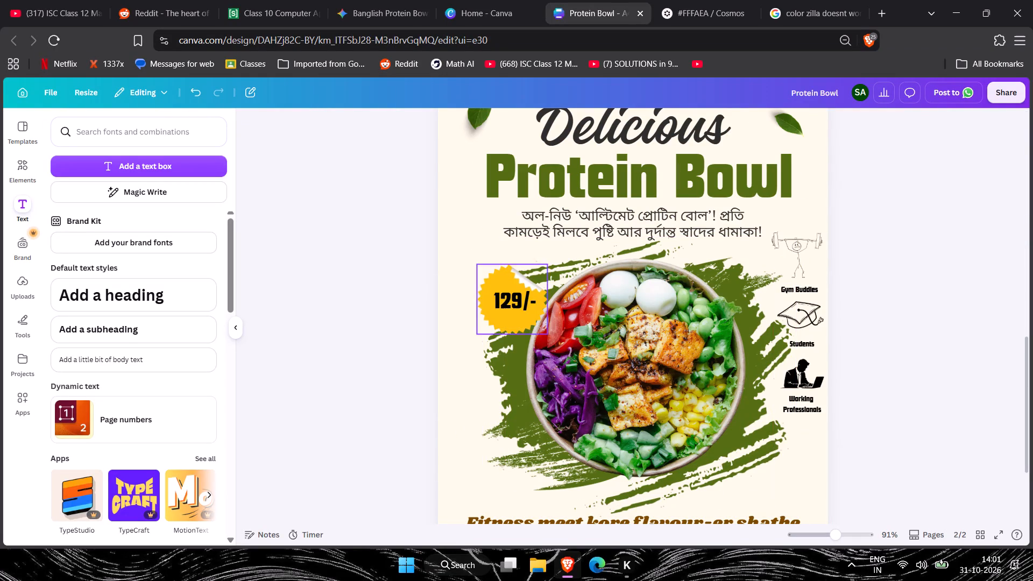
{"action": "double_click", "coordinate": [503, 297]}
{"action": "left_click", "coordinate": [507, 296]}
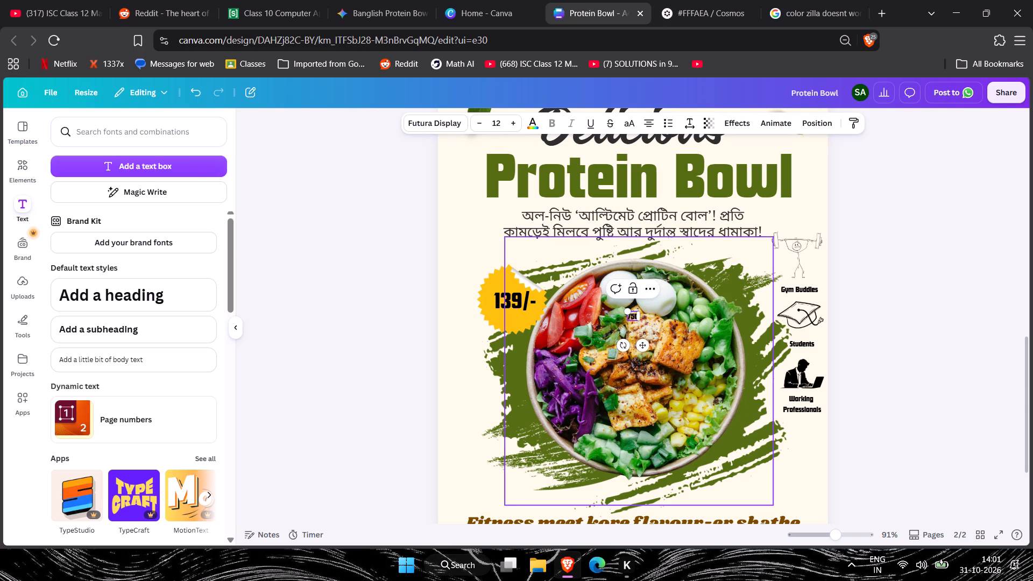
{"action": "key", "text": "l"}
{"action": "key", "text": "Left"}
{"action": "key", "text": "Left"}
{"action": "key", "text": "Left"}
{"action": "key", "text": "Left"}
{"action": "key", "text": "Left"}
{"action": "key", "text": "shift+parenleft"}
{"action": "key", "text": "Right"}
{"action": "key", "text": "Right"}
{"action": "key", "text": "Right"}
{"action": "key", "text": "Right"}
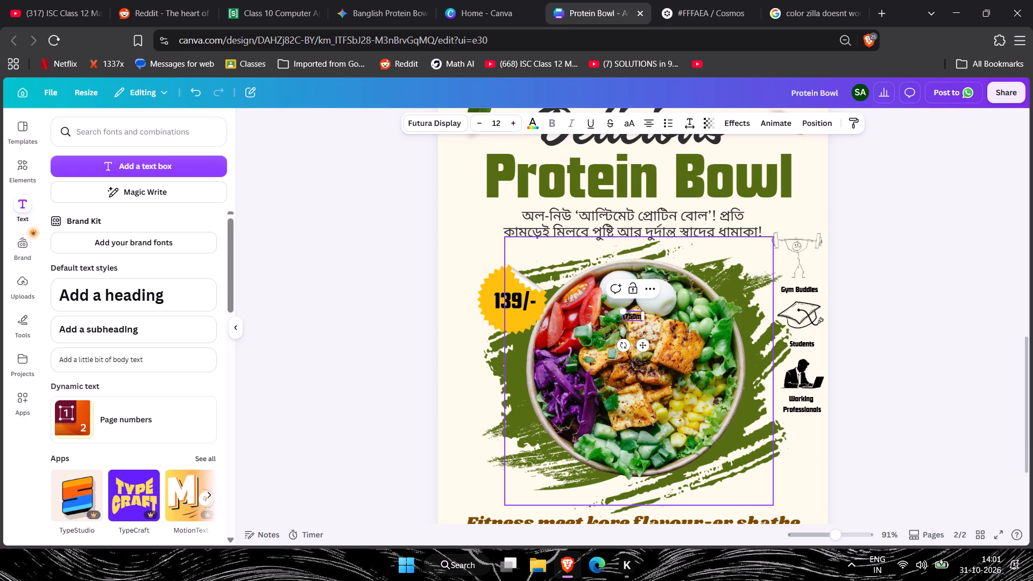
{"action": "key", "text": "Right"}
{"action": "key", "text": "Right"}
{"action": "key", "text": "shift+parenright"}
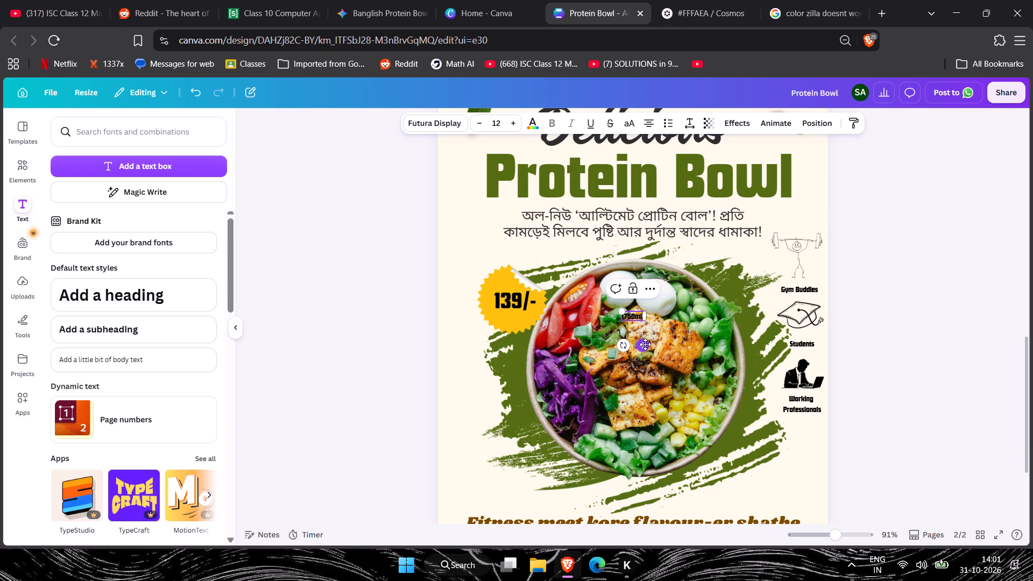
Move the "(750ml)" text onto the yellow badge, centred just beneath the price.
{"action": "left_click_drag", "start_coordinate": [645, 344], "coordinate": [524, 344]}
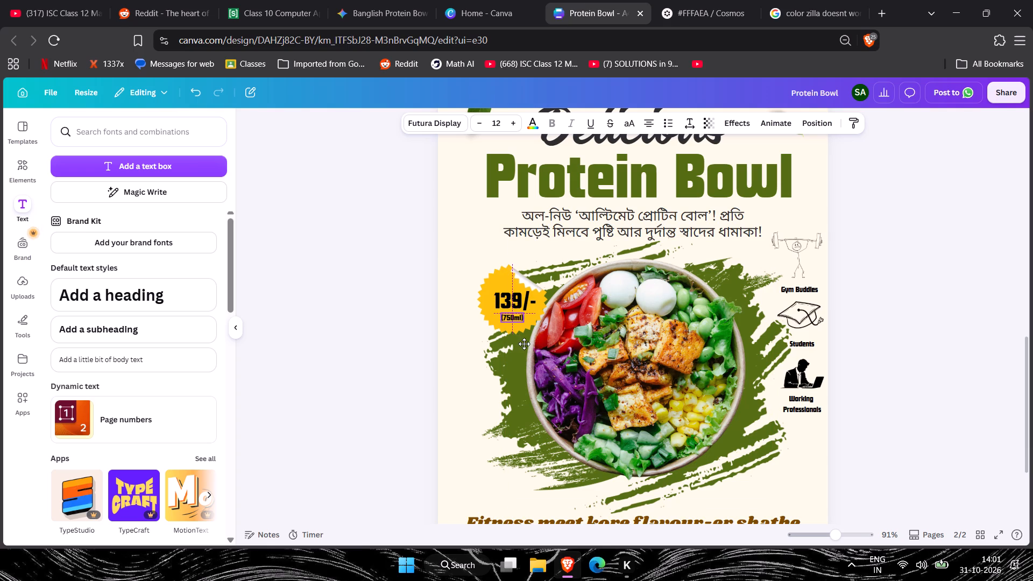
{"action": "left_click_drag", "start_coordinate": [524, 344], "coordinate": [525, 346]}
{"action": "left_click", "coordinate": [923, 310]}
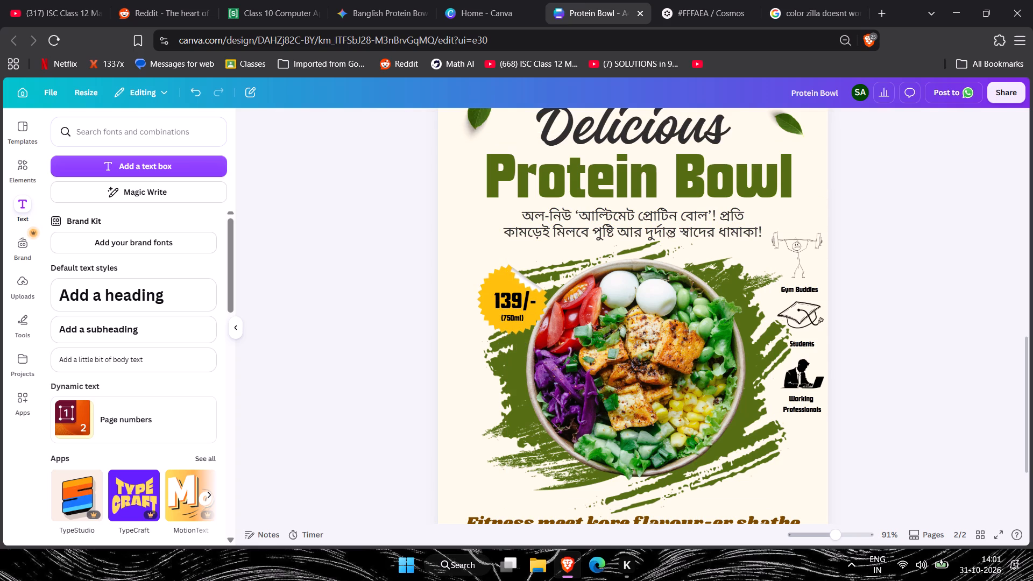
Review page 2 with its updated badge, from the headline down to the order contact line.
{"action": "scroll", "coordinate": [913, 318], "scroll_direction": "up", "scroll_amount": 1}
{"action": "scroll", "coordinate": [913, 318], "scroll_direction": "down", "scroll_amount": 2}
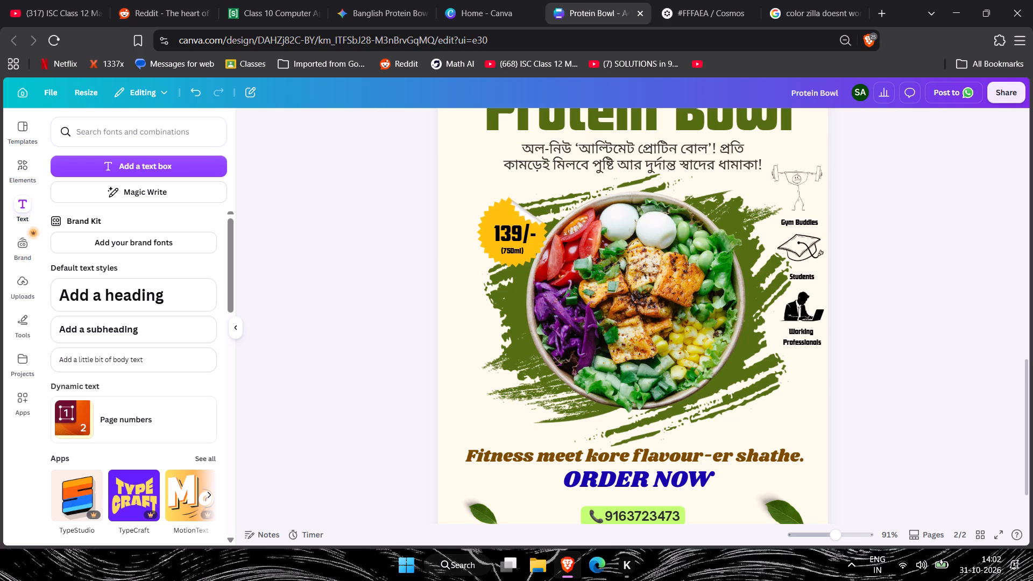
{"action": "scroll", "coordinate": [834, 426], "scroll_direction": "down", "scroll_amount": 1}
{"action": "scroll", "coordinate": [873, 389], "scroll_direction": "up", "scroll_amount": 1}
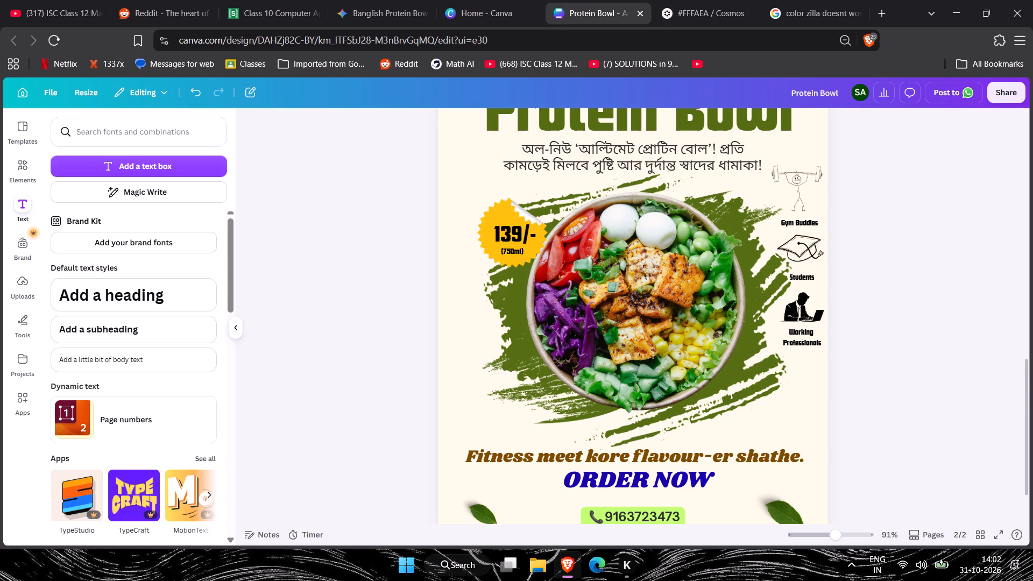
{"action": "scroll", "coordinate": [873, 389], "scroll_direction": "down", "scroll_amount": 5}
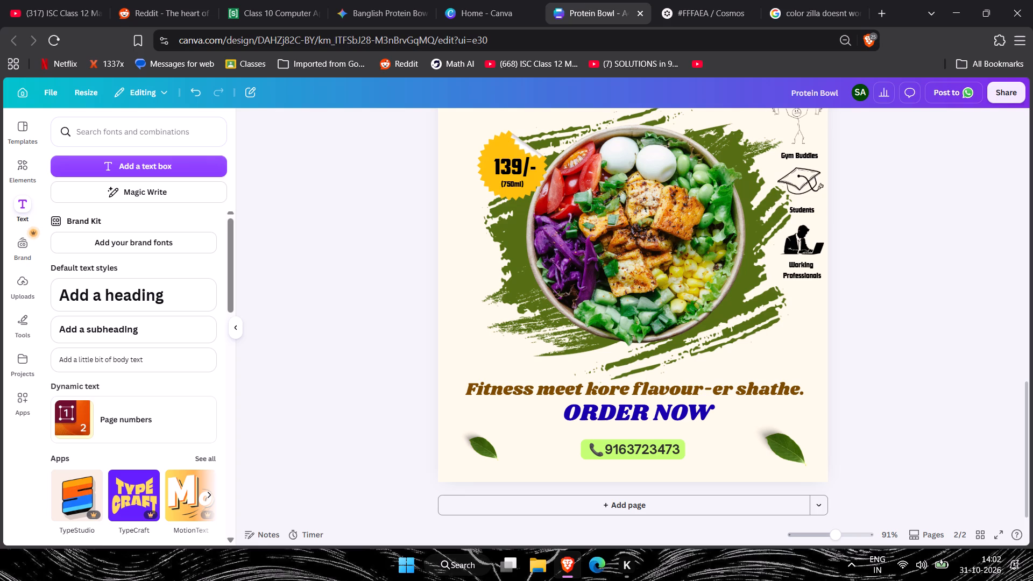
{"action": "scroll", "coordinate": [678, 265], "scroll_direction": "down", "scroll_amount": 1}
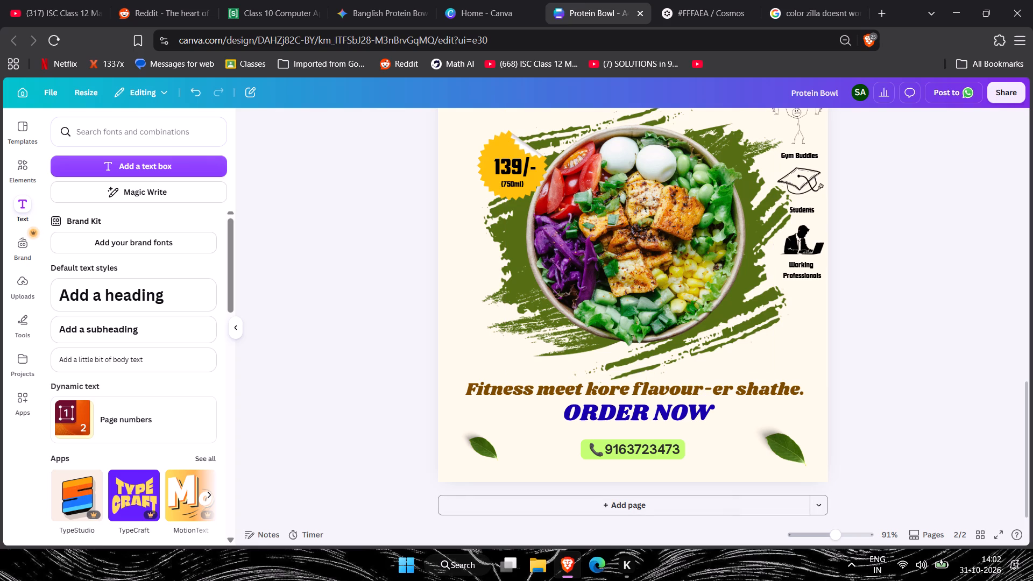
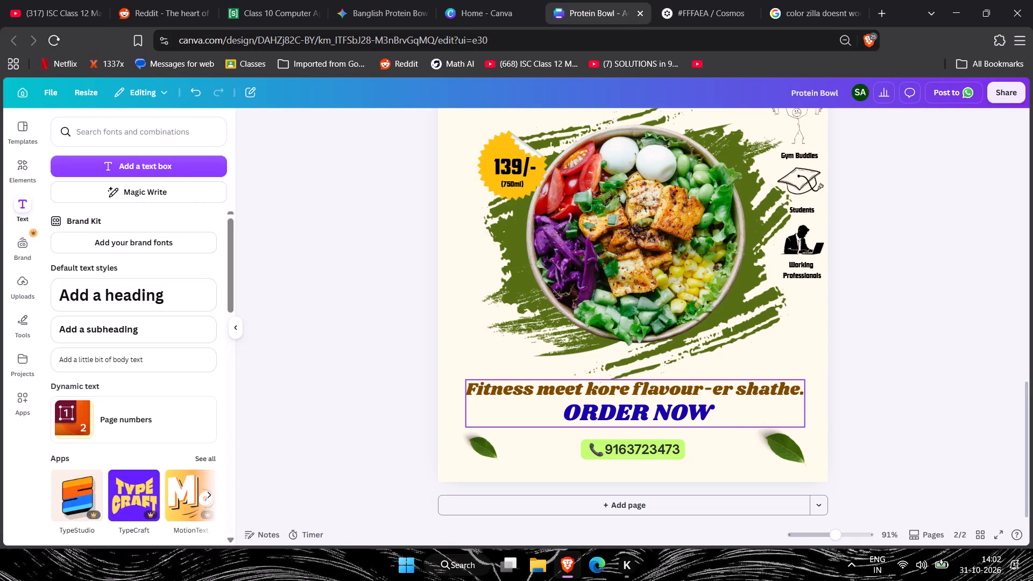
Review the poster from the foot of page 1 through page 2's headline, price badge, audience icons and order contact line.
{"action": "scroll", "coordinate": [940, 356], "scroll_direction": "up", "scroll_amount": 5}
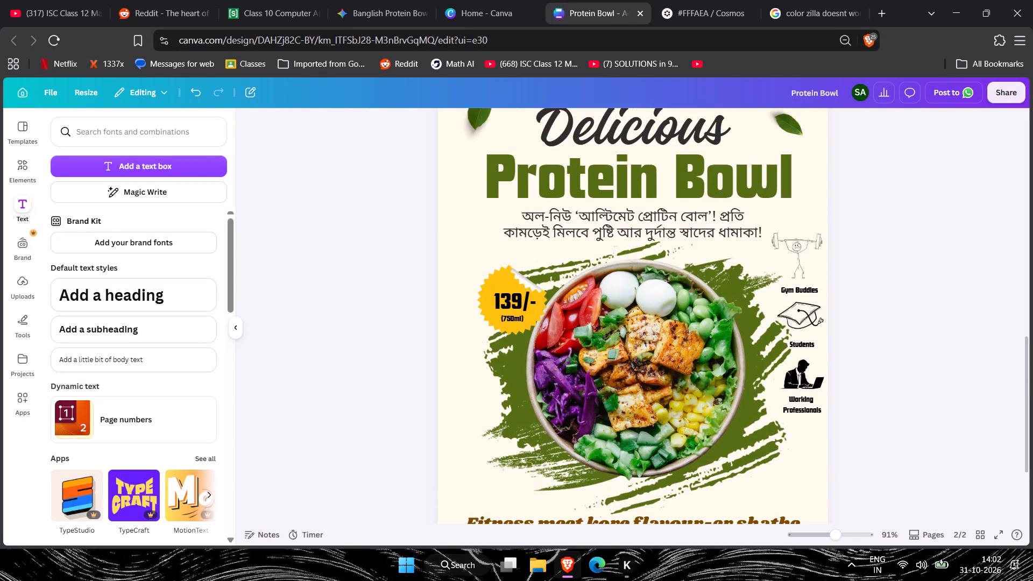
{"action": "scroll", "coordinate": [940, 356], "scroll_direction": "up", "scroll_amount": 7}
{"action": "scroll", "coordinate": [940, 356], "scroll_direction": "down", "scroll_amount": 6}
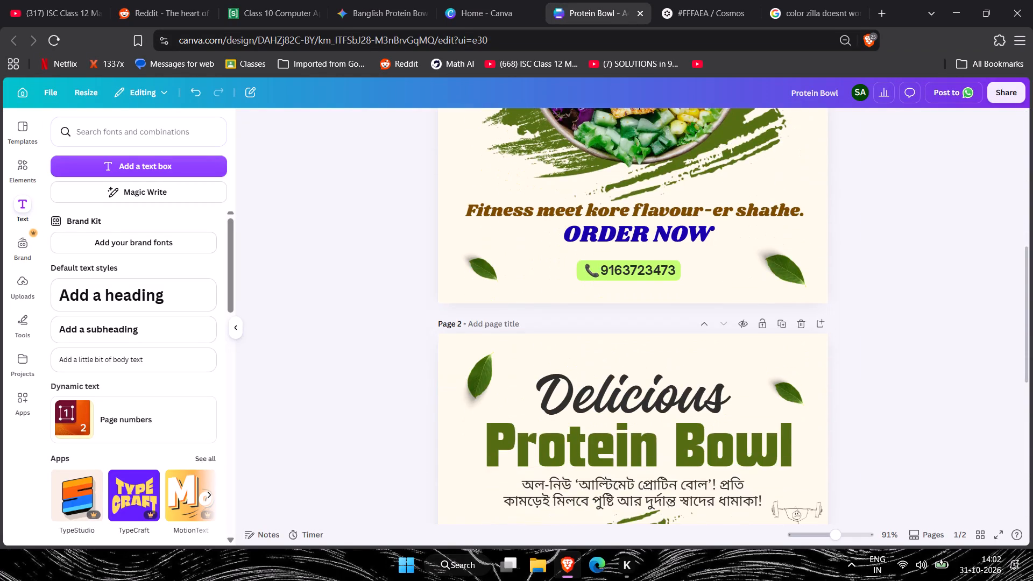
{"action": "scroll", "coordinate": [940, 356], "scroll_direction": "down", "scroll_amount": 3}
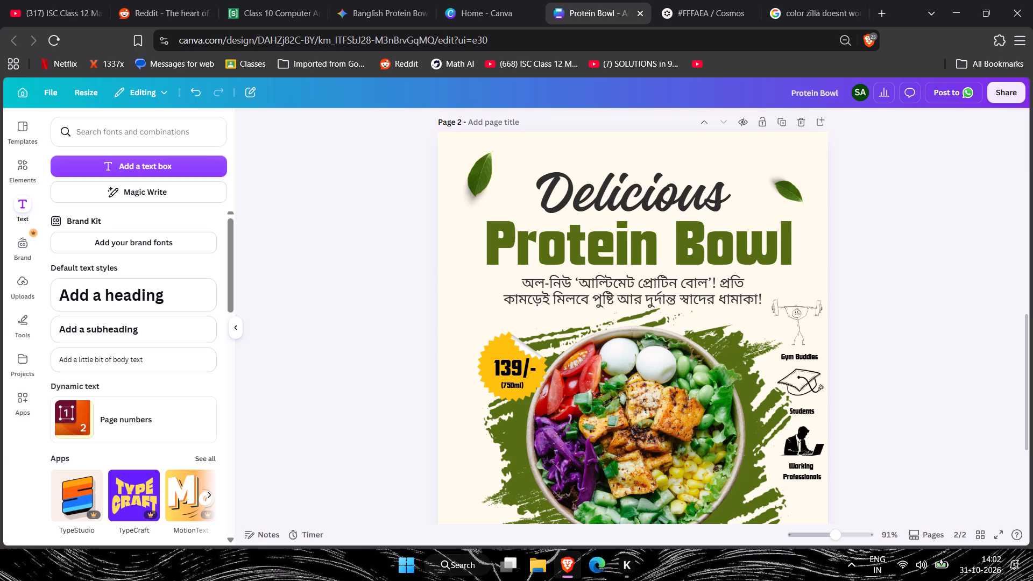
{"action": "scroll", "coordinate": [940, 356], "scroll_direction": "down", "scroll_amount": 1}
{"action": "scroll", "coordinate": [940, 356], "scroll_direction": "up", "scroll_amount": 1}
{"action": "scroll", "coordinate": [940, 356], "scroll_direction": "down", "scroll_amount": 2}
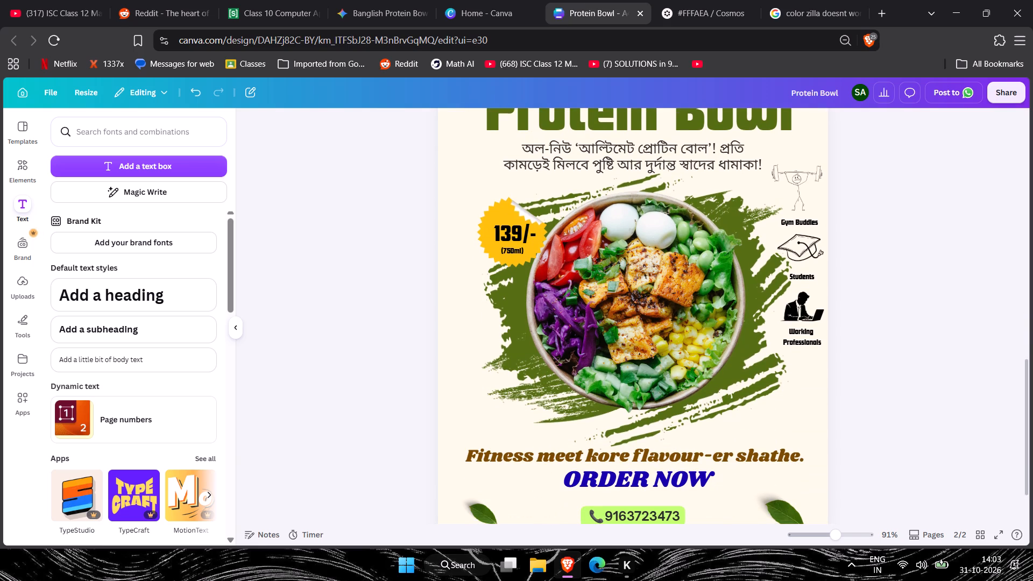
{"action": "scroll", "coordinate": [940, 356], "scroll_direction": "down", "scroll_amount": 2}
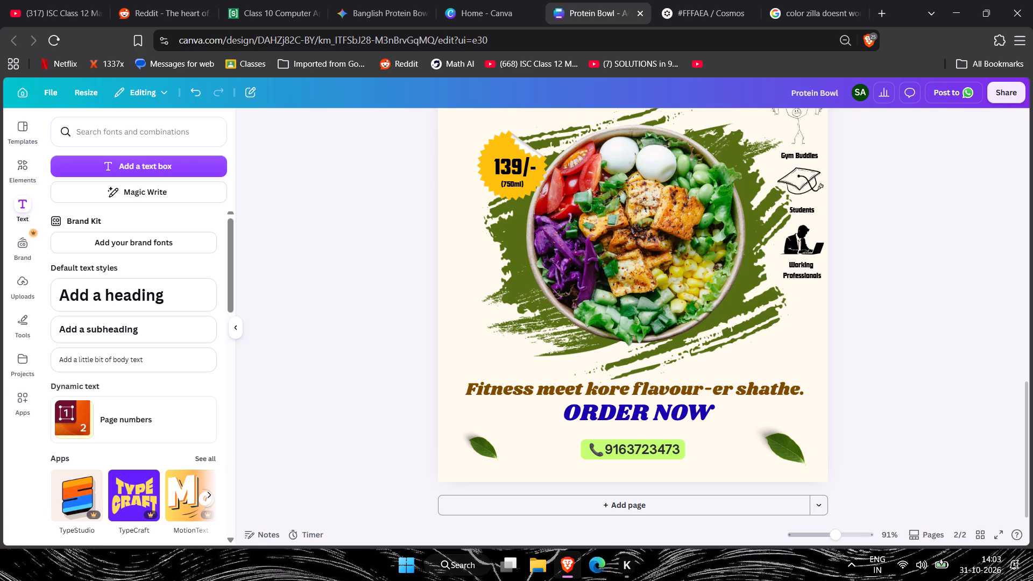
{"action": "scroll", "coordinate": [940, 356], "scroll_direction": "down", "scroll_amount": 1}
{"action": "scroll", "coordinate": [940, 356], "scroll_direction": "up", "scroll_amount": 1}
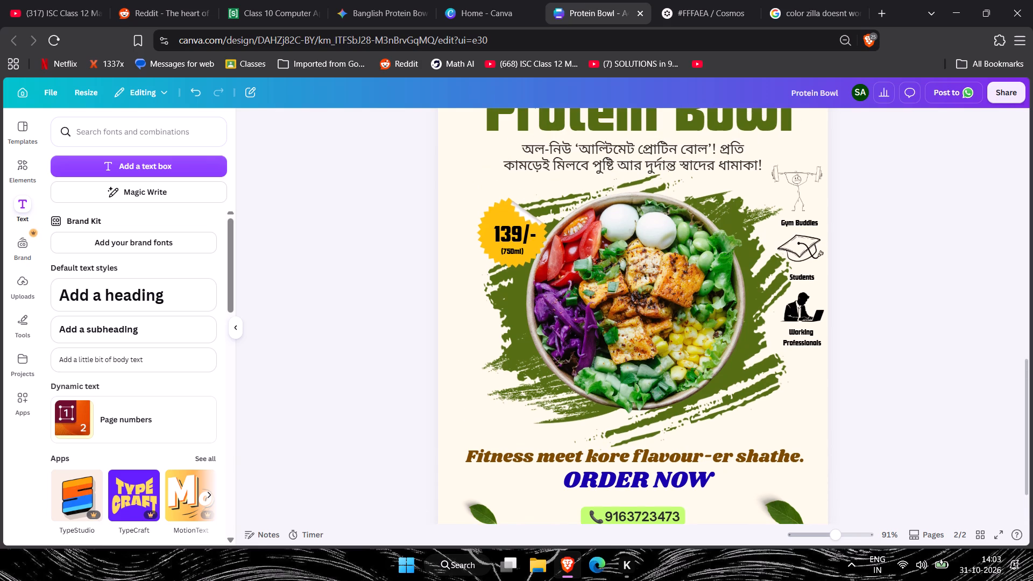
{"action": "scroll", "coordinate": [940, 356], "scroll_direction": "down", "scroll_amount": 1}
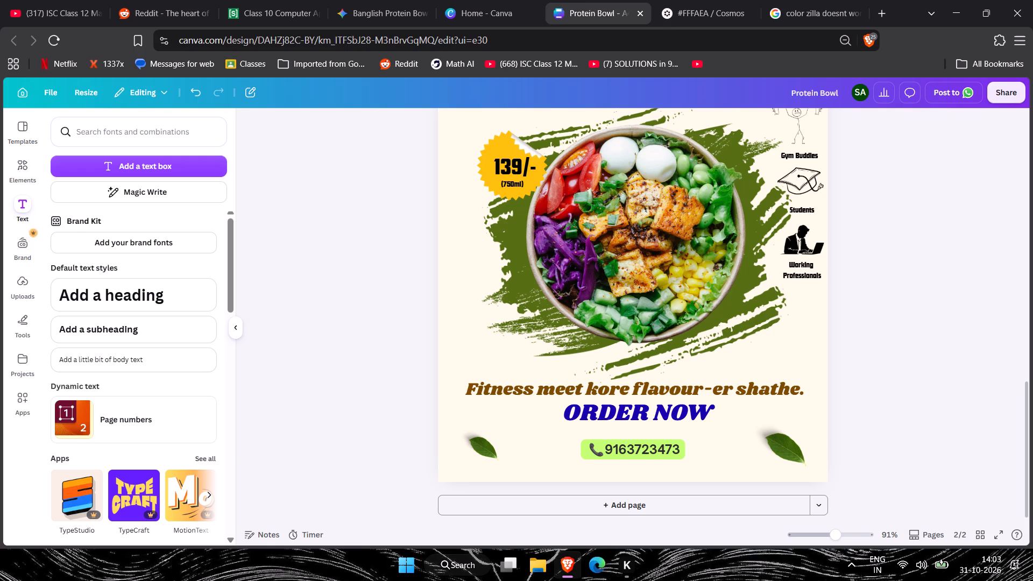
{"action": "scroll", "coordinate": [940, 356], "scroll_direction": "down", "scroll_amount": 2}
{"action": "scroll", "coordinate": [940, 356], "scroll_direction": "up", "scroll_amount": 3}
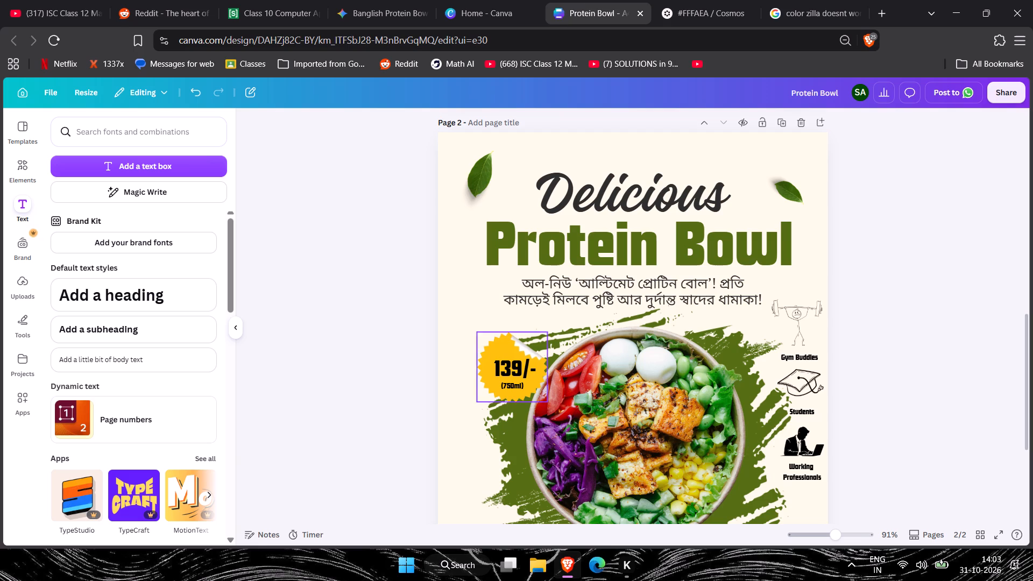
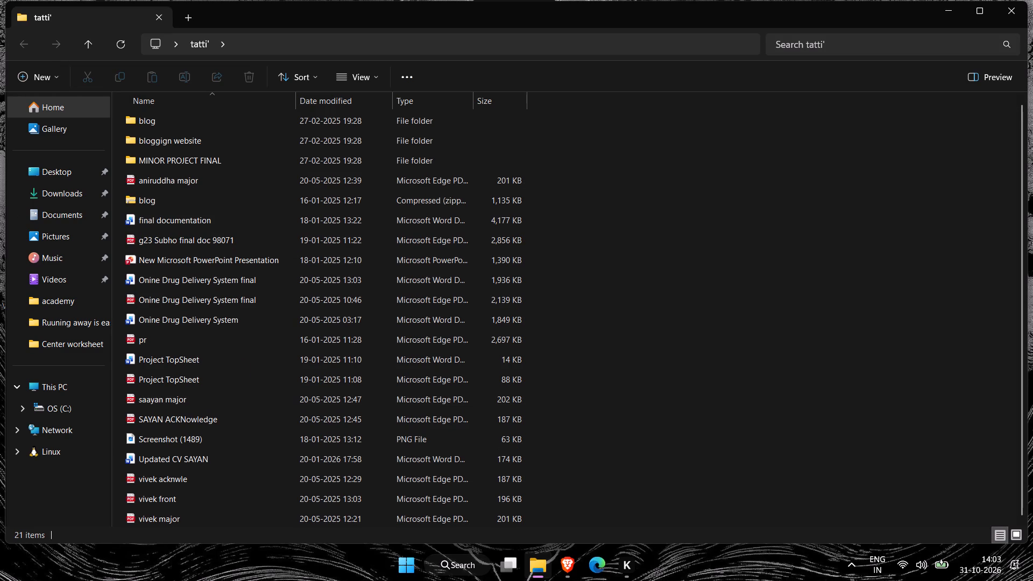
{"action": "scroll", "coordinate": [235, 196], "scroll_direction": "up", "scroll_amount": 1}
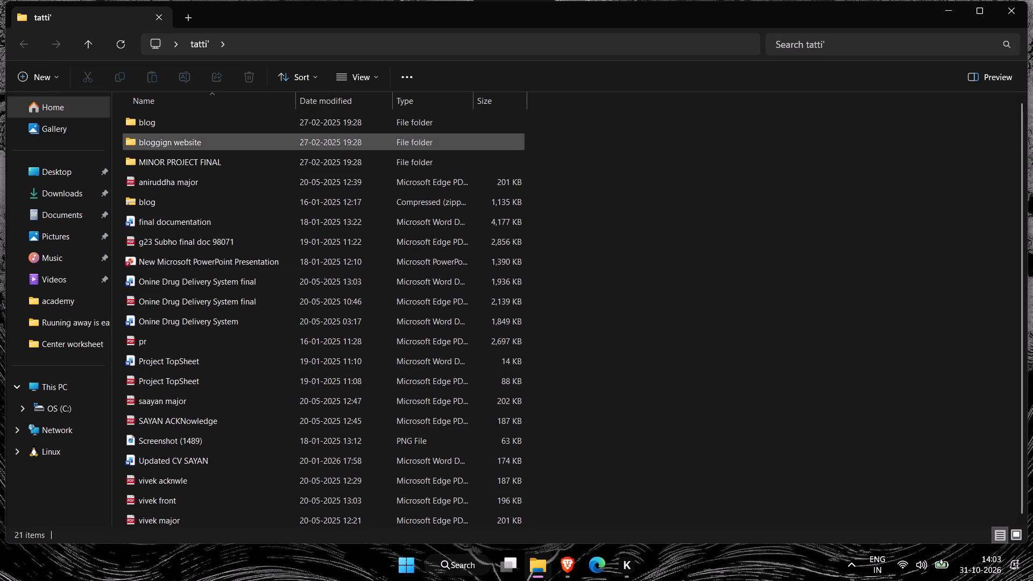
{"action": "double_click", "coordinate": [294, 118]}
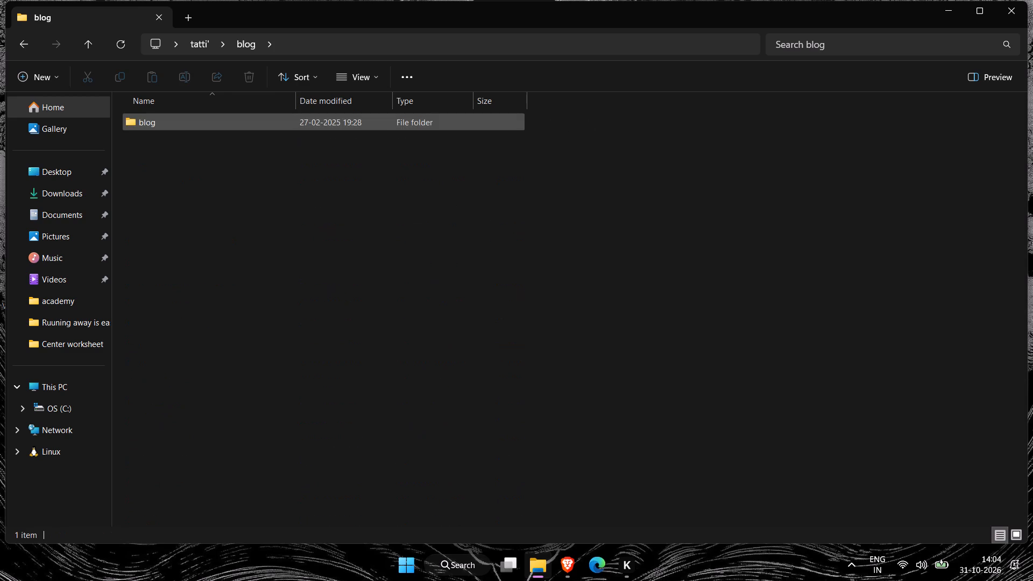
{"action": "double_click", "coordinate": [427, 116]}
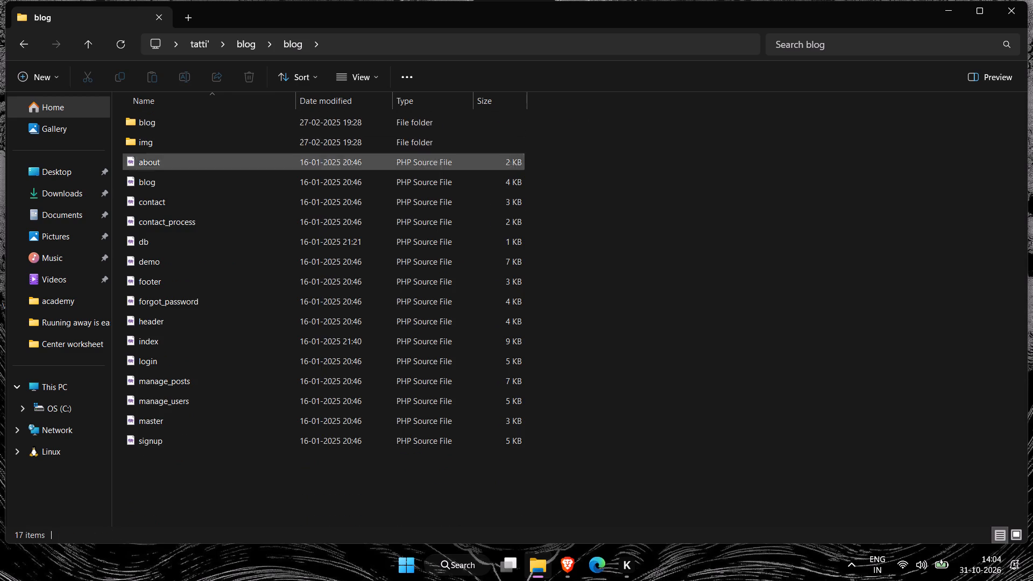
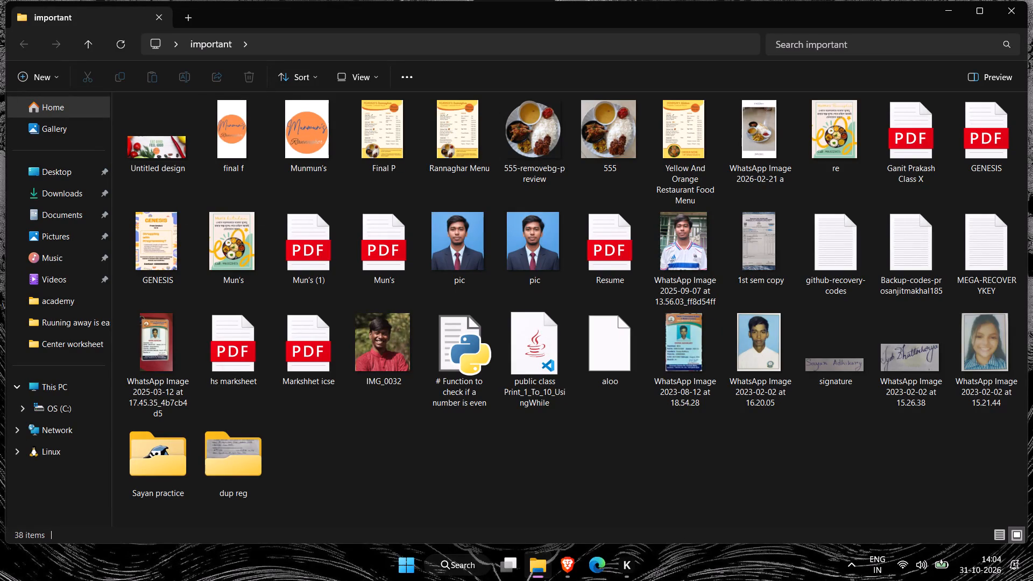
View the Munmun's logo image from the important folder, and close it after checking.
{"action": "double_click", "coordinate": [285, 153]}
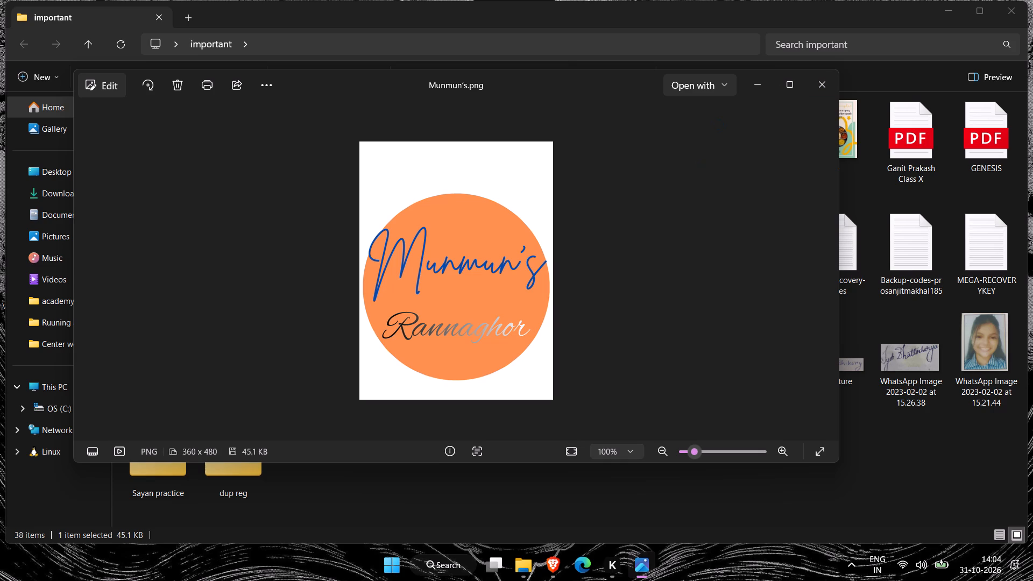
{"action": "left_click", "coordinate": [821, 78]}
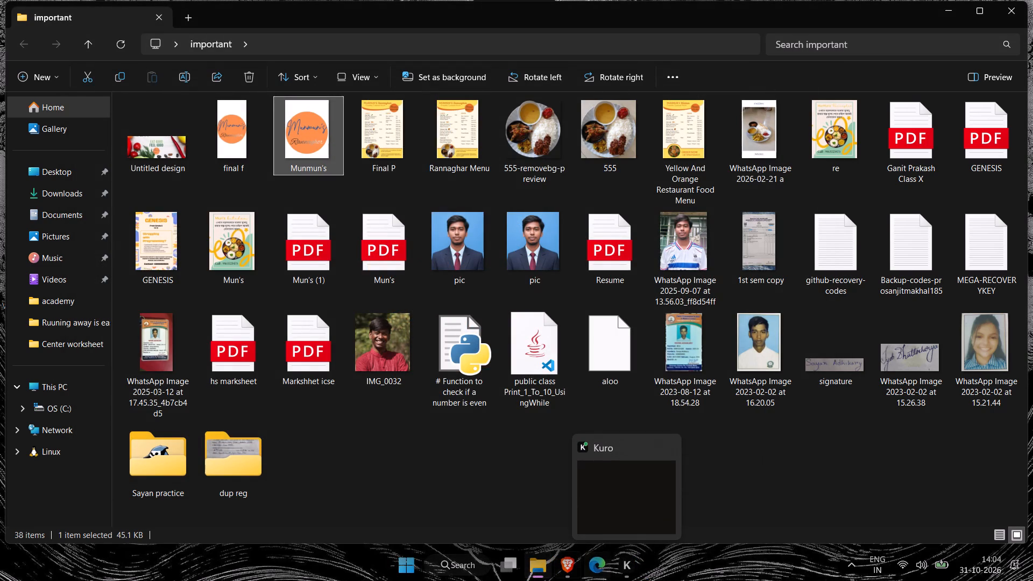
Switch to Canva in the Brave browser and open the Protein Bowl design from the recent designs.
{"action": "left_click", "coordinate": [566, 565]}
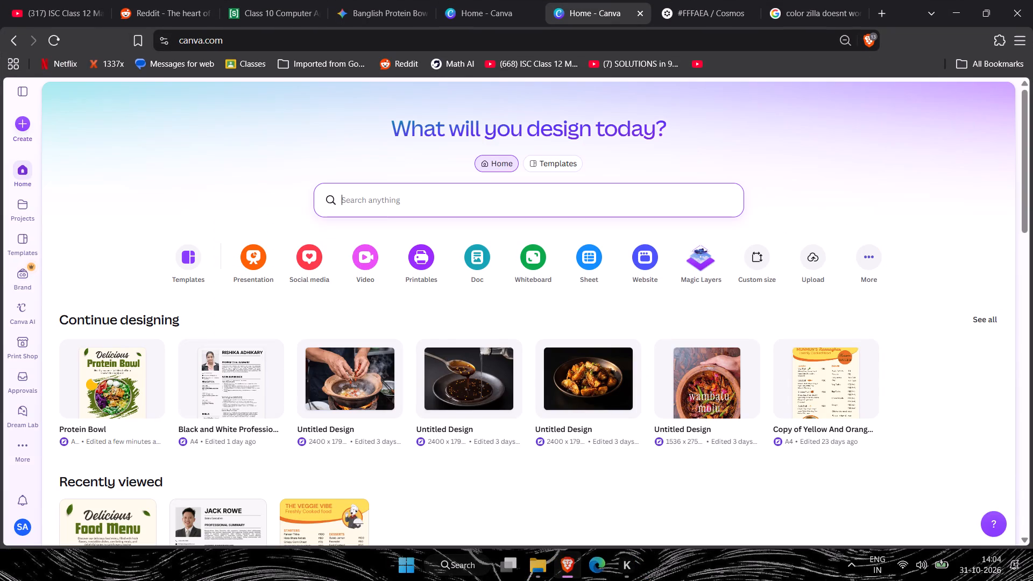
{"action": "left_click", "coordinate": [126, 387]}
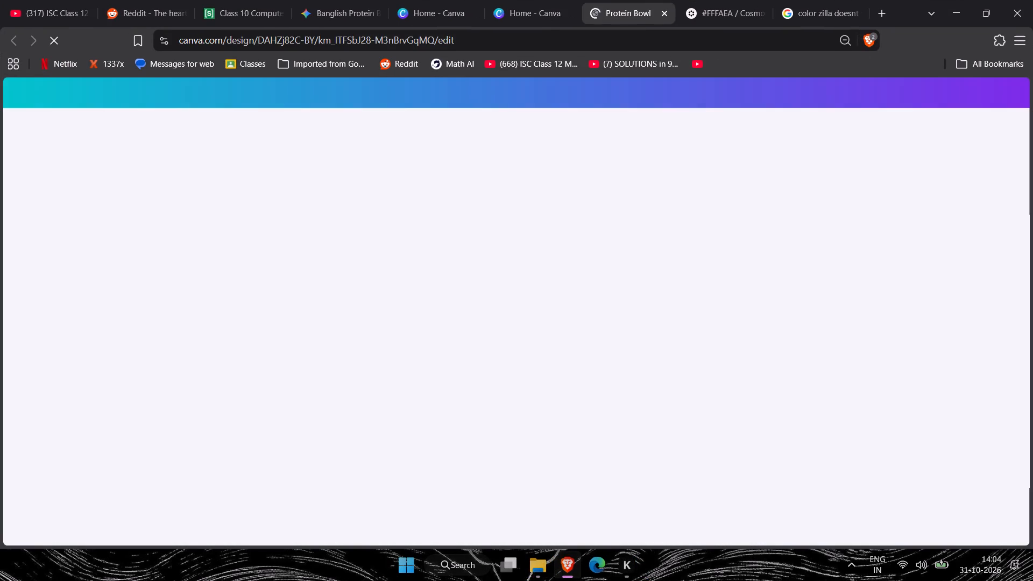
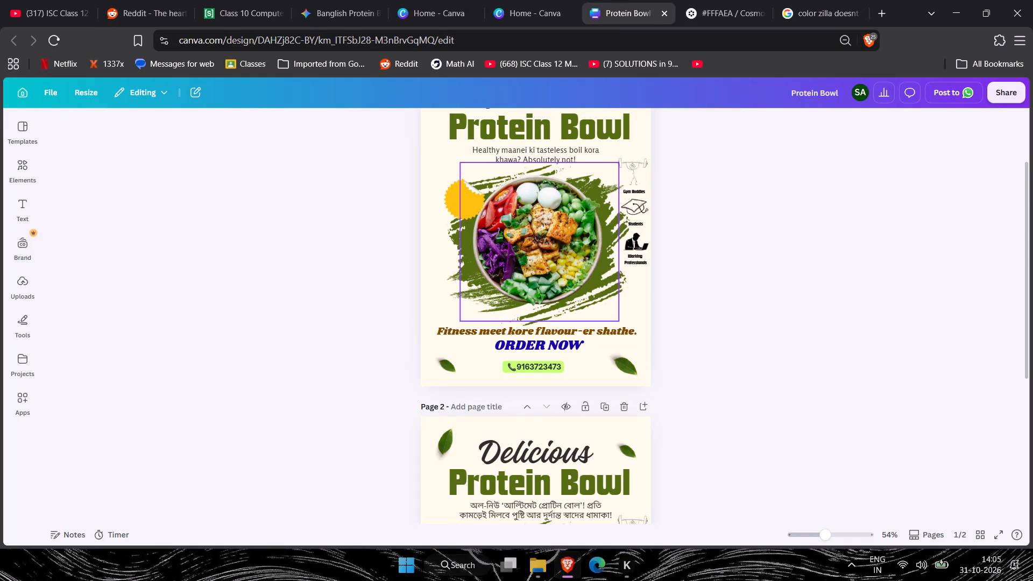
Compare the two pages of the Protein Bowl poster, checking the taglines and the yellow price badges.
{"action": "scroll", "coordinate": [718, 351], "scroll_direction": "down", "scroll_amount": 2}
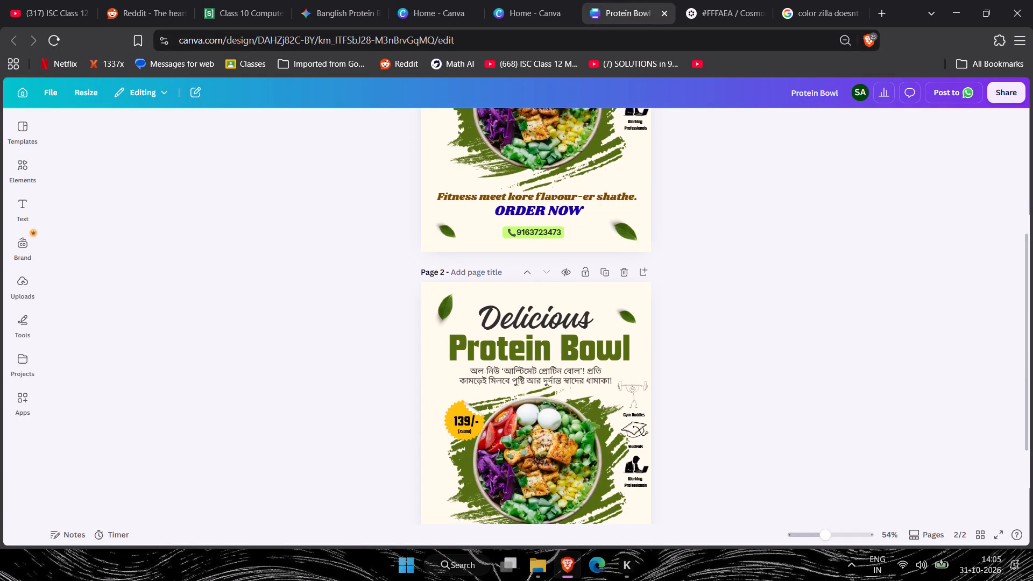
{"action": "scroll", "coordinate": [718, 351], "scroll_direction": "down", "scroll_amount": 1}
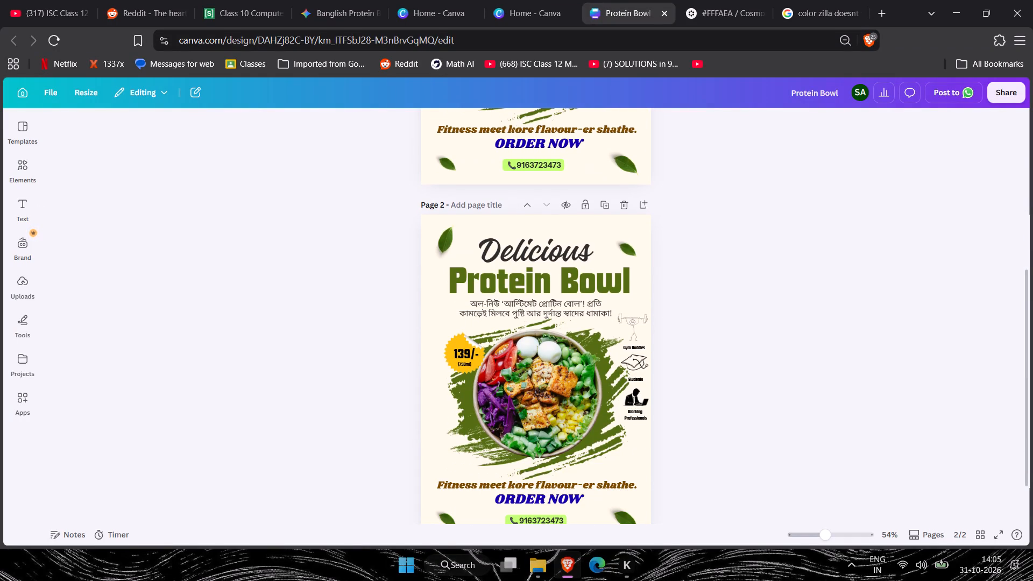
{"action": "scroll", "coordinate": [718, 351], "scroll_direction": "down", "scroll_amount": 2}
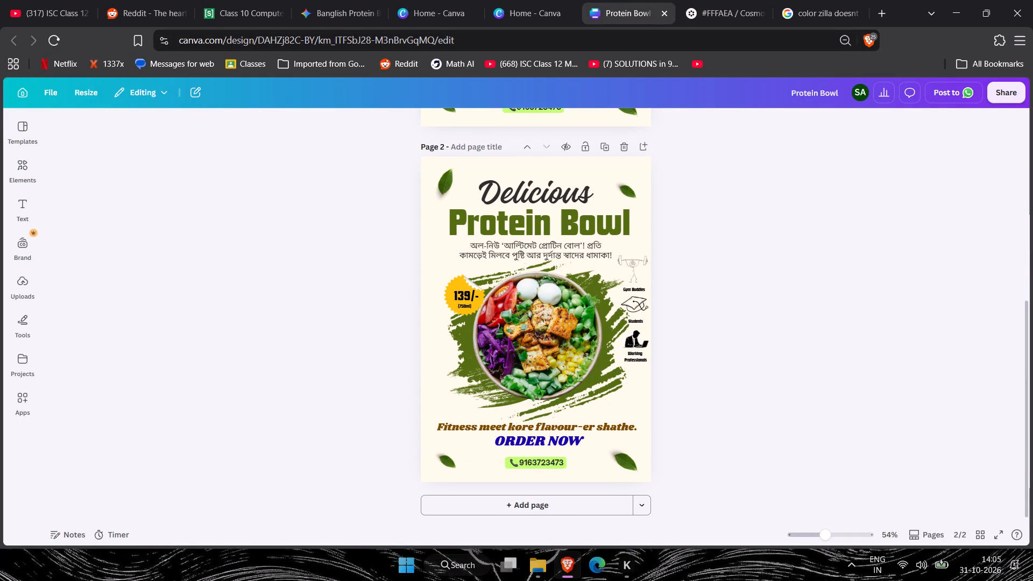
{"action": "scroll", "coordinate": [718, 351], "scroll_direction": "up", "scroll_amount": 8}
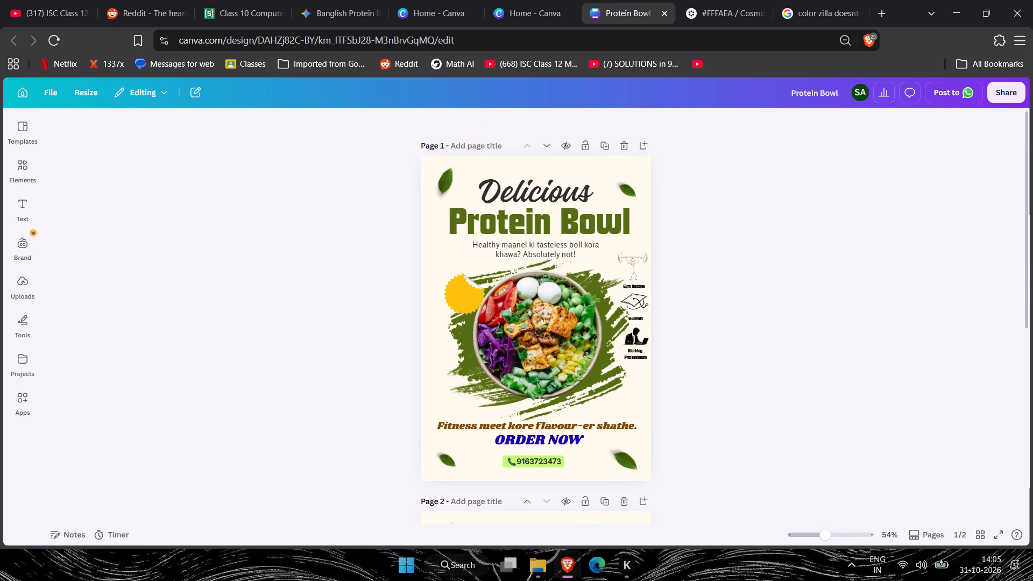
{"action": "scroll", "coordinate": [676, 338], "scroll_direction": "down", "scroll_amount": 3}
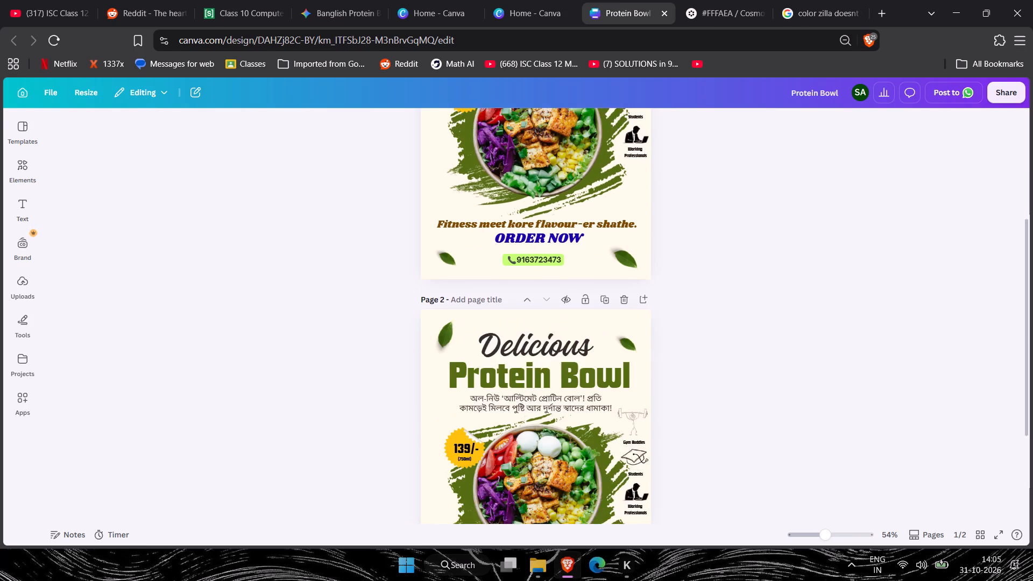
{"action": "scroll", "coordinate": [674, 339], "scroll_direction": "down", "scroll_amount": 3}
{"action": "scroll", "coordinate": [674, 339], "scroll_direction": "up", "scroll_amount": 5}
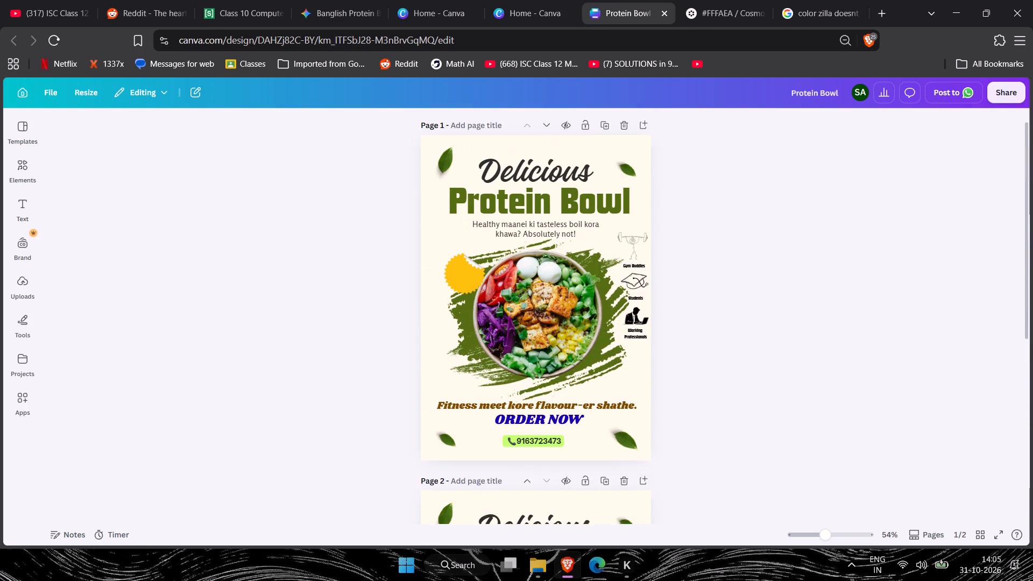
{"action": "scroll", "coordinate": [674, 339], "scroll_direction": "down", "scroll_amount": 3}
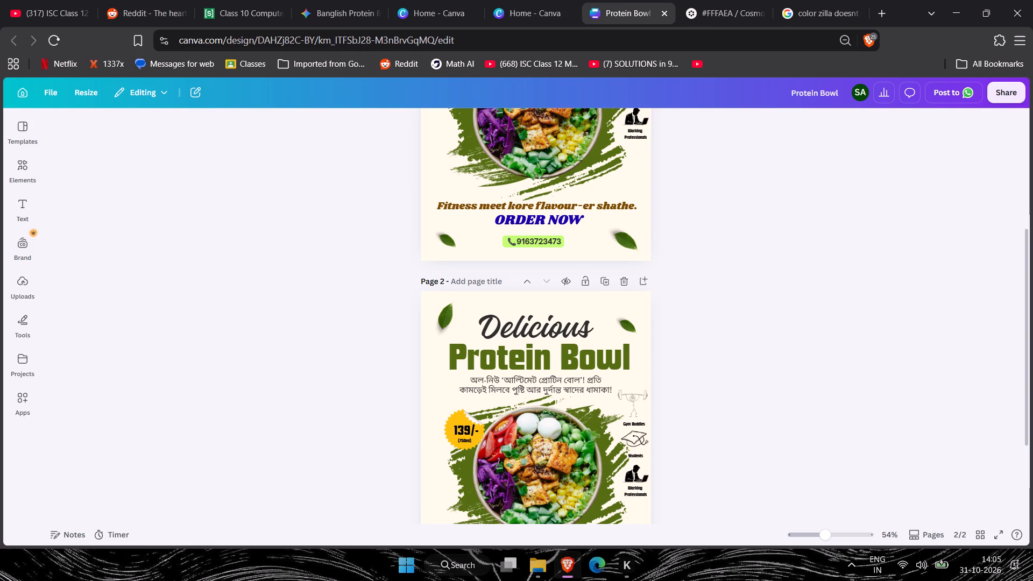
{"action": "scroll", "coordinate": [700, 360], "scroll_direction": "down", "scroll_amount": 3}
{"action": "scroll", "coordinate": [700, 360], "scroll_direction": "up", "scroll_amount": 2}
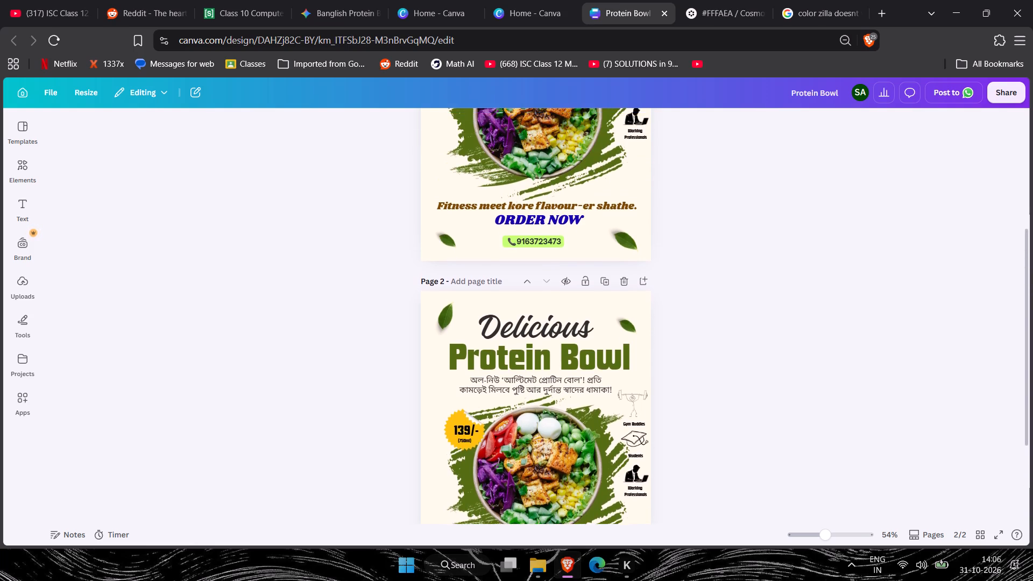
{"action": "scroll", "coordinate": [700, 360], "scroll_direction": "up", "scroll_amount": 4}
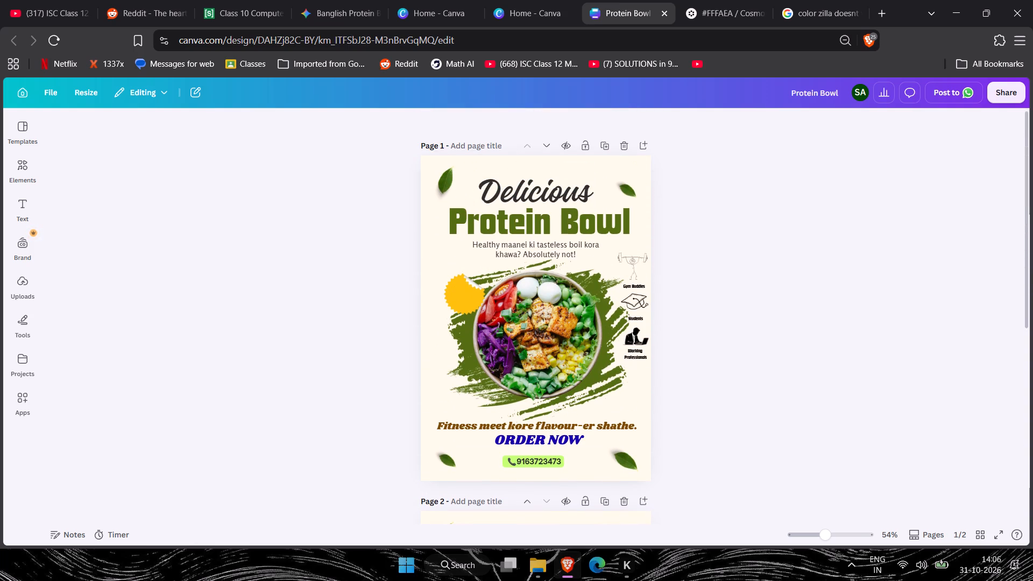
{"action": "scroll", "coordinate": [694, 356], "scroll_direction": "down", "scroll_amount": 3}
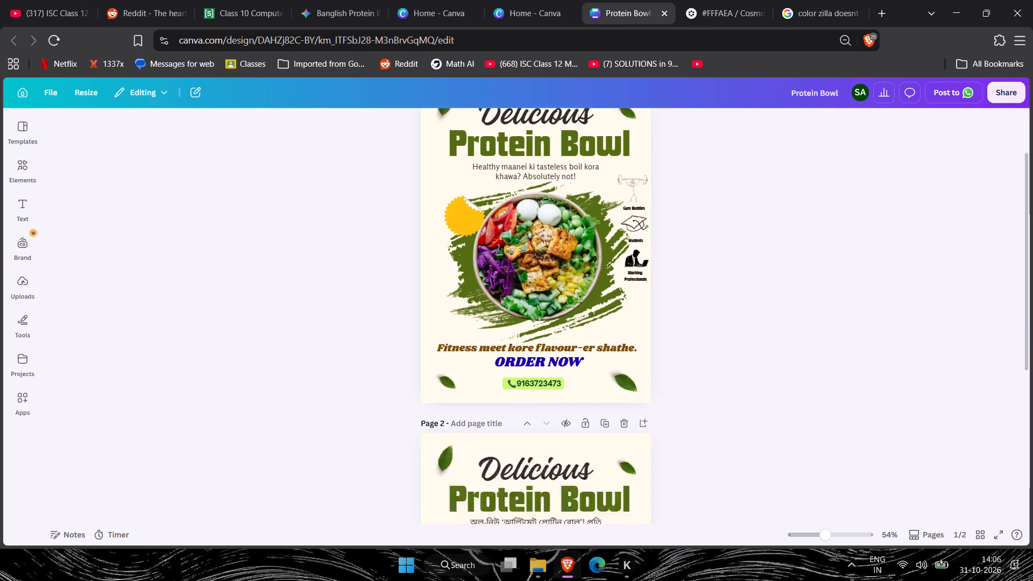
{"action": "scroll", "coordinate": [694, 356], "scroll_direction": "down", "scroll_amount": 3}
{"action": "scroll", "coordinate": [513, 251], "scroll_direction": "up", "scroll_amount": 4}
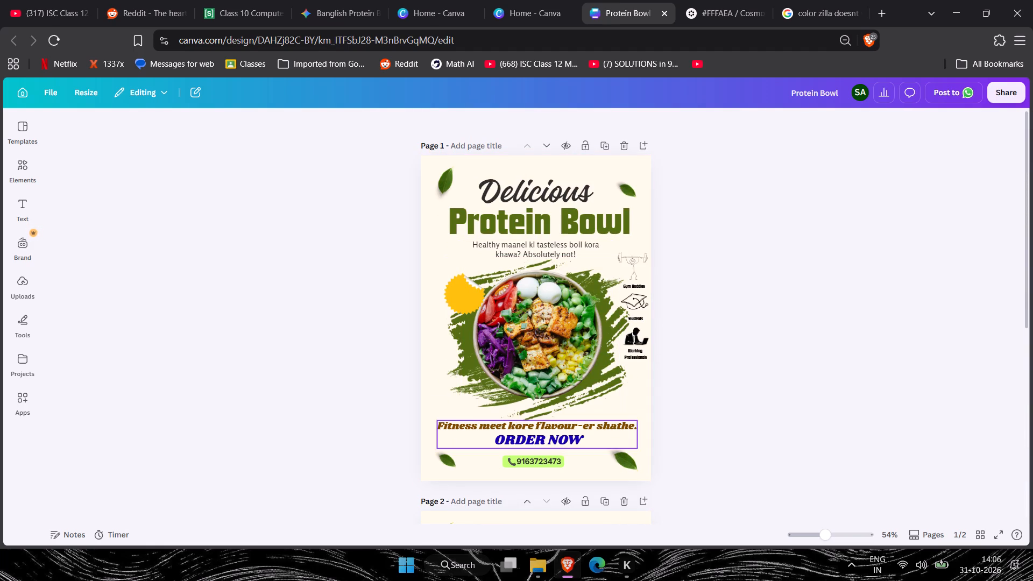
Duplicate the "139/-" and "(750ml)" texts from page 2 and place the copies on page 1's empty yellow badge.
{"action": "left_click", "coordinate": [457, 297]}
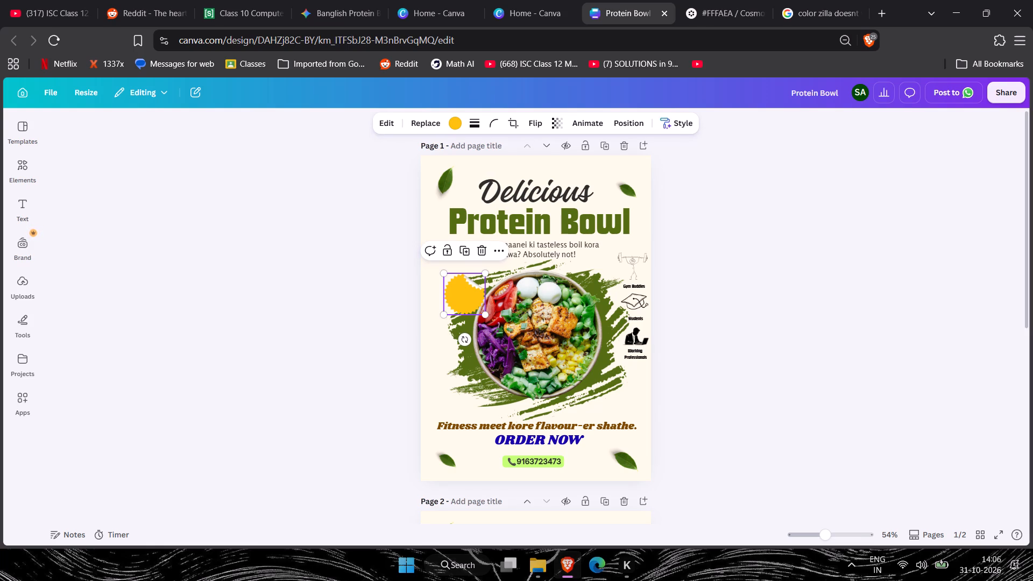
{"action": "scroll", "coordinate": [344, 359], "scroll_direction": "down", "scroll_amount": 6}
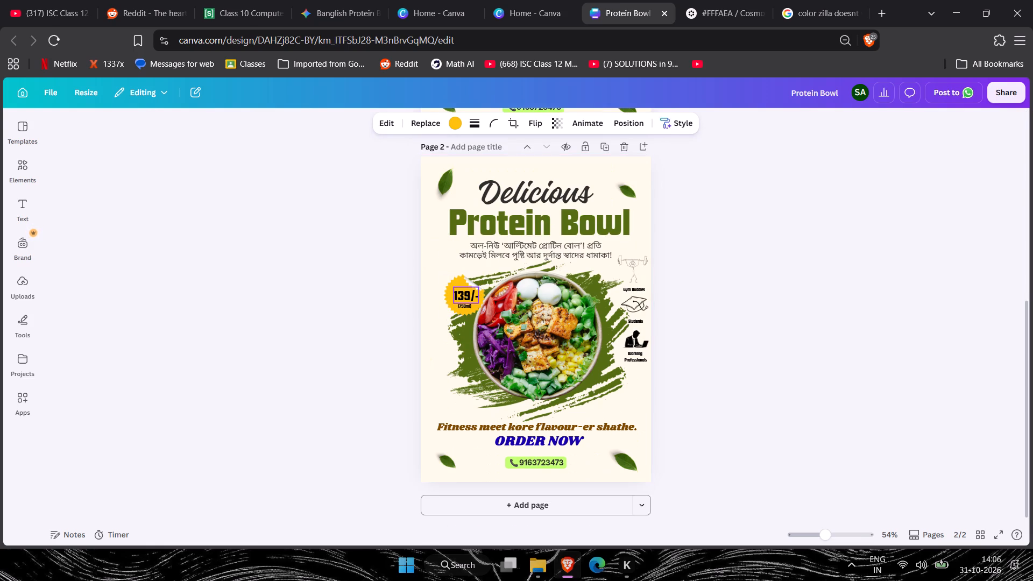
{"action": "left_click", "coordinate": [462, 298]}
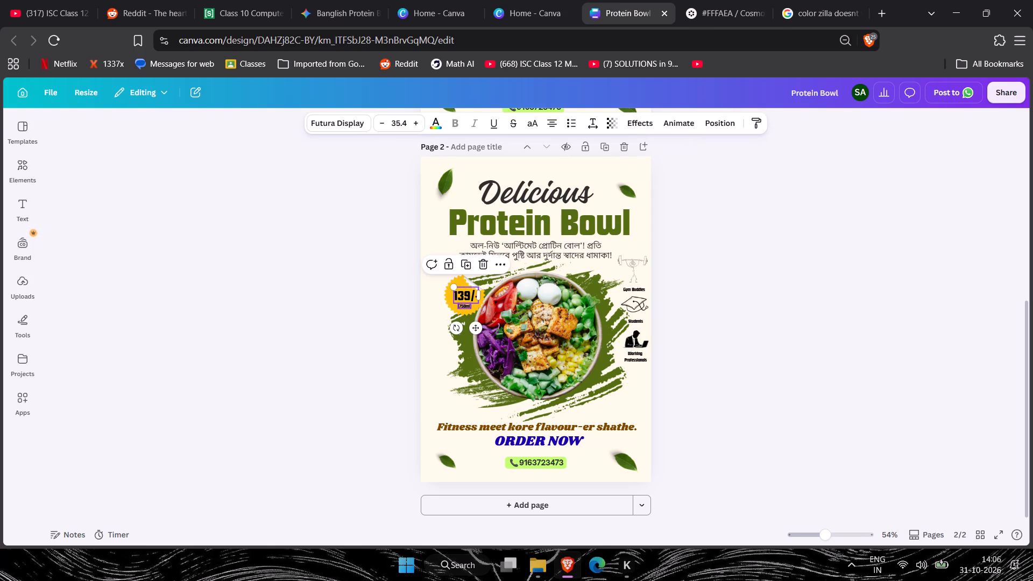
{"action": "left_click", "coordinate": [461, 303], "text": "shift"}
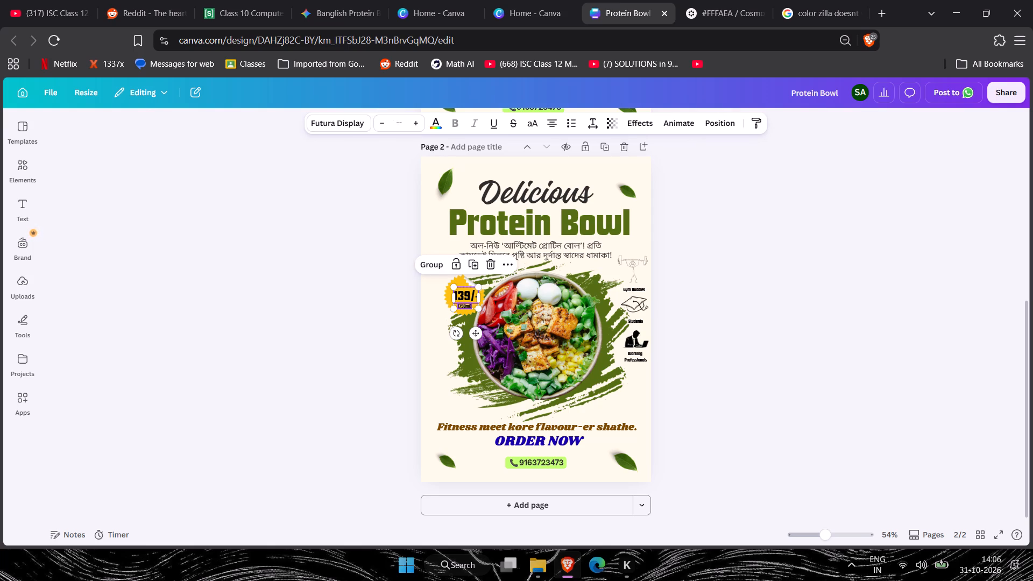
{"action": "left_click", "coordinate": [466, 306], "text": "shift"}
{"action": "left_click", "coordinate": [467, 306], "text": "shift"}
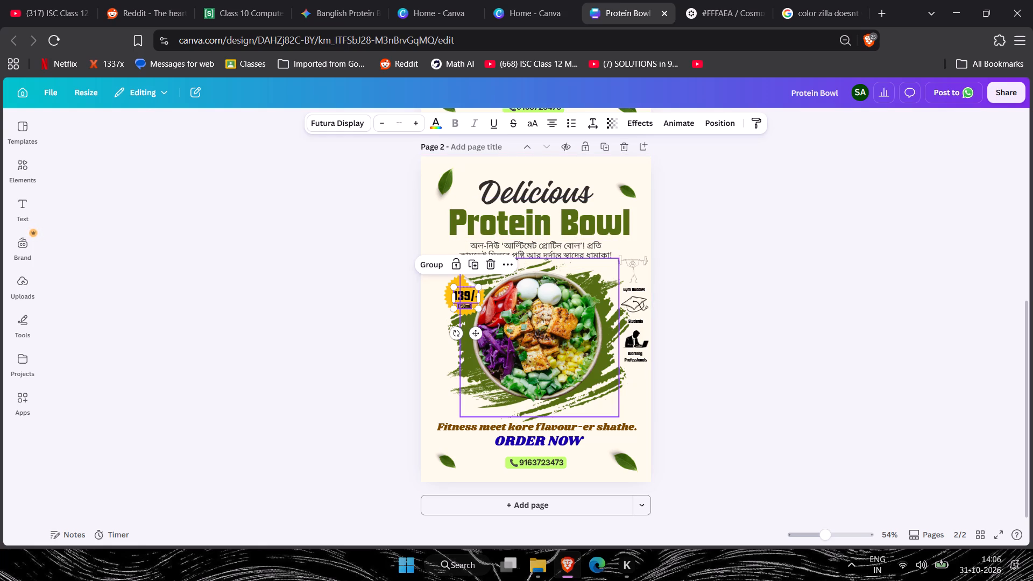
{"action": "key", "text": "ctrl+d"}
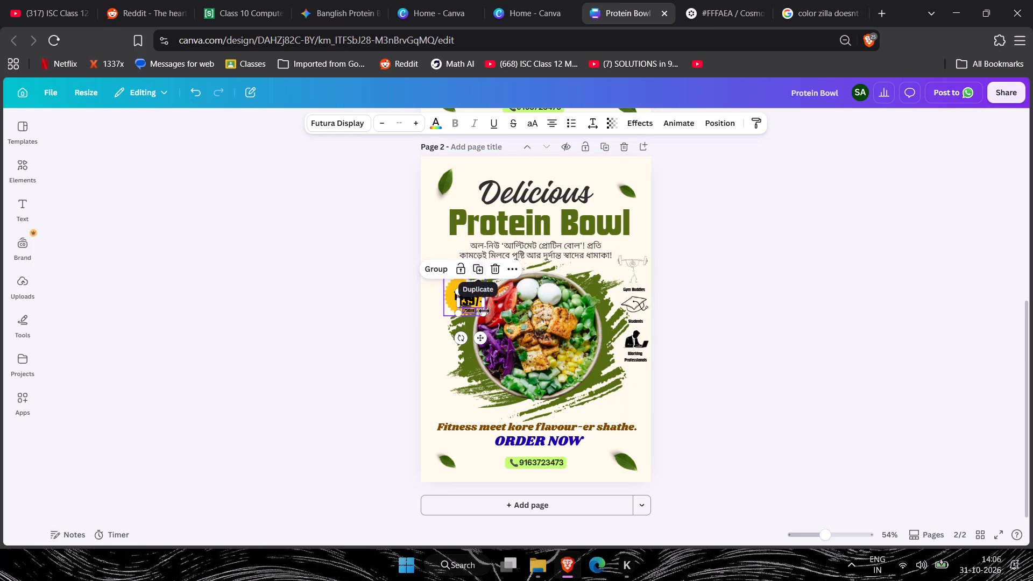
{"action": "left_click_drag", "start_coordinate": [480, 337], "coordinate": [495, 210]}
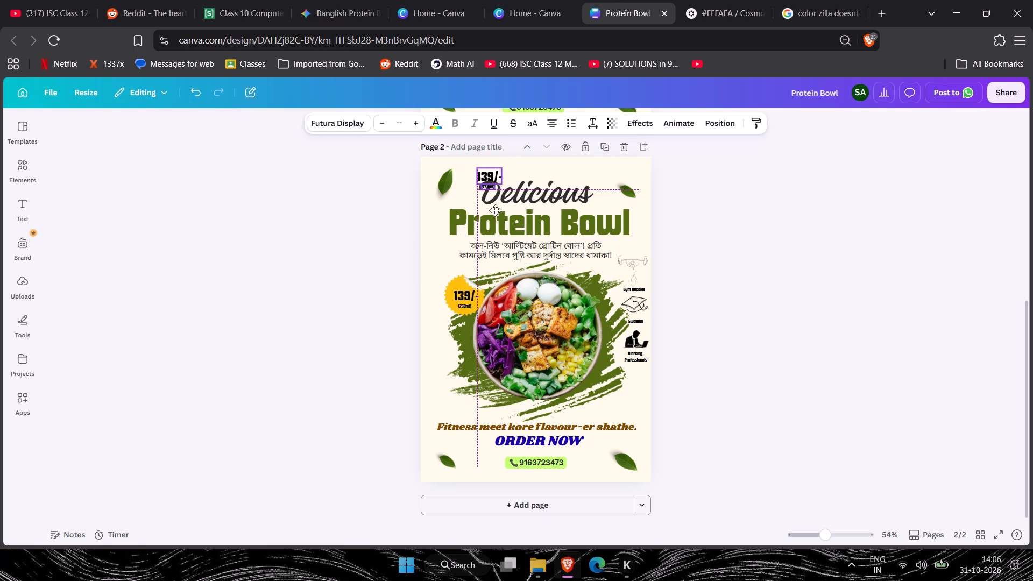
{"action": "left_click_drag", "start_coordinate": [495, 210], "coordinate": [492, 210]}
{"action": "scroll", "coordinate": [563, 248], "scroll_direction": "up", "scroll_amount": 3}
{"action": "scroll", "coordinate": [556, 277], "scroll_direction": "down", "scroll_amount": 2}
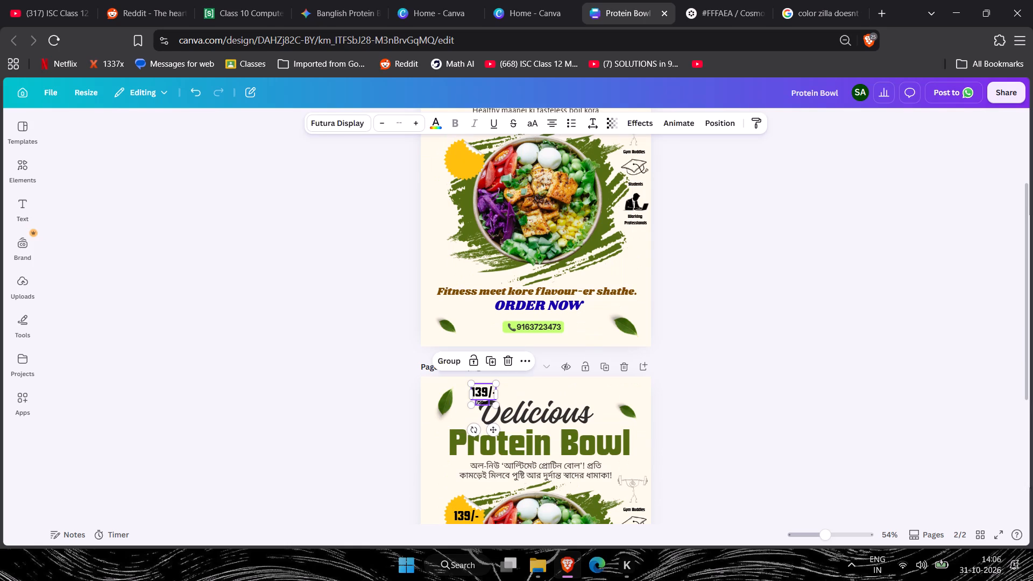
{"action": "left_click_drag", "start_coordinate": [497, 428], "coordinate": [458, 260]}
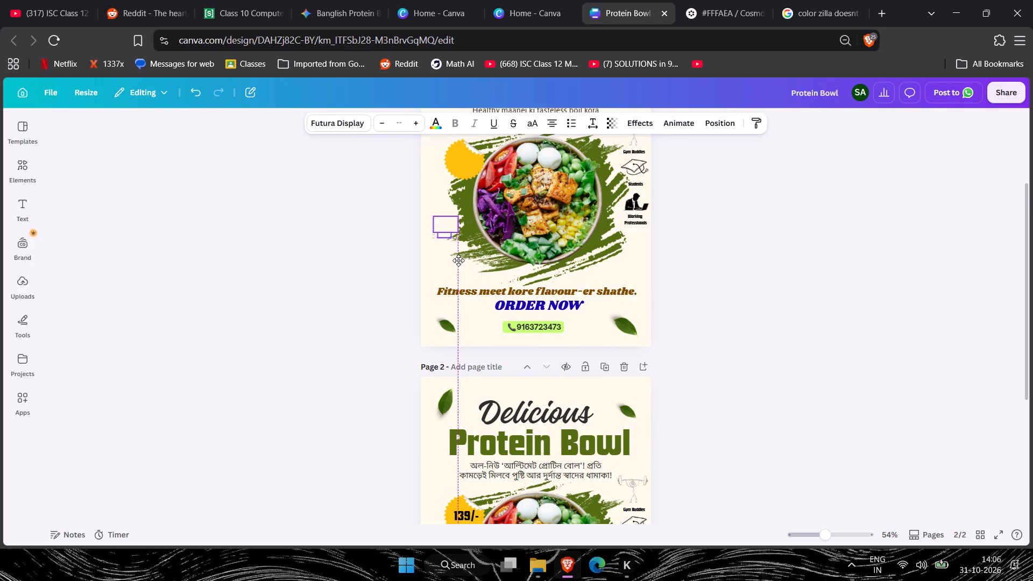
{"action": "left_click_drag", "start_coordinate": [458, 260], "coordinate": [477, 195]}
{"action": "left_click", "coordinate": [796, 310]}
{"action": "scroll", "coordinate": [472, 309], "scroll_direction": "up", "scroll_amount": 2}
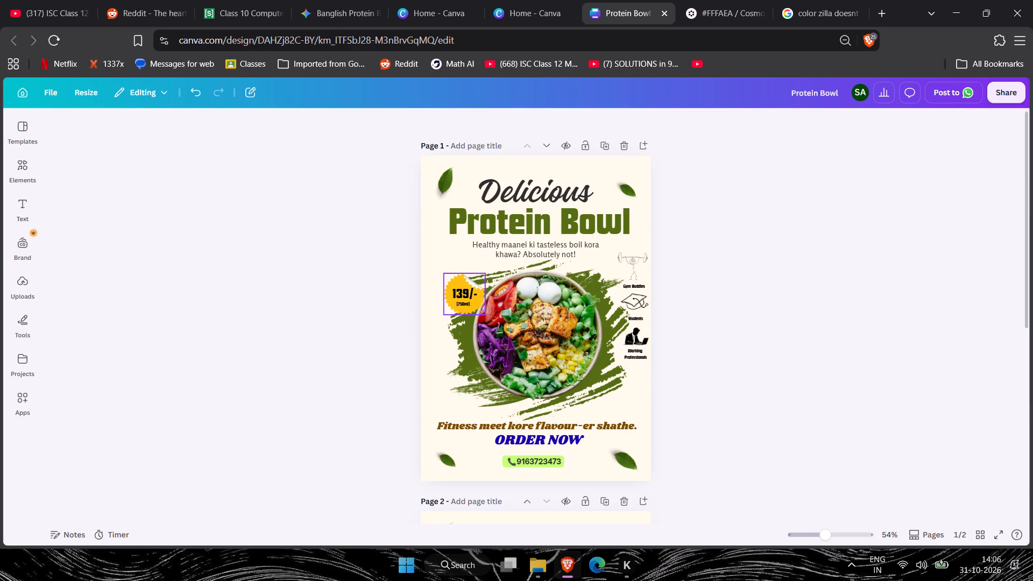
Change the price on page 1's yellow badge to 99/-.
{"action": "scroll", "coordinate": [479, 311], "scroll_direction": "up", "scroll_amount": 4, "text": "ctrl"}
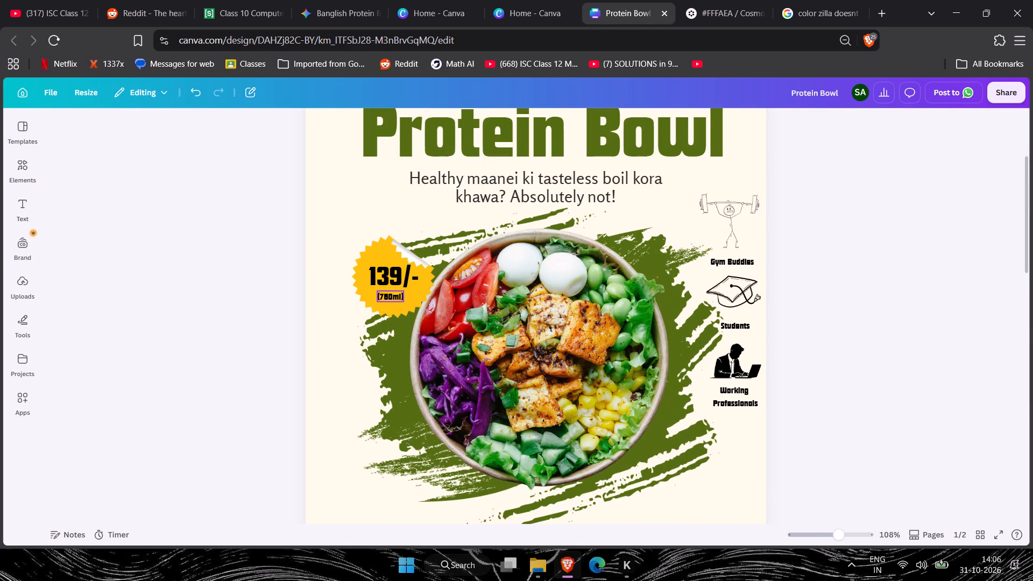
{"action": "left_click", "coordinate": [397, 280]}
{"action": "double_click", "coordinate": [398, 279]}
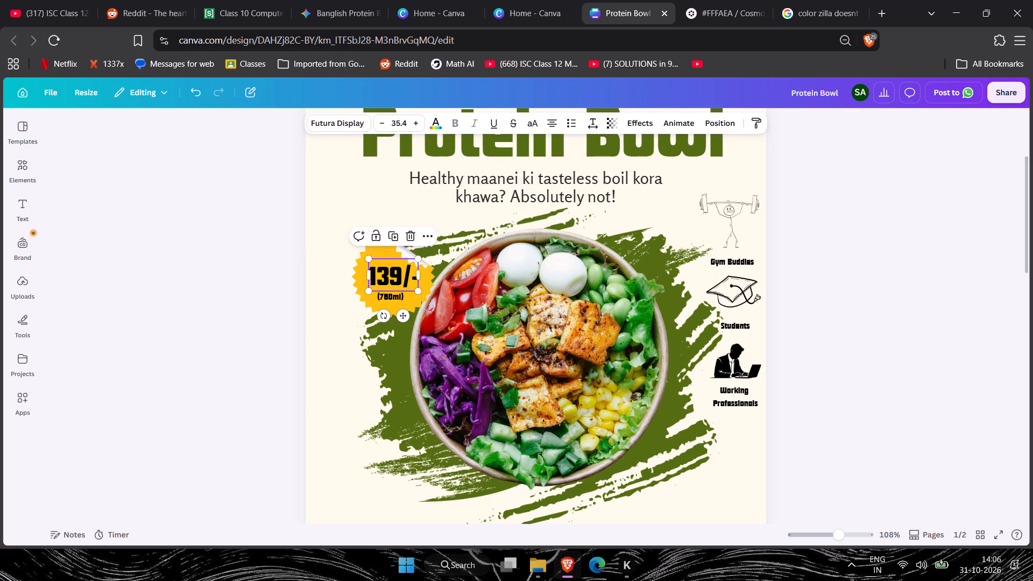
{"action": "left_click", "coordinate": [404, 271]}
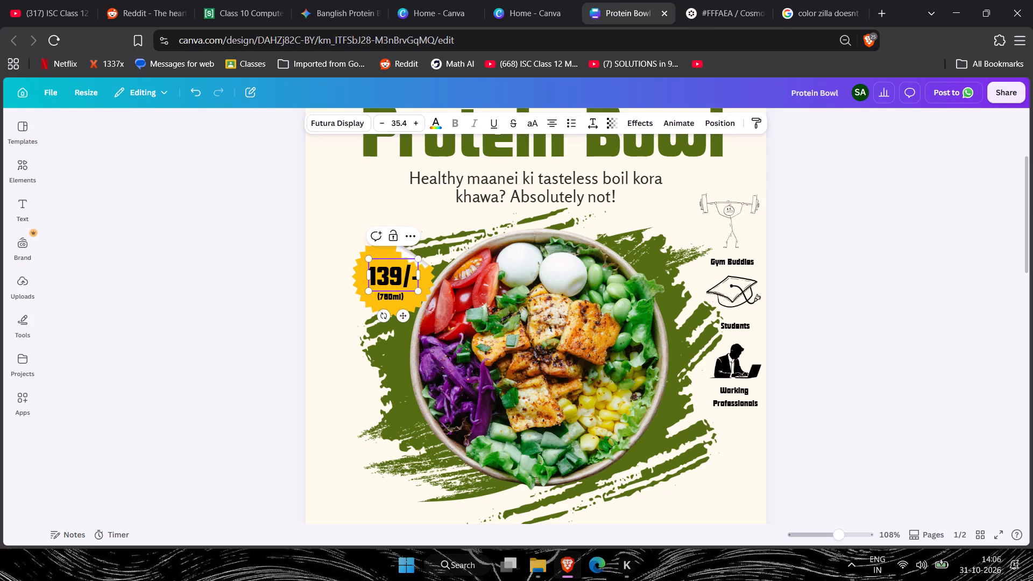
{"action": "key", "text": "BackSpace"}
{"action": "key", "text": "BackSpace"}
{"action": "key", "text": "BackSpace"}
{"action": "type", "text": "99"}
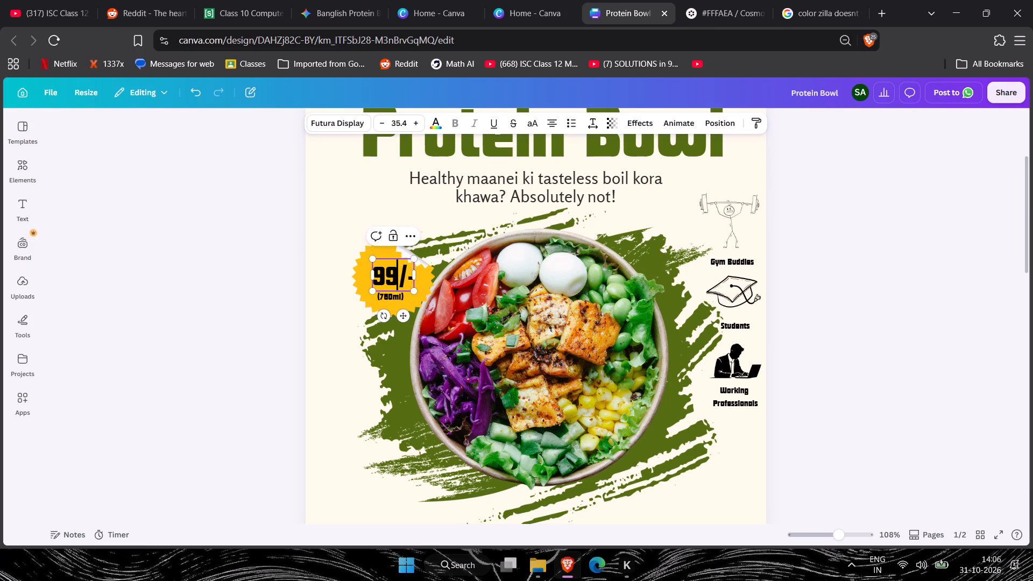
{"action": "left_click", "coordinate": [385, 299]}
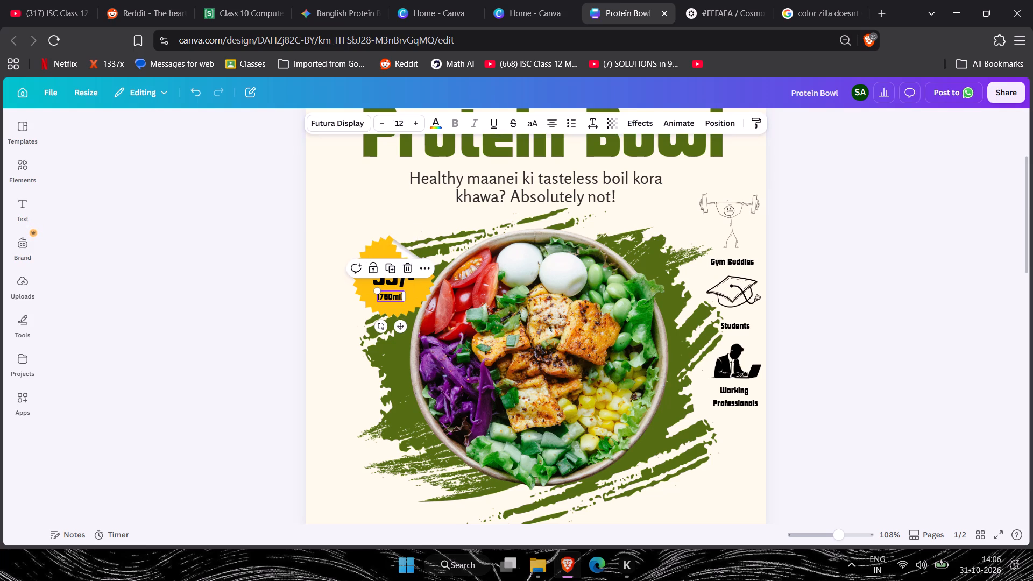
{"action": "scroll", "coordinate": [430, 312], "scroll_direction": "up", "scroll_amount": 3, "text": "ctrl"}
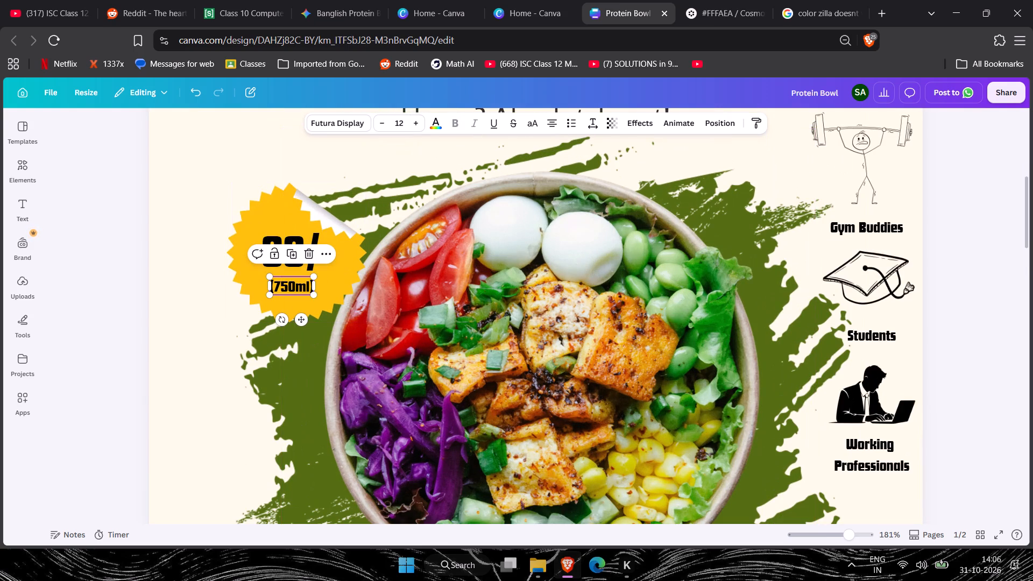
{"action": "left_click", "coordinate": [994, 252]}
Select the price and volume texts on page 1's badge together and shift them slightly upward within it.
{"action": "scroll", "coordinate": [869, 254], "scroll_direction": "down", "scroll_amount": 3}
{"action": "scroll", "coordinate": [712, 283], "scroll_direction": "up", "scroll_amount": 2, "text": "ctrl"}
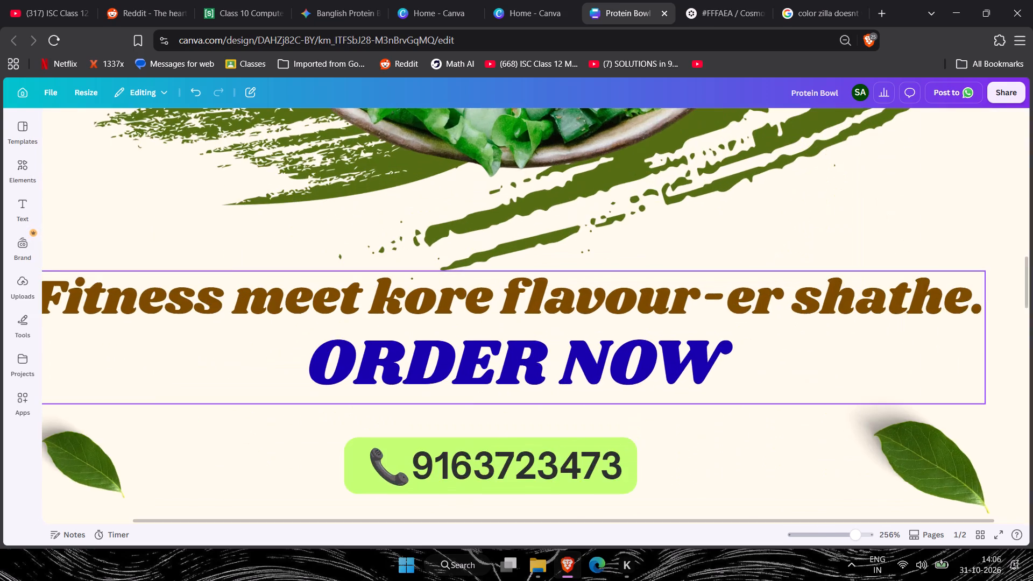
{"action": "scroll", "coordinate": [711, 283], "scroll_direction": "down", "scroll_amount": 6, "text": "ctrl"}
{"action": "scroll", "coordinate": [797, 306], "scroll_direction": "up", "scroll_amount": 3}
{"action": "scroll", "coordinate": [797, 306], "scroll_direction": "down", "scroll_amount": 2}
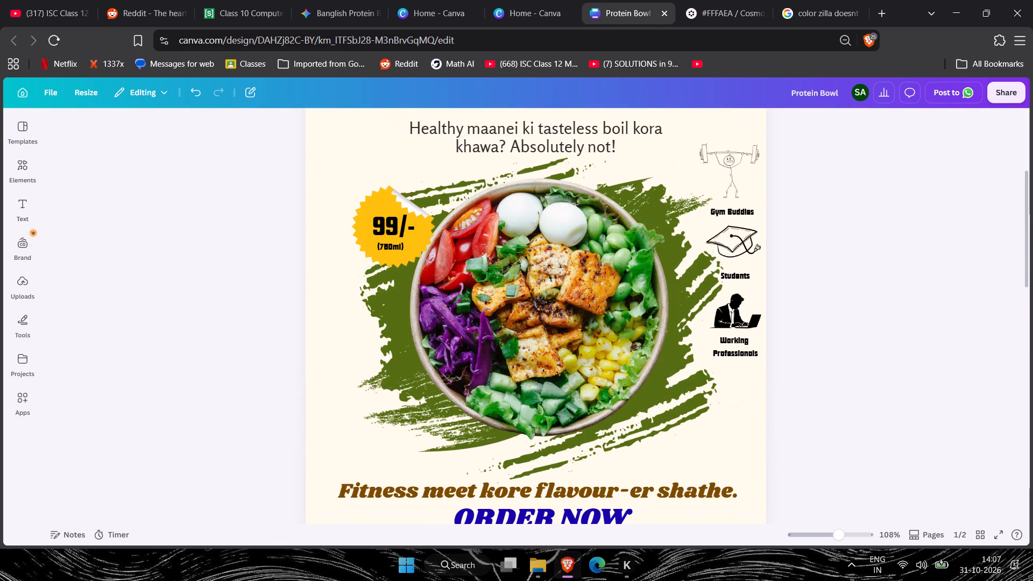
{"action": "scroll", "coordinate": [558, 258], "scroll_direction": "up", "scroll_amount": 3}
{"action": "left_click", "coordinate": [387, 295]}
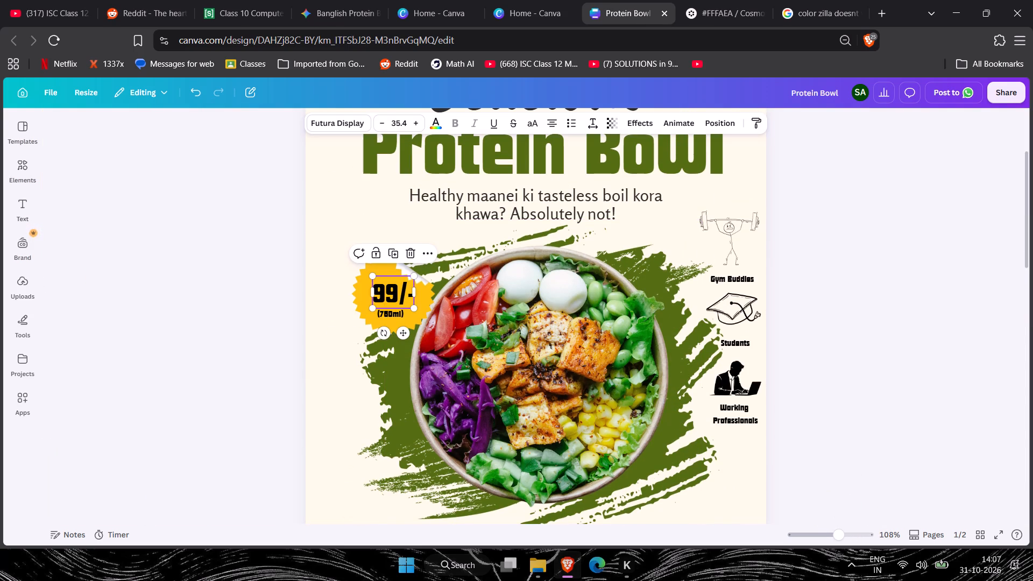
{"action": "left_click", "coordinate": [392, 311], "text": "shift"}
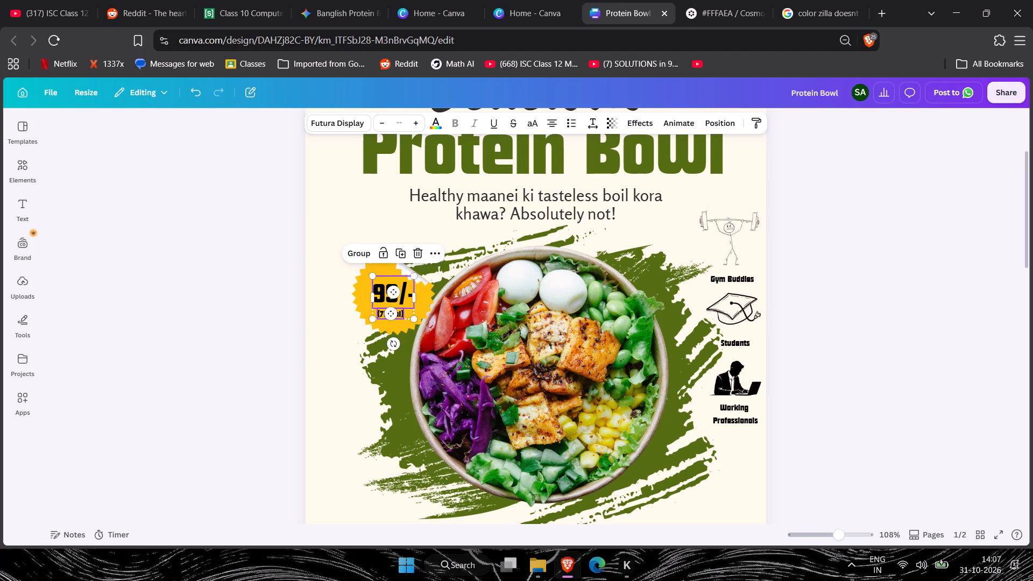
{"action": "left_click", "coordinate": [405, 295]}
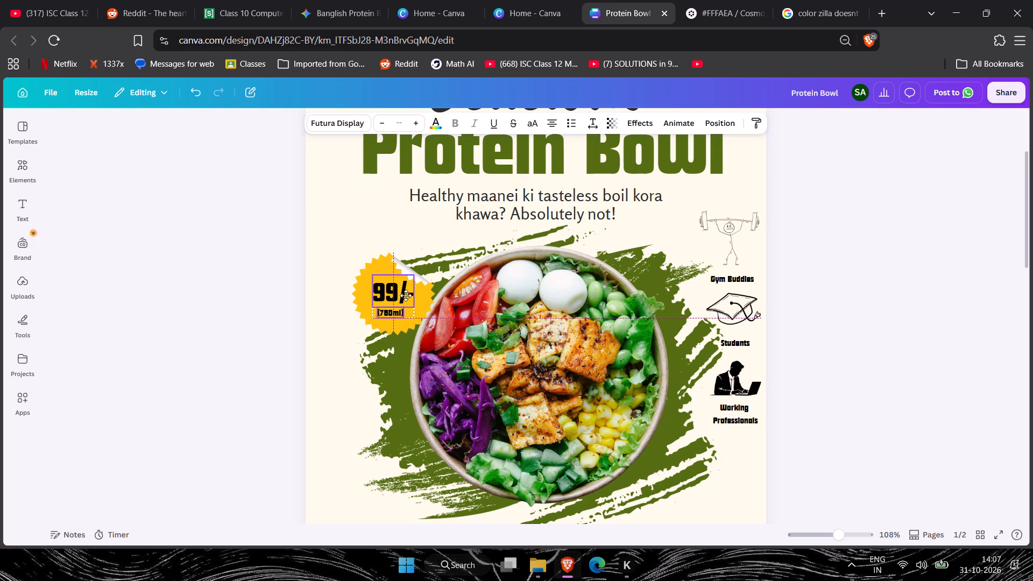
{"action": "left_click", "coordinate": [840, 264]}
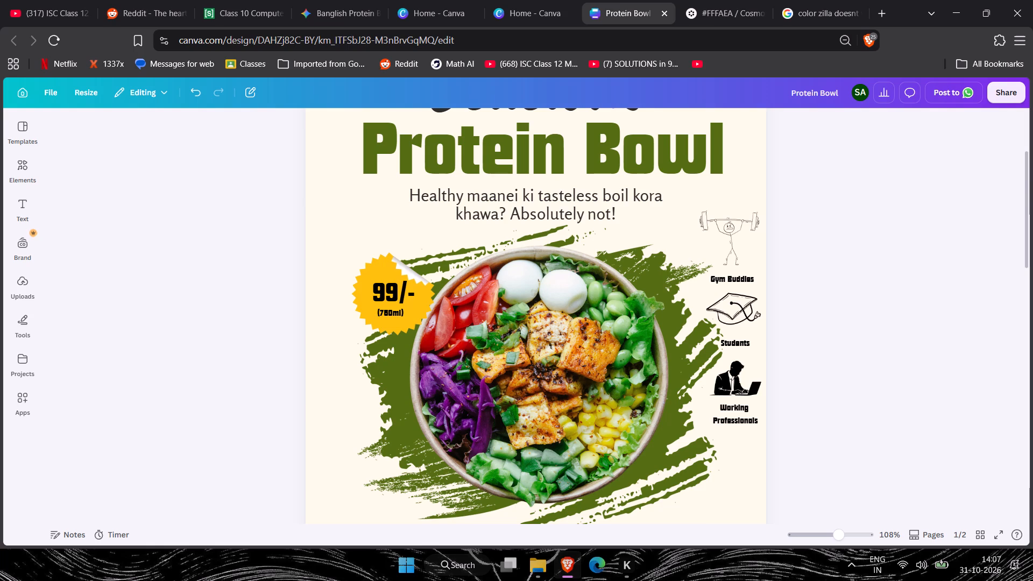
Search the elements library for "veg logo" and add the rounded green square VEG mark to page 1.
{"action": "left_click", "coordinate": [29, 176]}
{"action": "left_click", "coordinate": [125, 138]}
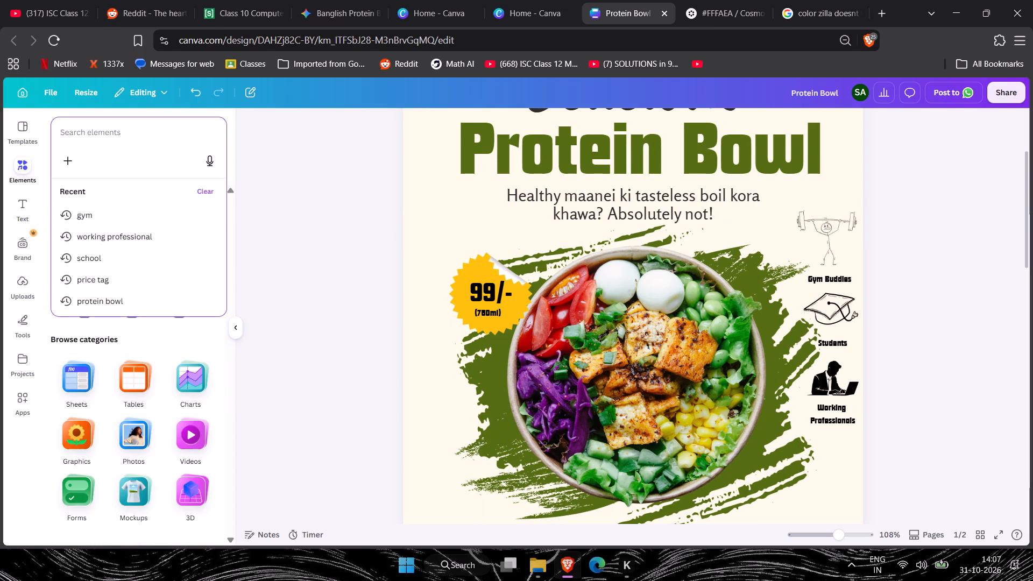
{"action": "type", "text": "veg"}
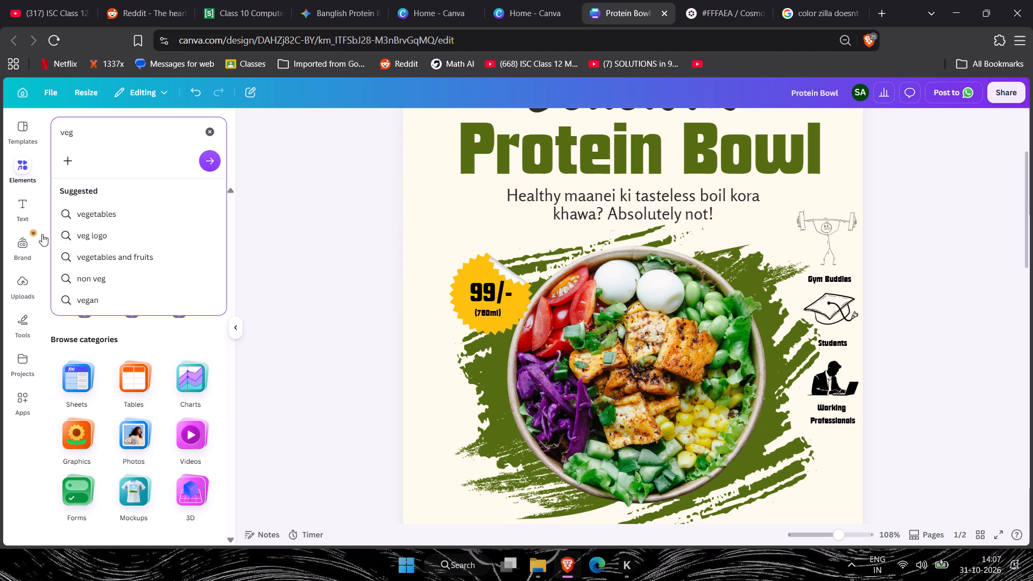
{"action": "left_click", "coordinate": [129, 239]}
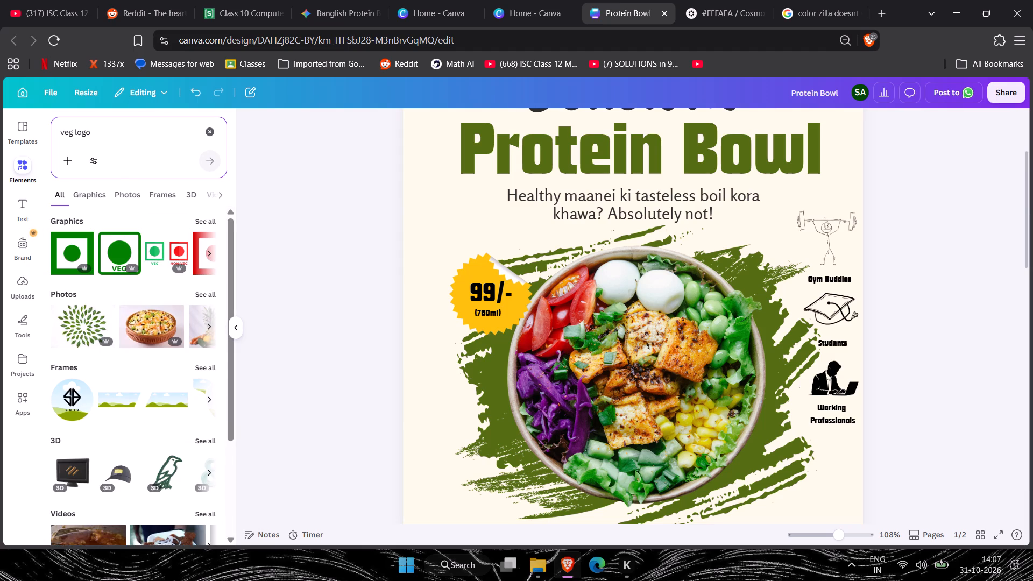
{"action": "left_click", "coordinate": [115, 257]}
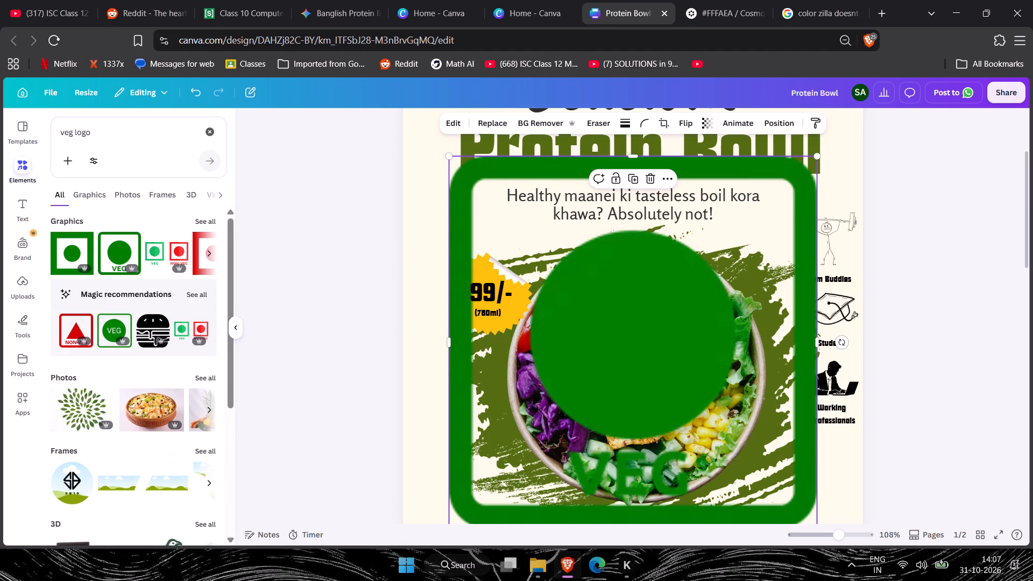
Shrink the green VEG mark on page 1 to about 0.9 by 0.9 and bring it near the price badge.
{"action": "scroll", "coordinate": [710, 319], "scroll_direction": "down", "scroll_amount": 3}
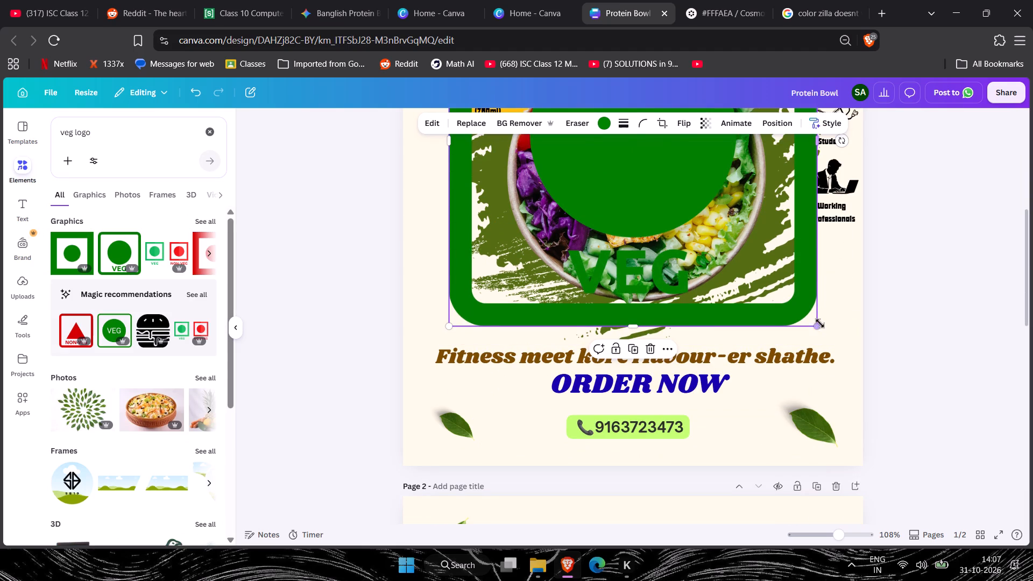
{"action": "left_click_drag", "start_coordinate": [820, 327], "coordinate": [647, 225]}
{"action": "scroll", "coordinate": [721, 324], "scroll_direction": "up", "scroll_amount": 3}
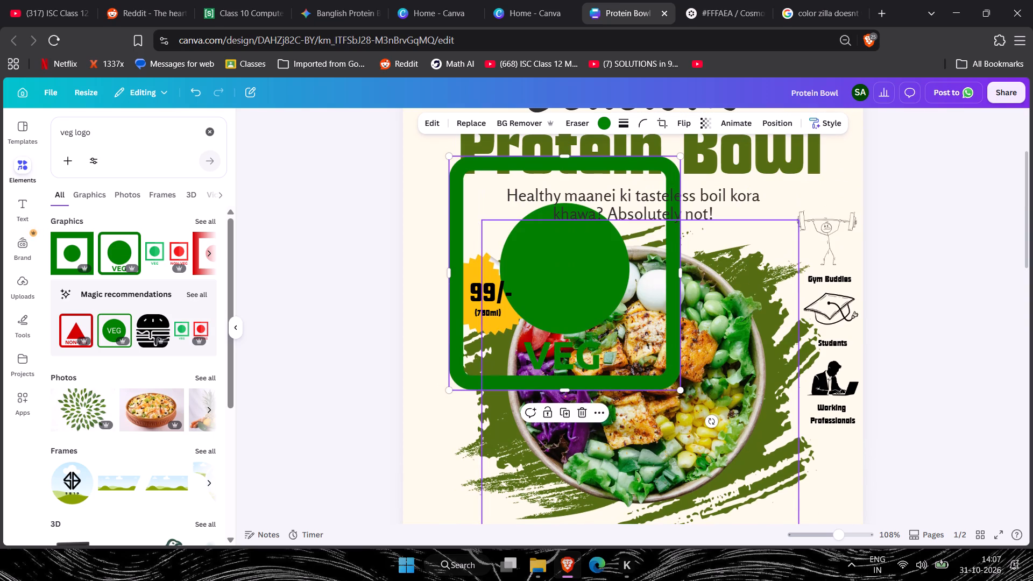
{"action": "left_click_drag", "start_coordinate": [683, 394], "coordinate": [551, 287]}
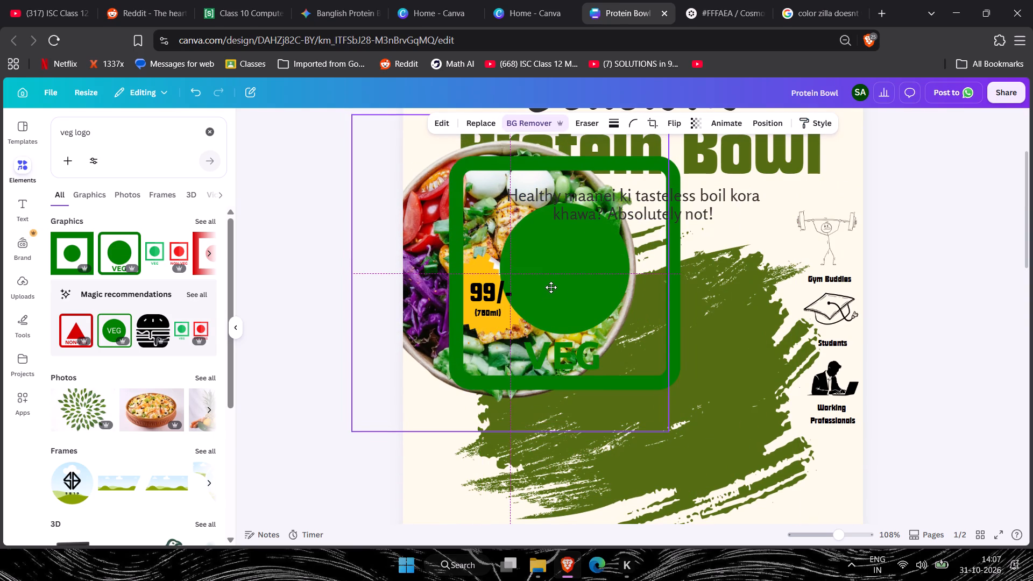
{"action": "key", "text": "ctrl+z"}
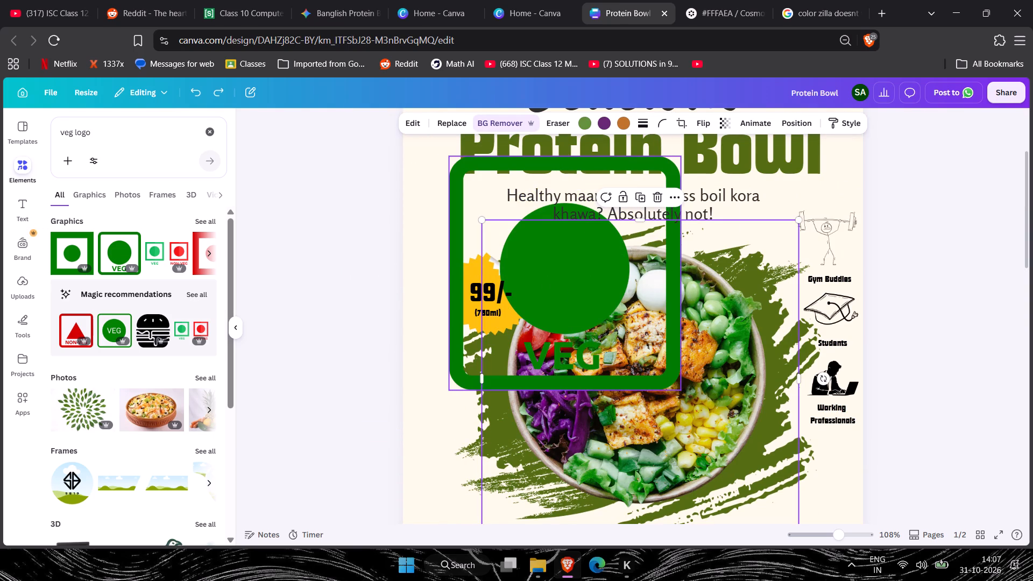
{"action": "left_click", "coordinate": [627, 345]}
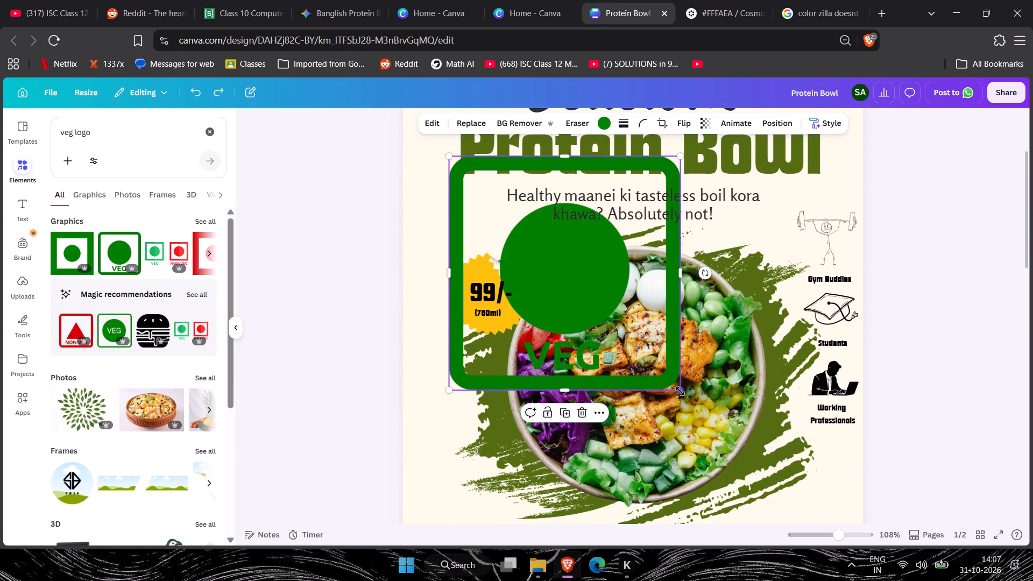
{"action": "left_click_drag", "start_coordinate": [680, 391], "coordinate": [466, 198]}
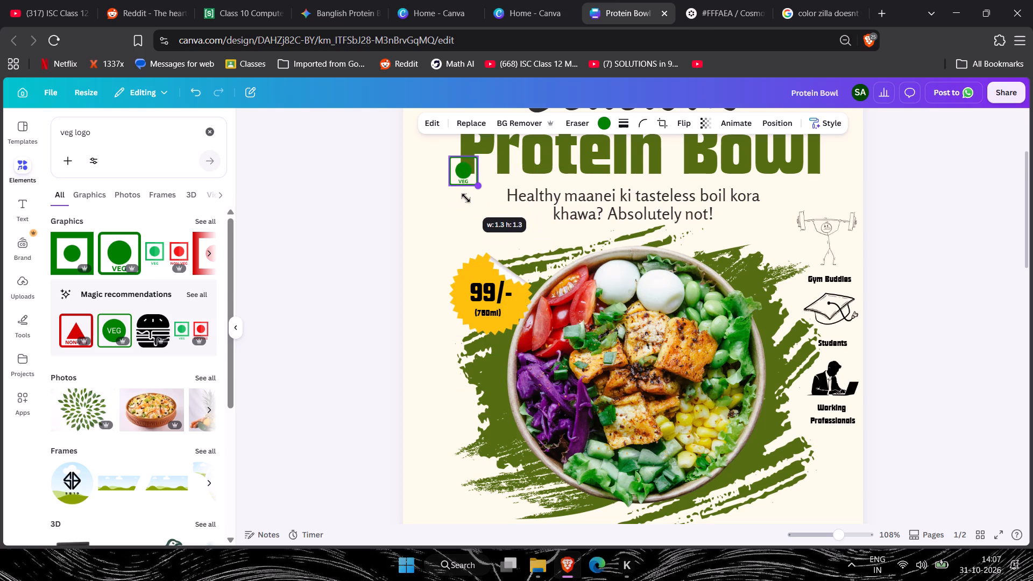
{"action": "left_click_drag", "start_coordinate": [466, 198], "coordinate": [466, 199]}
{"action": "left_click_drag", "start_coordinate": [469, 178], "coordinate": [481, 243]}
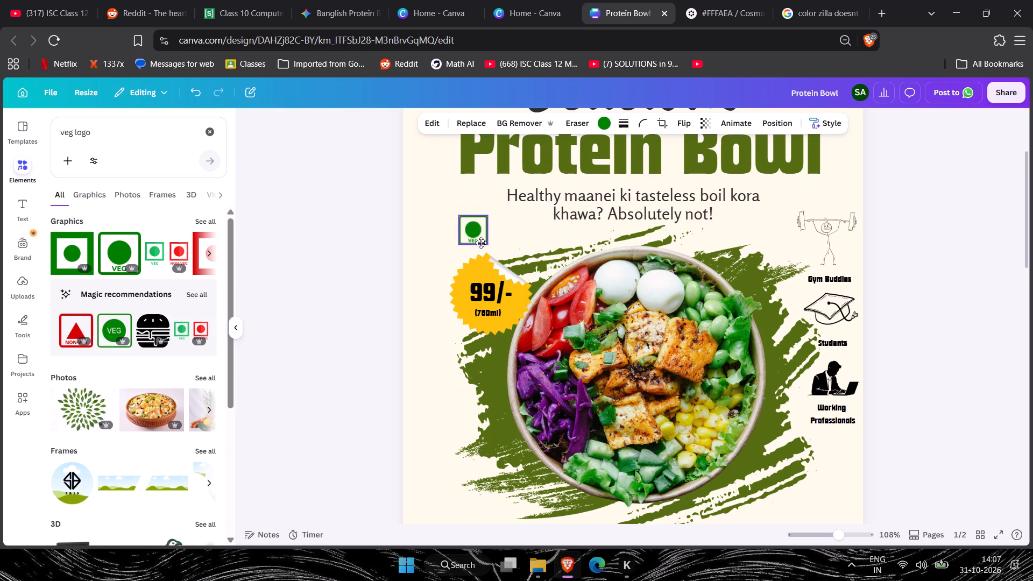
{"action": "left_click_drag", "start_coordinate": [481, 243], "coordinate": [514, 244]}
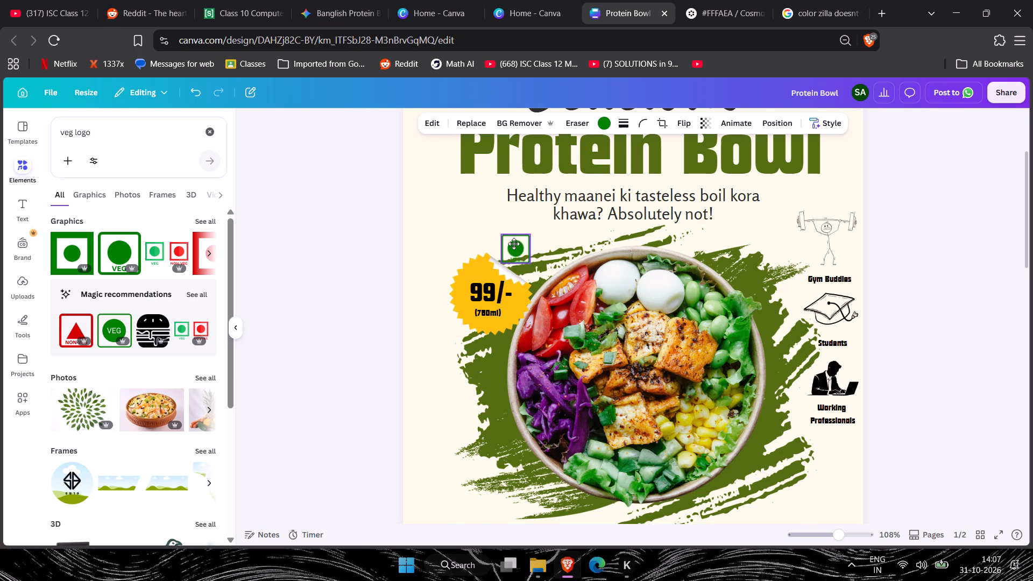
{"action": "left_click_drag", "start_coordinate": [514, 244], "coordinate": [512, 245]}
{"action": "left_click_drag", "start_coordinate": [522, 252], "coordinate": [508, 239]}
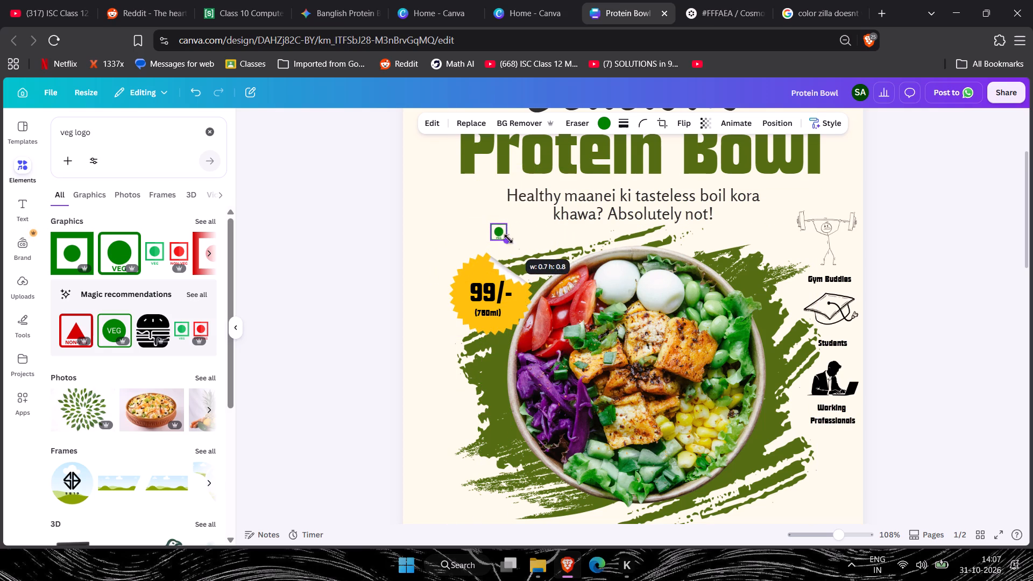
{"action": "left_click_drag", "start_coordinate": [508, 239], "coordinate": [508, 239]}
{"action": "left_click", "coordinate": [508, 239]}
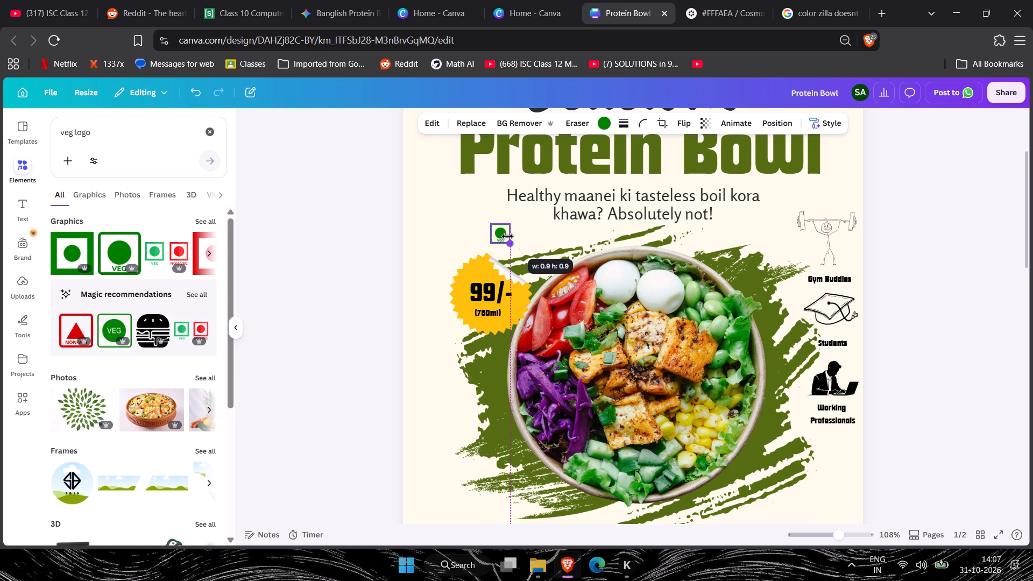
Try positions around page 1's yellow badge for the VEG mark and leave it just above the badge's upper-left edge.
{"action": "left_click_drag", "start_coordinate": [502, 228], "coordinate": [463, 274]}
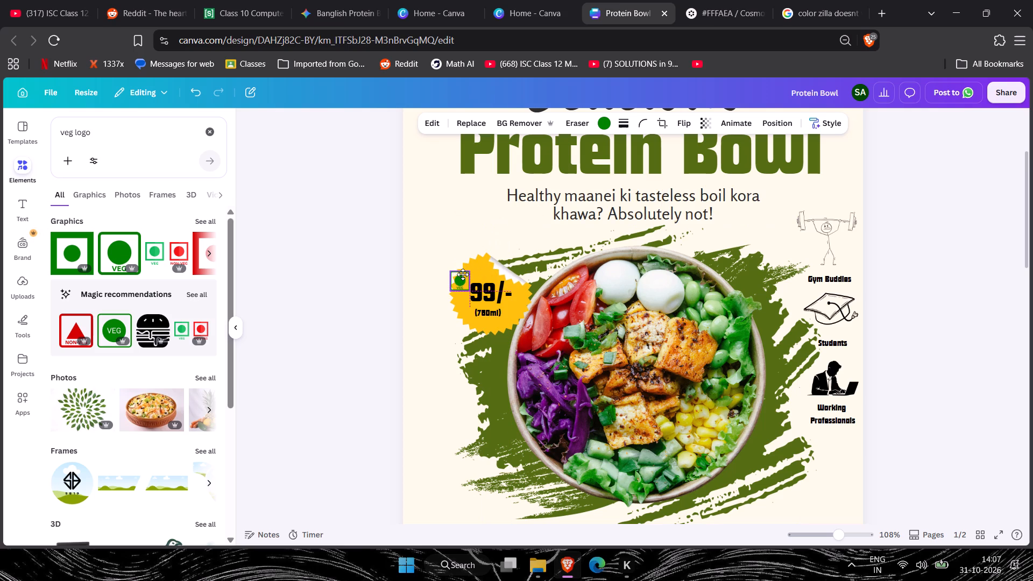
{"action": "left_click_drag", "start_coordinate": [463, 274], "coordinate": [475, 243]}
{"action": "left_click_drag", "start_coordinate": [475, 243], "coordinate": [456, 246]}
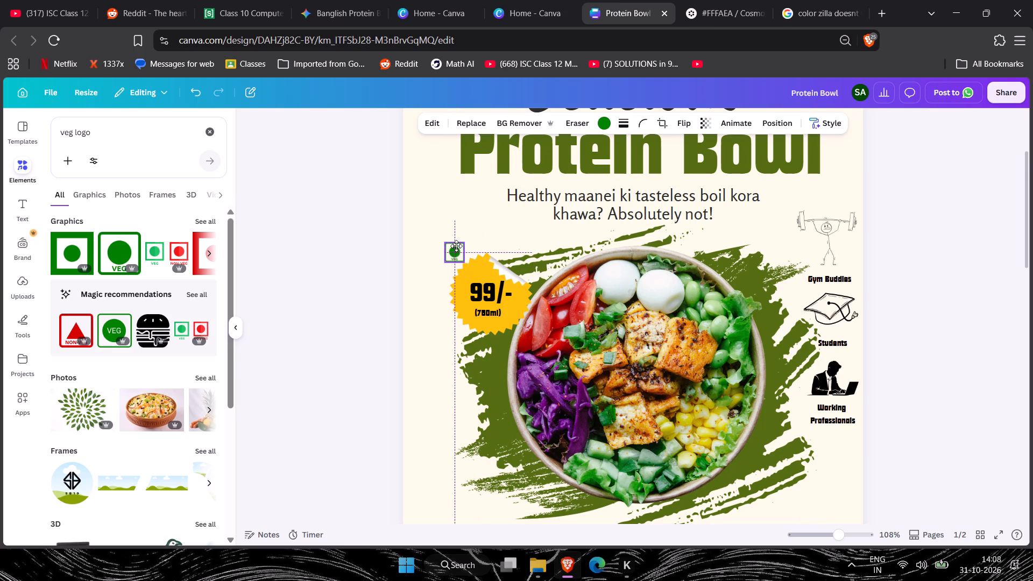
{"action": "left_click_drag", "start_coordinate": [456, 246], "coordinate": [468, 237]}
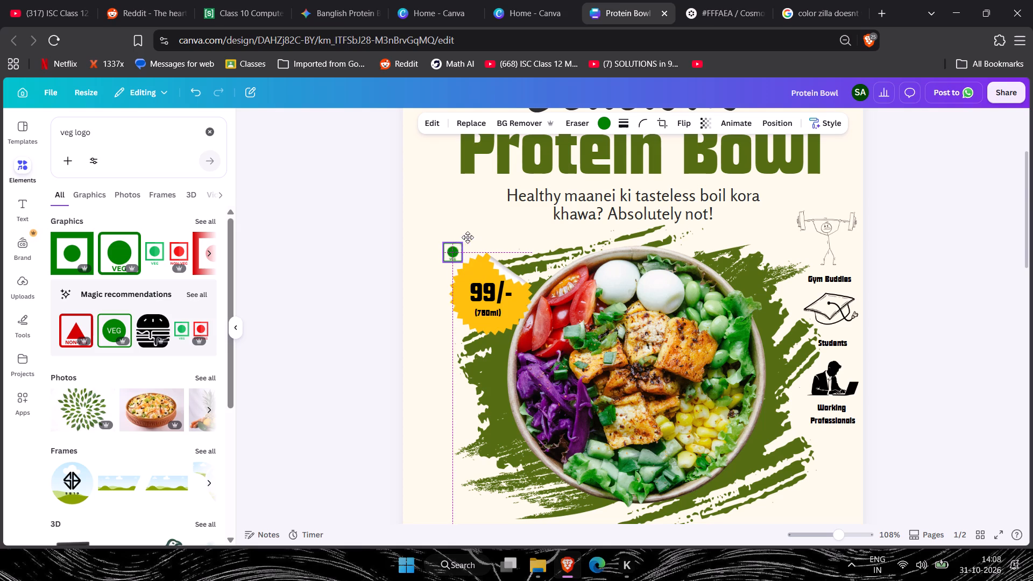
{"action": "left_click_drag", "start_coordinate": [468, 237], "coordinate": [468, 237]}
{"action": "left_click", "coordinate": [960, 286]}
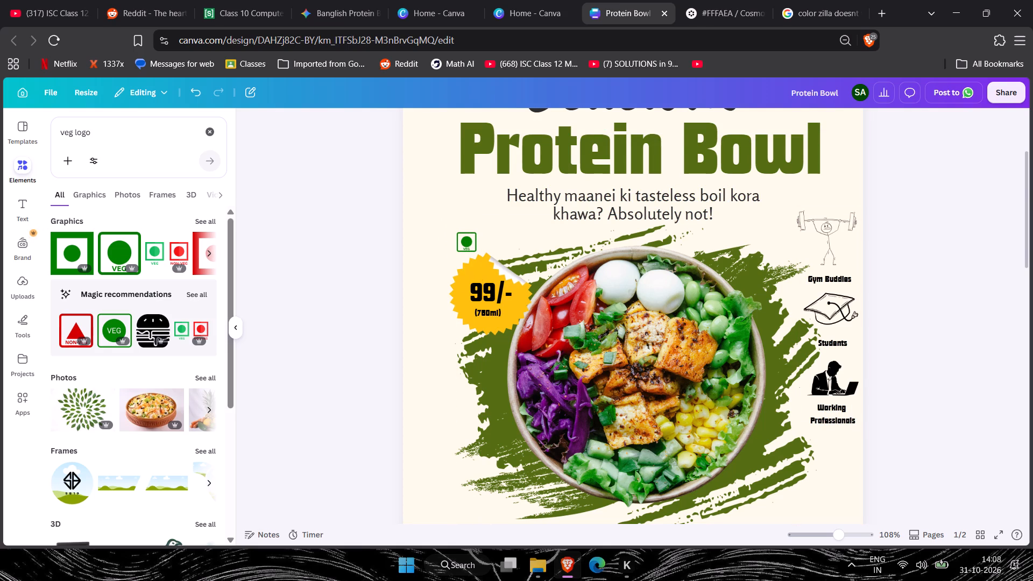
Add the red square mark with a red circle from the veg logo graphics and shrink it to a small icon.
{"action": "left_click", "coordinate": [209, 256]}
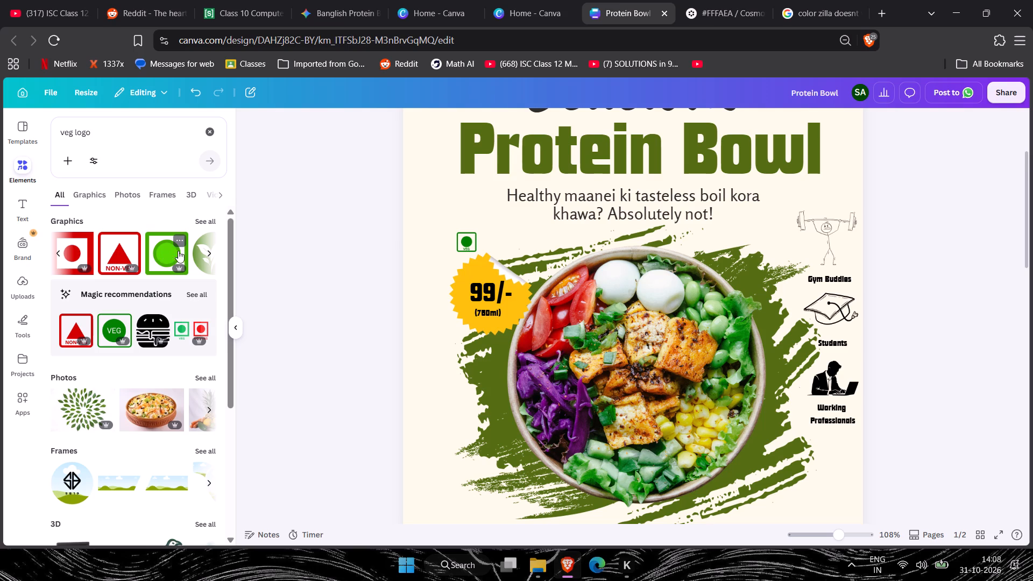
{"action": "left_click", "coordinate": [57, 249]}
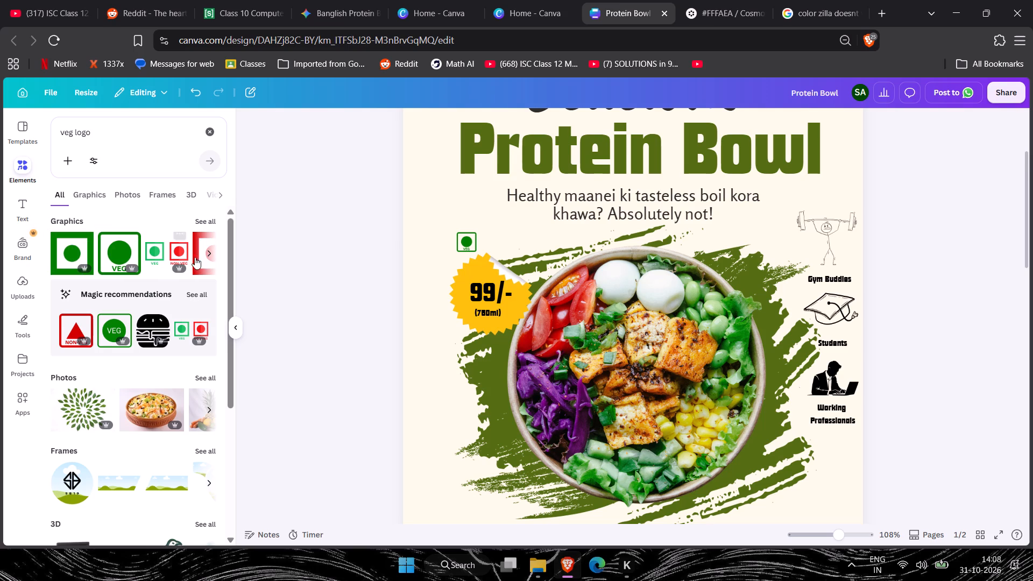
{"action": "left_click", "coordinate": [196, 261]}
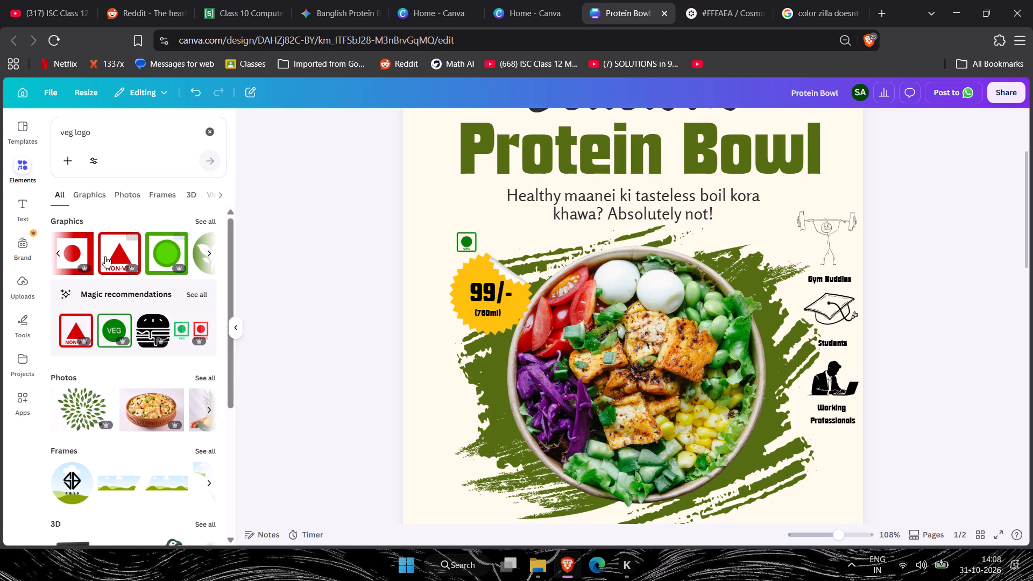
{"action": "left_click", "coordinate": [85, 249]}
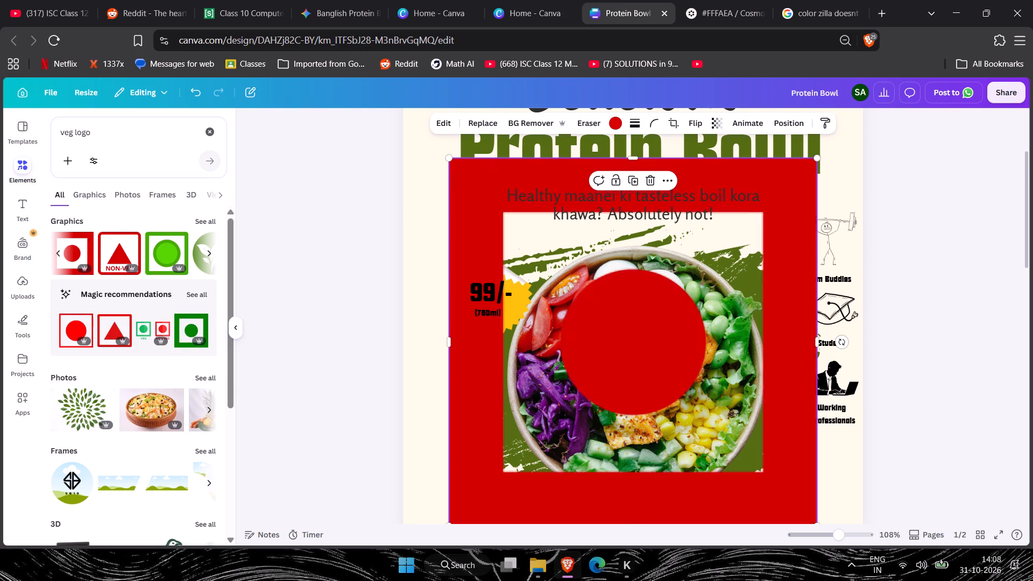
{"action": "scroll", "coordinate": [741, 421], "scroll_direction": "down", "scroll_amount": 1}
{"action": "left_click_drag", "start_coordinate": [819, 458], "coordinate": [715, 358]}
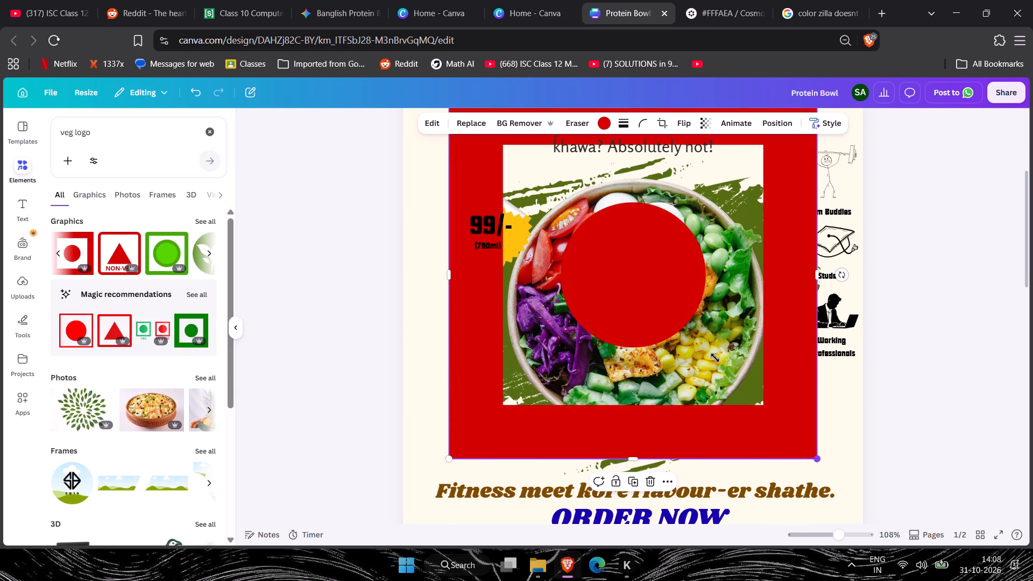
{"action": "left_click_drag", "start_coordinate": [715, 358], "coordinate": [469, 143]}
{"action": "scroll", "coordinate": [684, 271], "scroll_direction": "up", "scroll_amount": 2}
Move the red non-veg mark from page 1 to page 2, above the 139/- badge and beside the Bengali tagline.
{"action": "left_click_drag", "start_coordinate": [475, 249], "coordinate": [489, 288]}
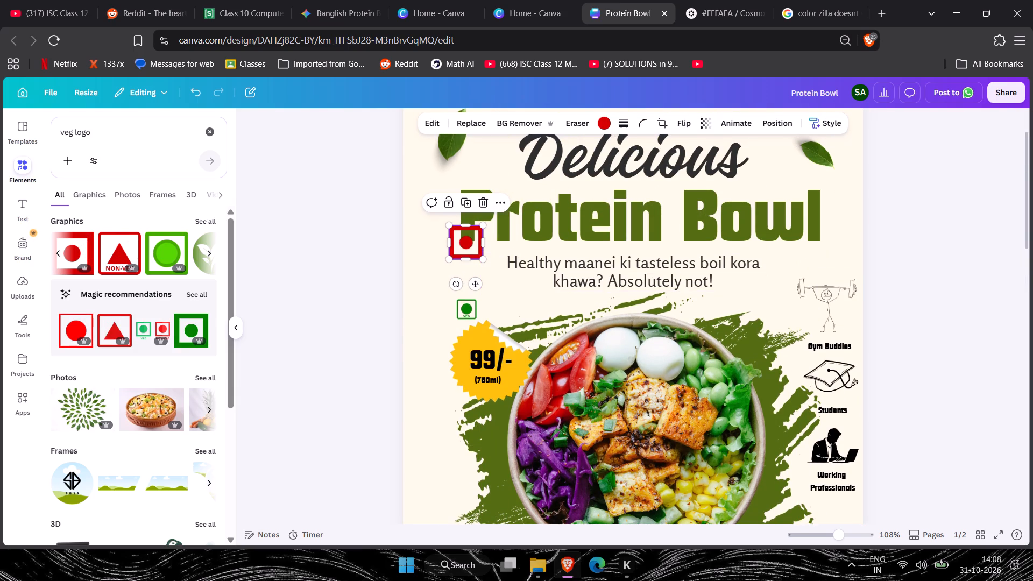
{"action": "left_click_drag", "start_coordinate": [489, 288], "coordinate": [451, 462]}
{"action": "scroll", "coordinate": [522, 430], "scroll_direction": "down", "scroll_amount": 2}
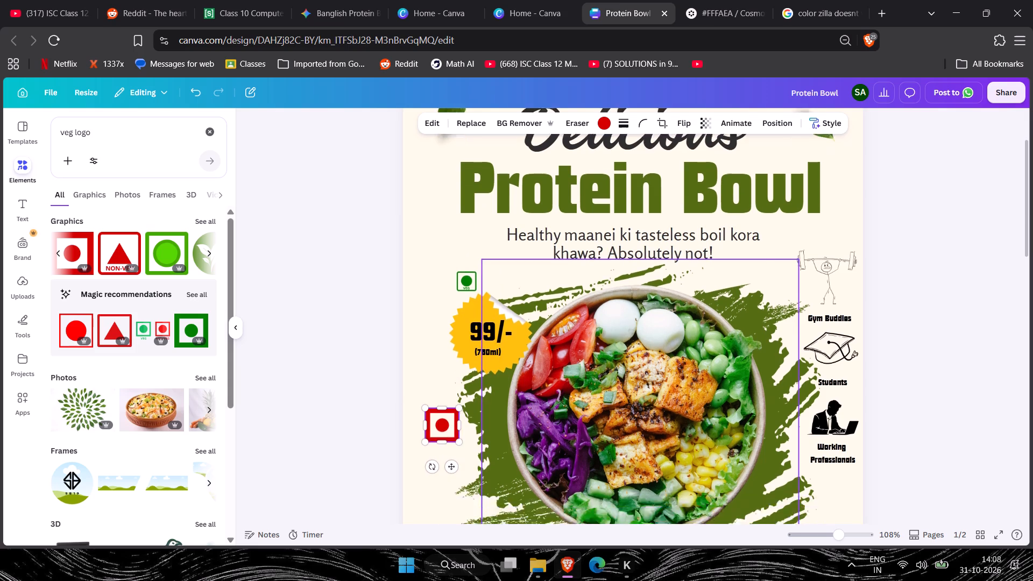
{"action": "scroll", "coordinate": [552, 396], "scroll_direction": "down", "scroll_amount": 2}
{"action": "left_click_drag", "start_coordinate": [437, 182], "coordinate": [502, 413]}
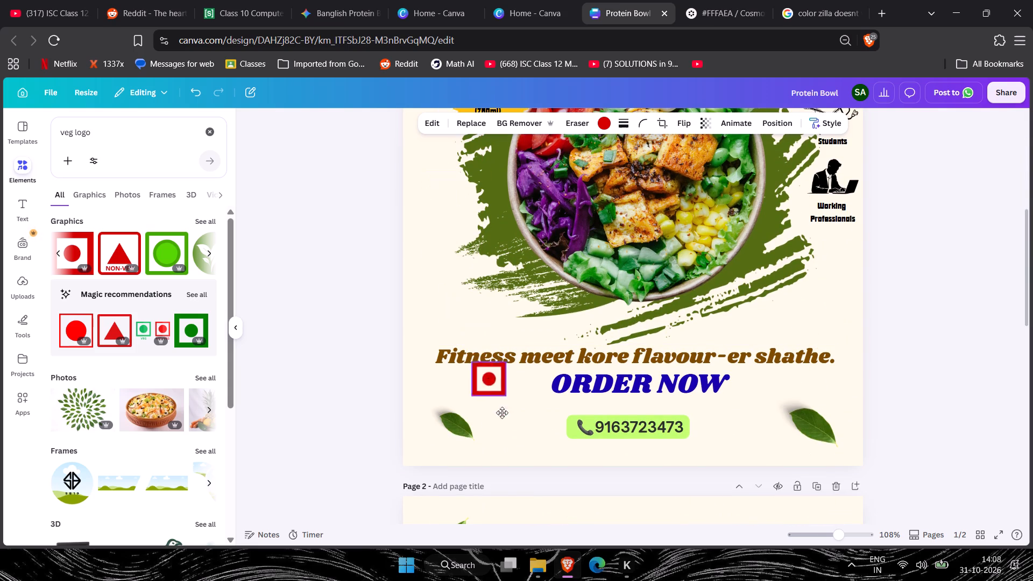
{"action": "left_click_drag", "start_coordinate": [502, 413], "coordinate": [508, 424]}
{"action": "scroll", "coordinate": [576, 396], "scroll_direction": "down", "scroll_amount": 2}
{"action": "left_click_drag", "start_coordinate": [514, 163], "coordinate": [498, 238]}
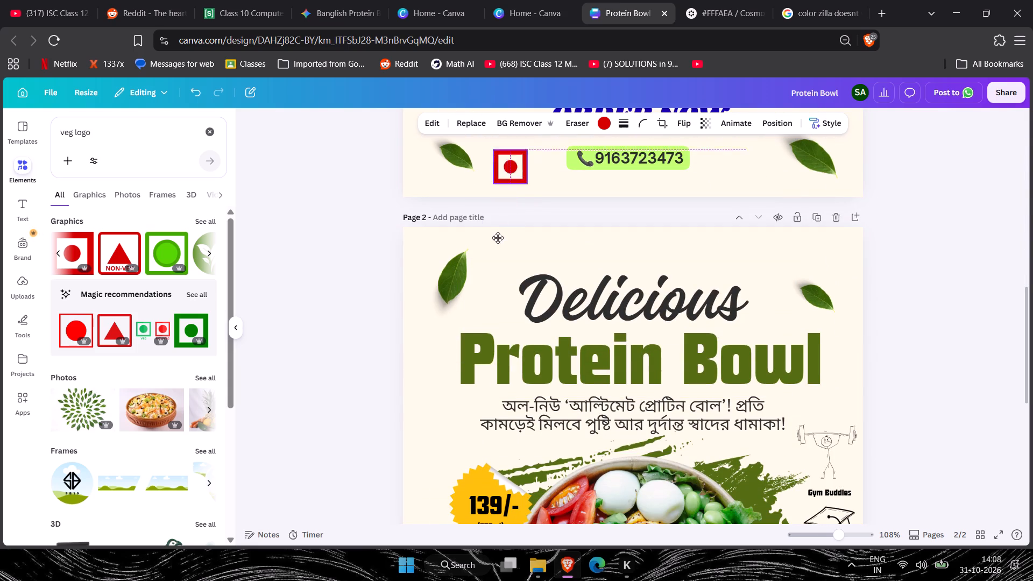
{"action": "left_click_drag", "start_coordinate": [498, 238], "coordinate": [463, 445]}
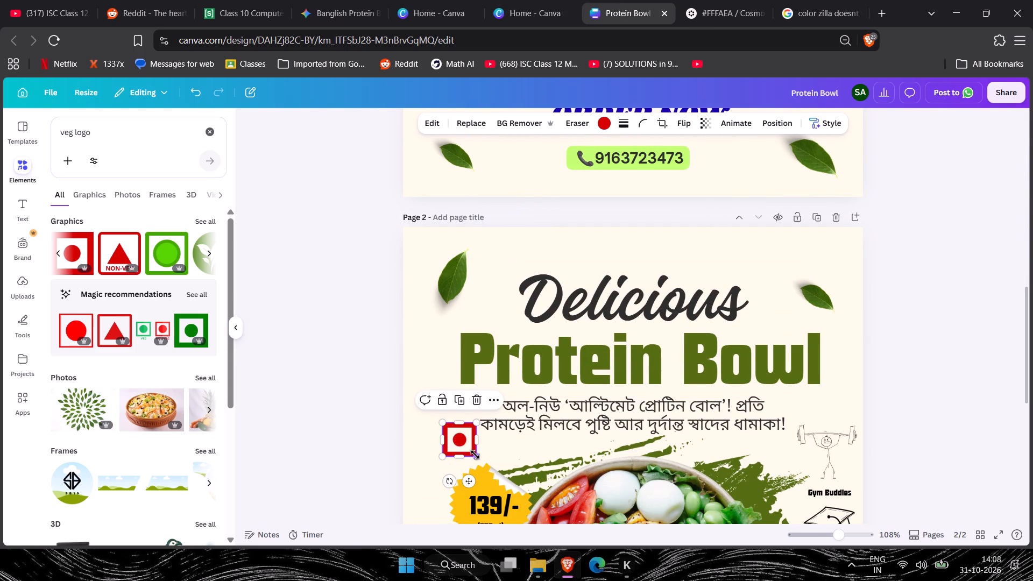
Shrink the red non-veg mark on page 2 further and place it just above the 139/- badge, under the tagline.
{"action": "left_click_drag", "start_coordinate": [475, 454], "coordinate": [457, 434]}
{"action": "left_click_drag", "start_coordinate": [1032, 419], "coordinate": [1001, 415]}
{"action": "scroll", "coordinate": [699, 348], "scroll_direction": "down", "scroll_amount": 2}
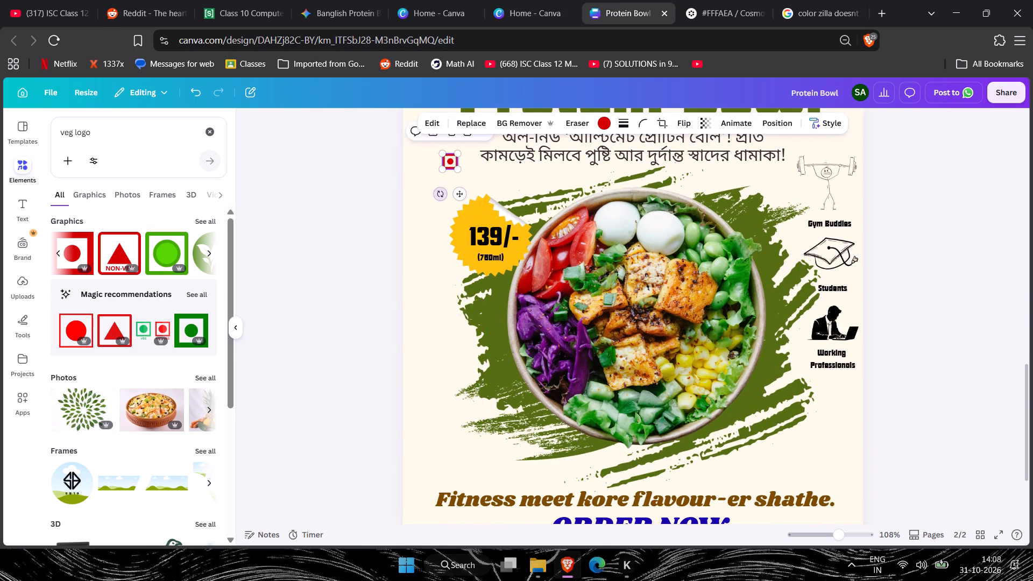
{"action": "left_click_drag", "start_coordinate": [449, 160], "coordinate": [476, 181]}
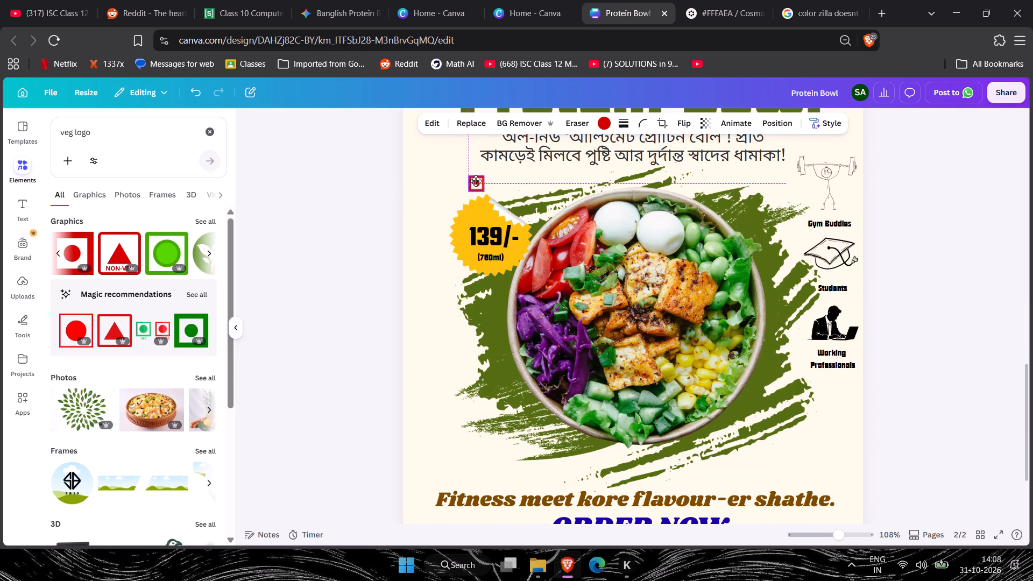
{"action": "left_click_drag", "start_coordinate": [476, 181], "coordinate": [503, 187]}
{"action": "left_click", "coordinate": [918, 260]}
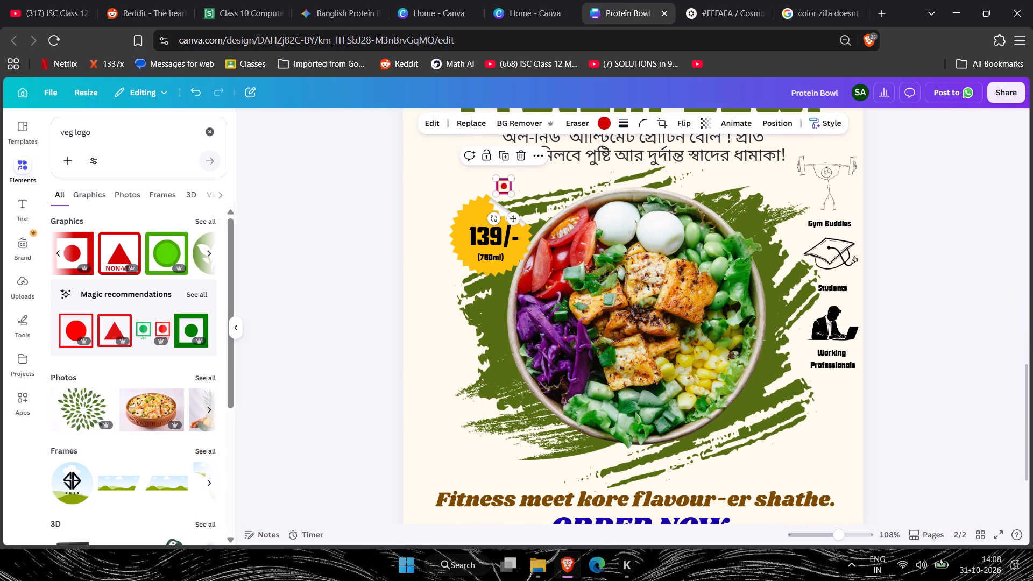
Compare the placement of the green mark on page 1 with the red mark on page 2.
{"action": "scroll", "coordinate": [918, 260], "scroll_direction": "up", "scroll_amount": 10}
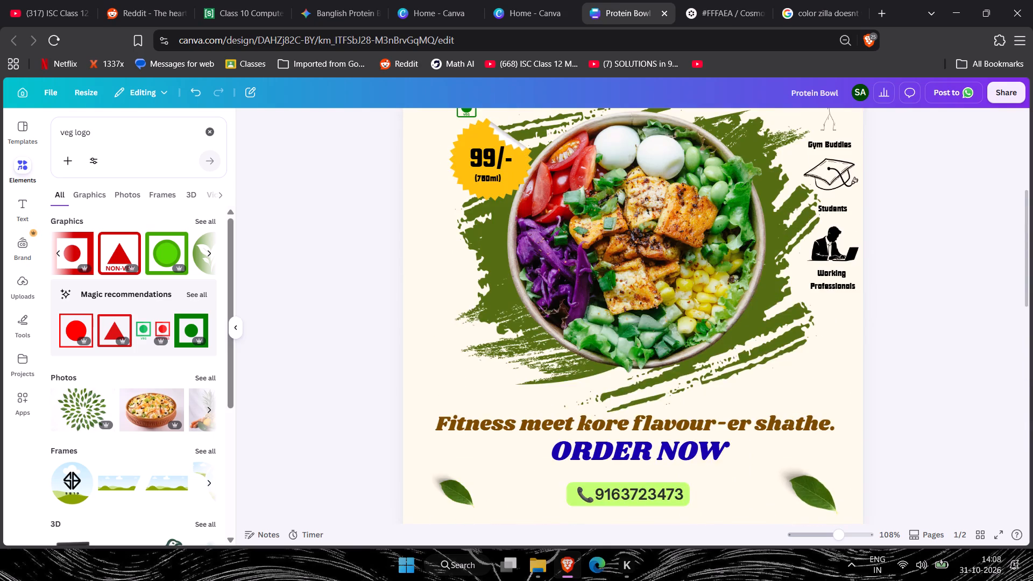
{"action": "scroll", "coordinate": [918, 260], "scroll_direction": "down", "scroll_amount": 7}
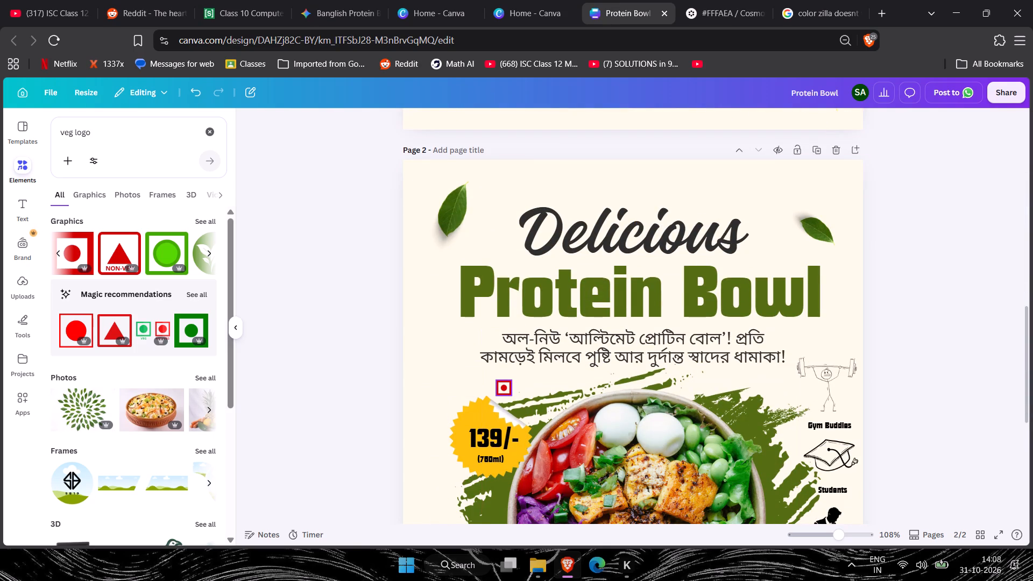
Move the green veg mark on page 1 sideways so it sits above the 99/- badge's edge nearest the bowl.
{"action": "scroll", "coordinate": [856, 316], "scroll_direction": "up", "scroll_amount": 5}
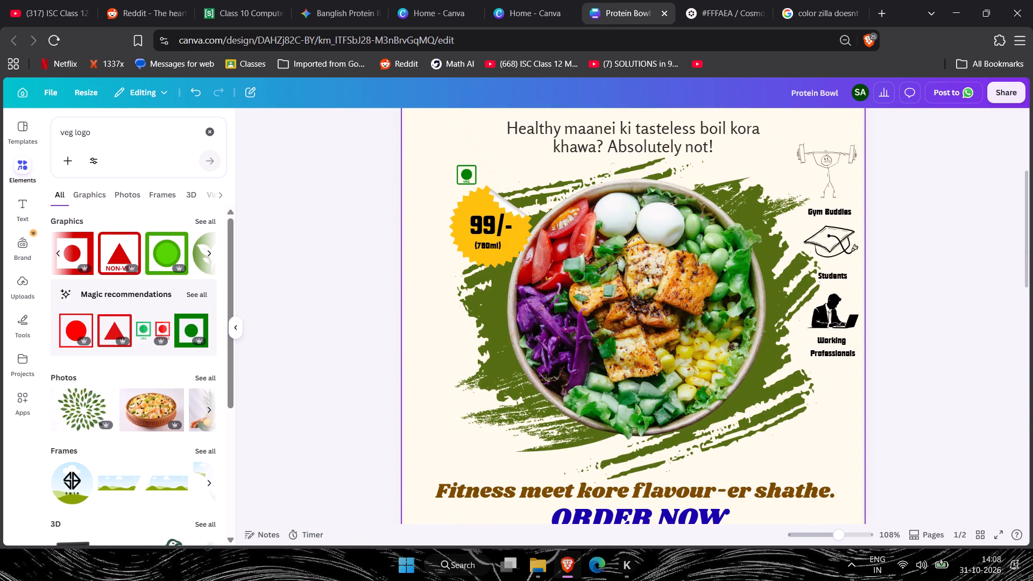
{"action": "left_click", "coordinate": [464, 174]}
{"action": "left_click_drag", "start_coordinate": [464, 174], "coordinate": [486, 174]}
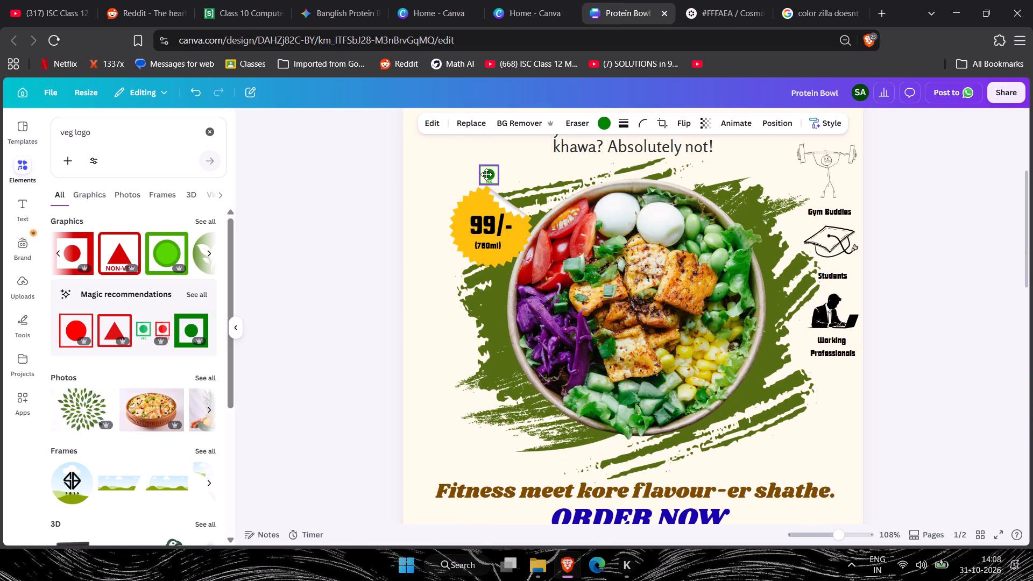
{"action": "left_click_drag", "start_coordinate": [486, 174], "coordinate": [498, 173]}
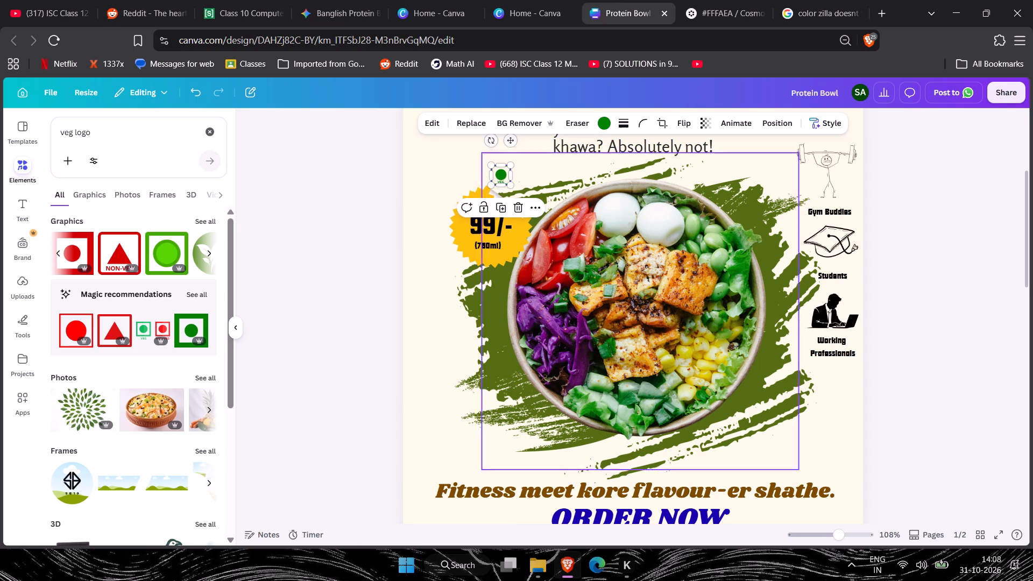
{"action": "left_click", "coordinate": [947, 232]}
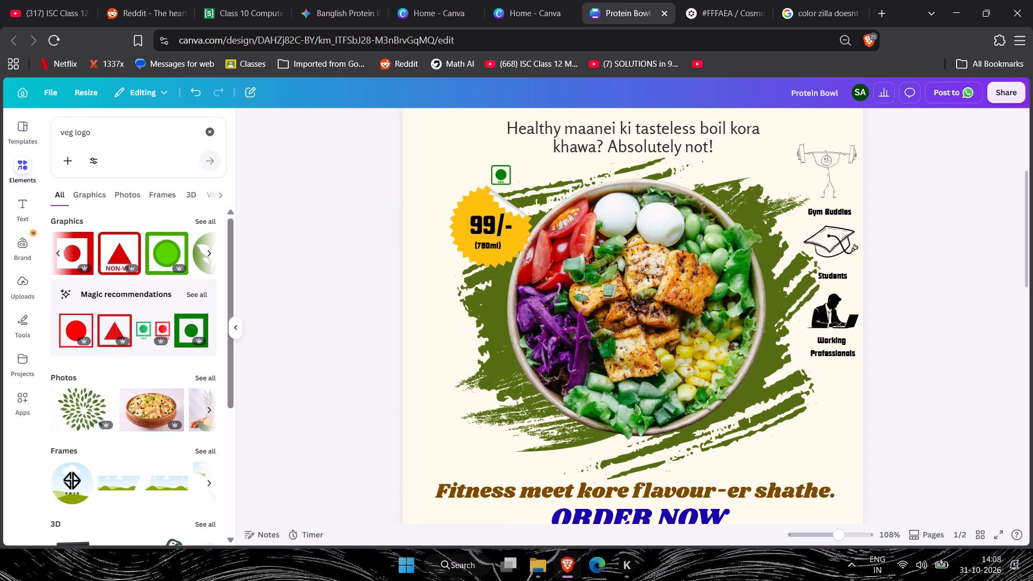
Review both poster pages from top to bottom, checking the veg and non-veg marks and the overall layout.
{"action": "scroll", "coordinate": [947, 232], "scroll_direction": "down", "scroll_amount": 7}
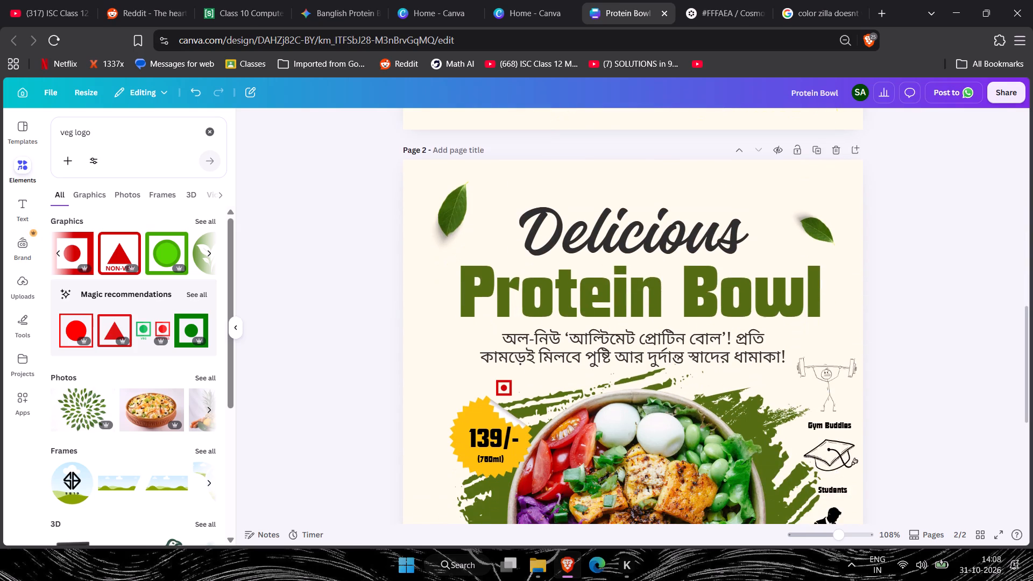
{"action": "scroll", "coordinate": [947, 232], "scroll_direction": "down", "scroll_amount": 5}
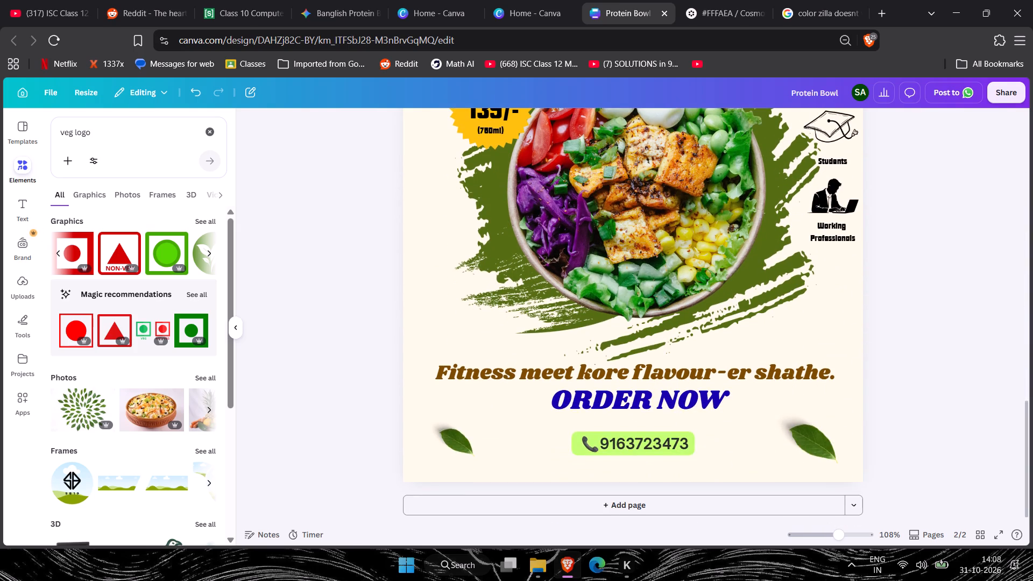
{"action": "scroll", "coordinate": [947, 232], "scroll_direction": "up", "scroll_amount": 1}
{"action": "scroll", "coordinate": [947, 232], "scroll_direction": "down", "scroll_amount": 3}
{"action": "scroll", "coordinate": [947, 232], "scroll_direction": "up", "scroll_amount": 3}
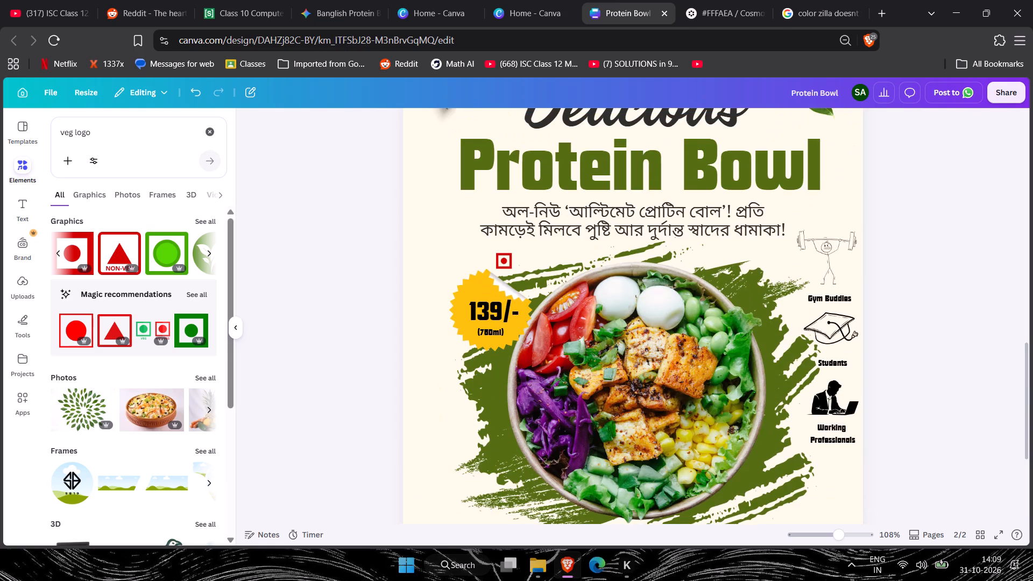
{"action": "scroll", "coordinate": [957, 211], "scroll_direction": "up", "scroll_amount": 12}
{"action": "scroll", "coordinate": [865, 104], "scroll_direction": "up", "scroll_amount": 1}
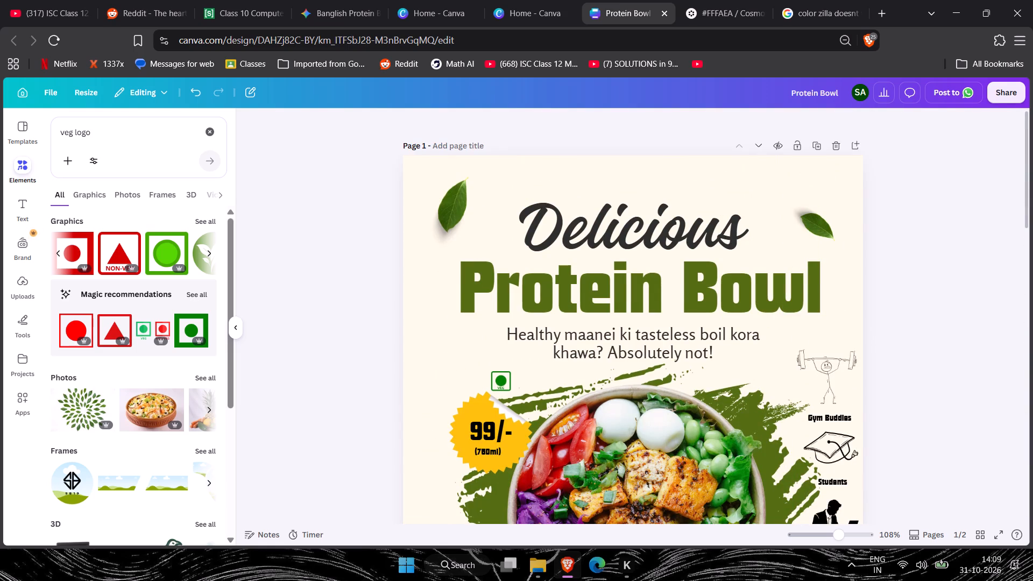
Set up a download of the design as JPG with High quality.
{"action": "left_click", "coordinate": [1003, 96]}
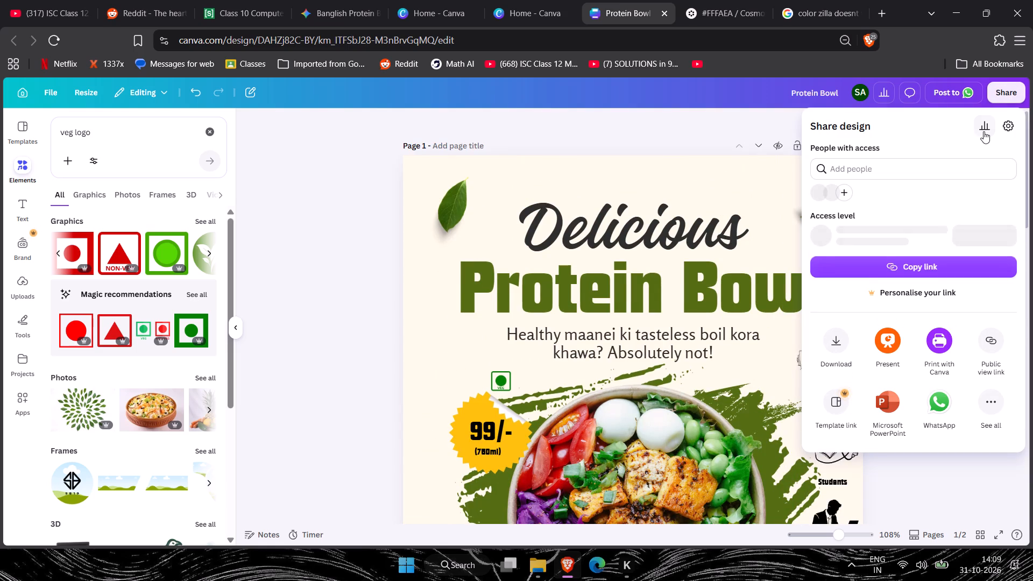
{"action": "left_click", "coordinate": [837, 357]}
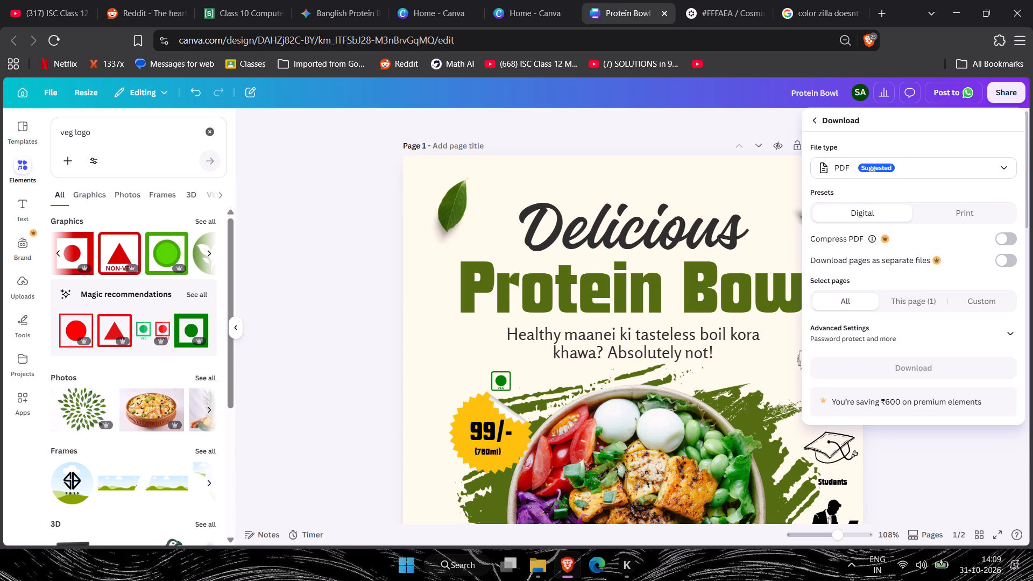
{"action": "left_click", "coordinate": [995, 167]}
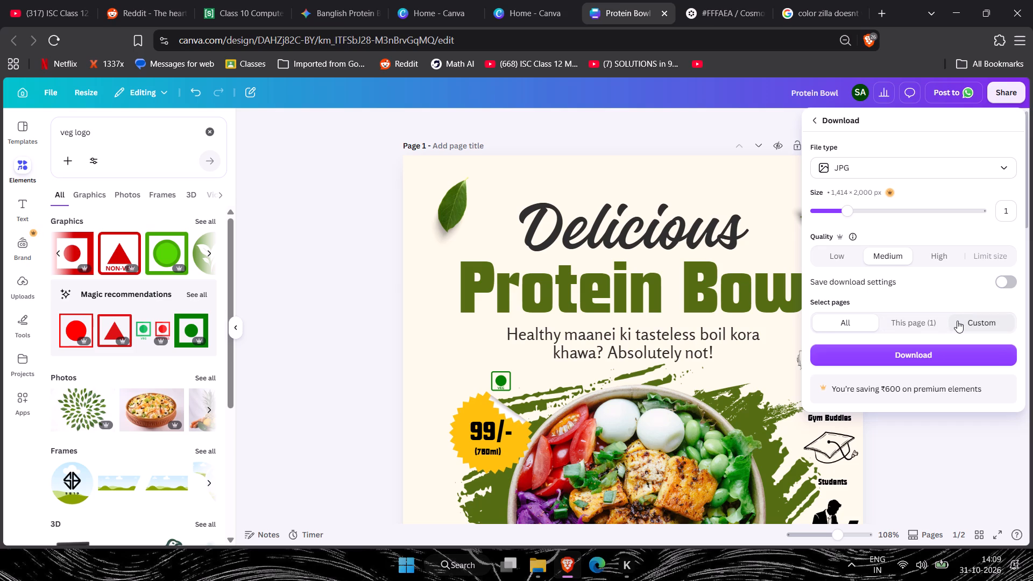
{"action": "left_click", "coordinate": [941, 257]}
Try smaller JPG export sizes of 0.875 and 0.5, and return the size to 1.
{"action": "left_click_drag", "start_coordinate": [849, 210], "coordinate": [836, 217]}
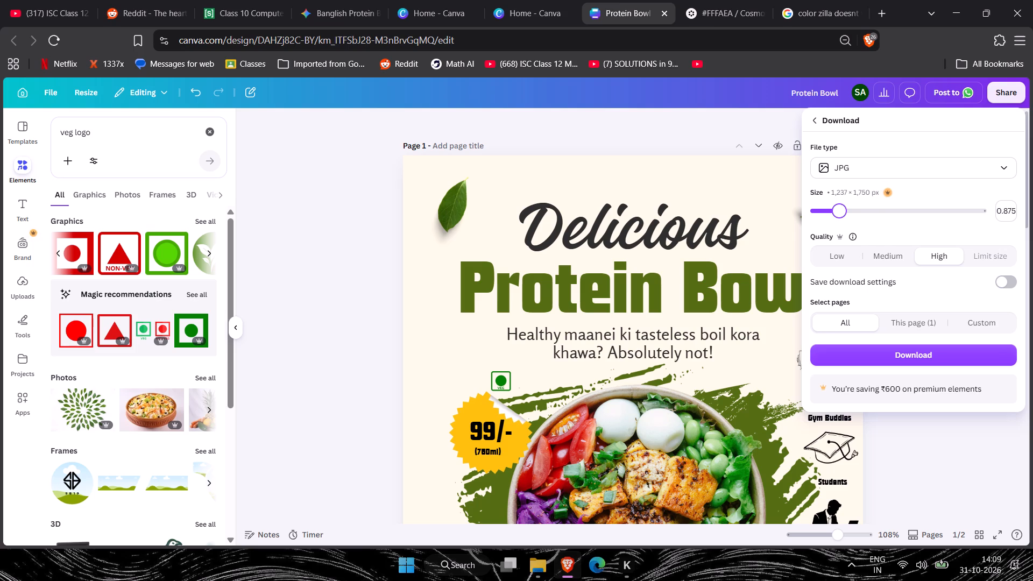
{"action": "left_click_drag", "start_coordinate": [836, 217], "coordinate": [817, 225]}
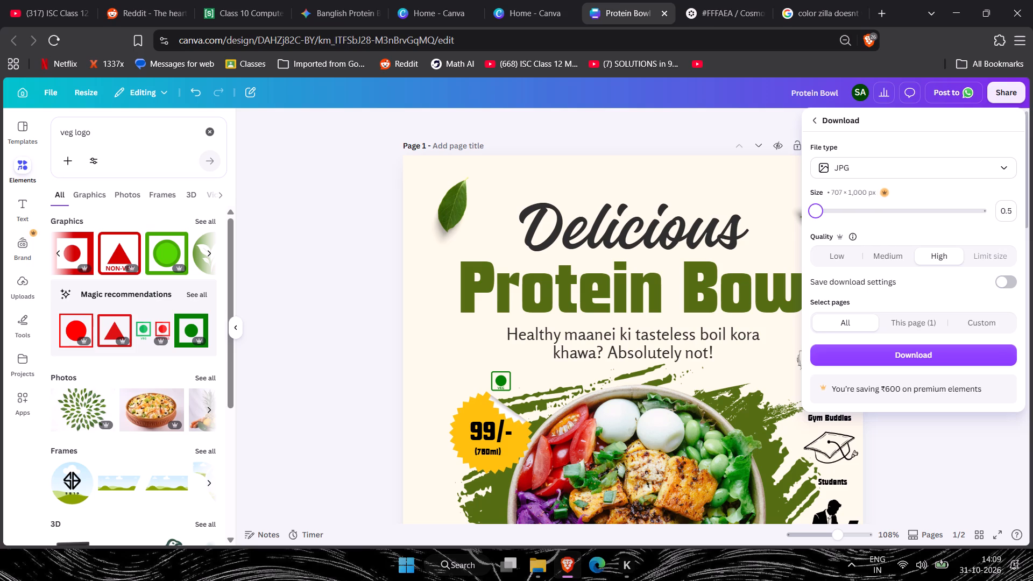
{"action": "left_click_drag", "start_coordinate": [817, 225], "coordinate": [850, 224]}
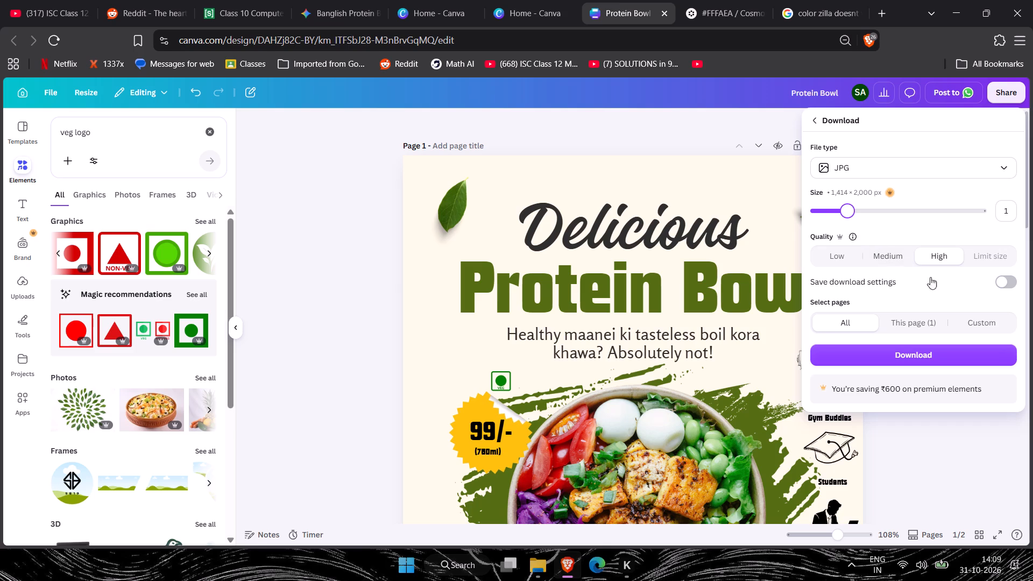
Download all pages and save the ZIP as Protein Bowl in the Downloads folder.
{"action": "left_click", "coordinate": [932, 355]}
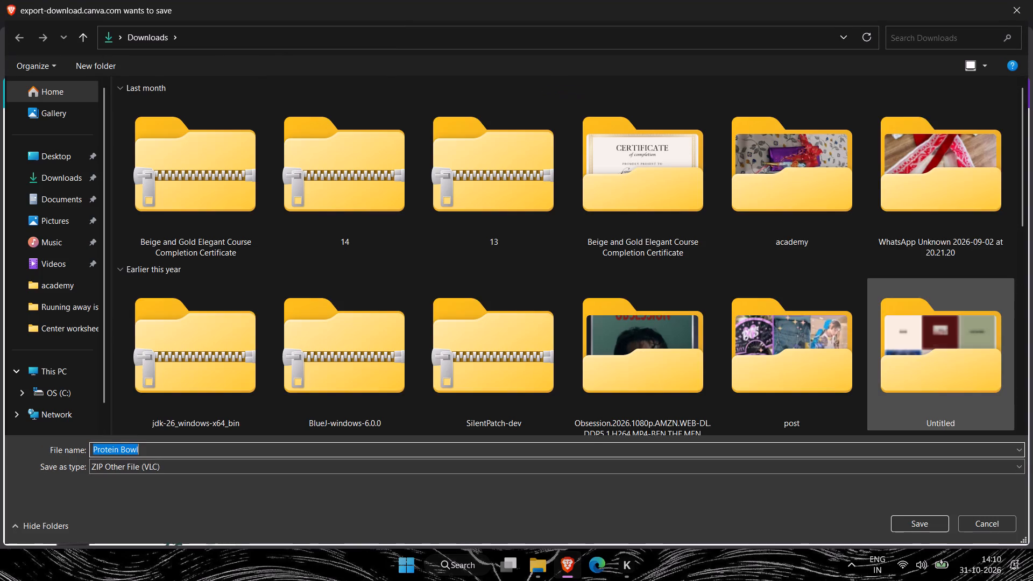
{"action": "left_click", "coordinate": [67, 170]}
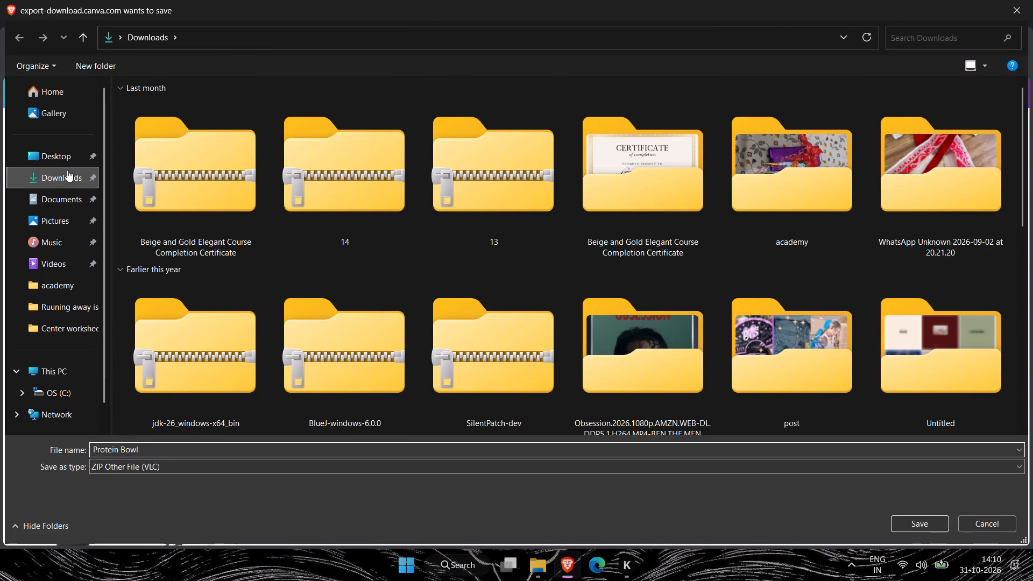
{"action": "left_click", "coordinate": [916, 526]}
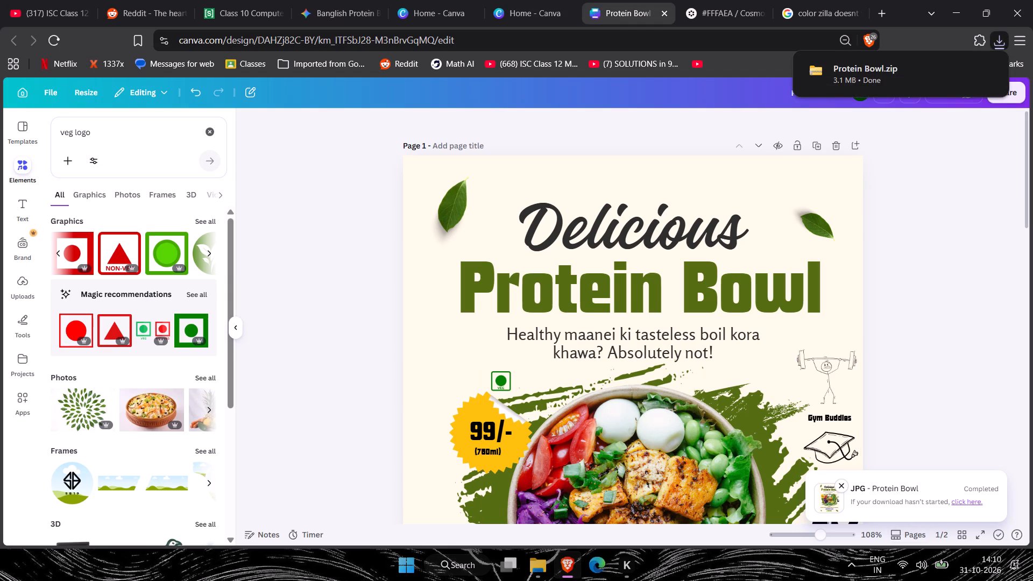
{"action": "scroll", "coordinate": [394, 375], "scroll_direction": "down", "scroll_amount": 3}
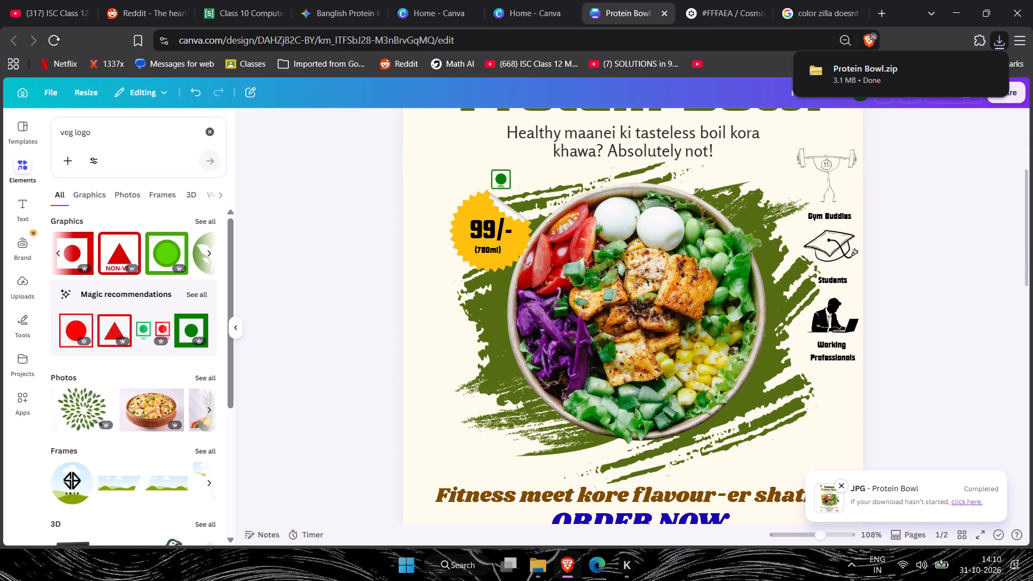
In File Explorer, extract the Protein Bowl ZIP within Downloads and close the extra window it opens.
{"action": "left_click", "coordinate": [537, 575]}
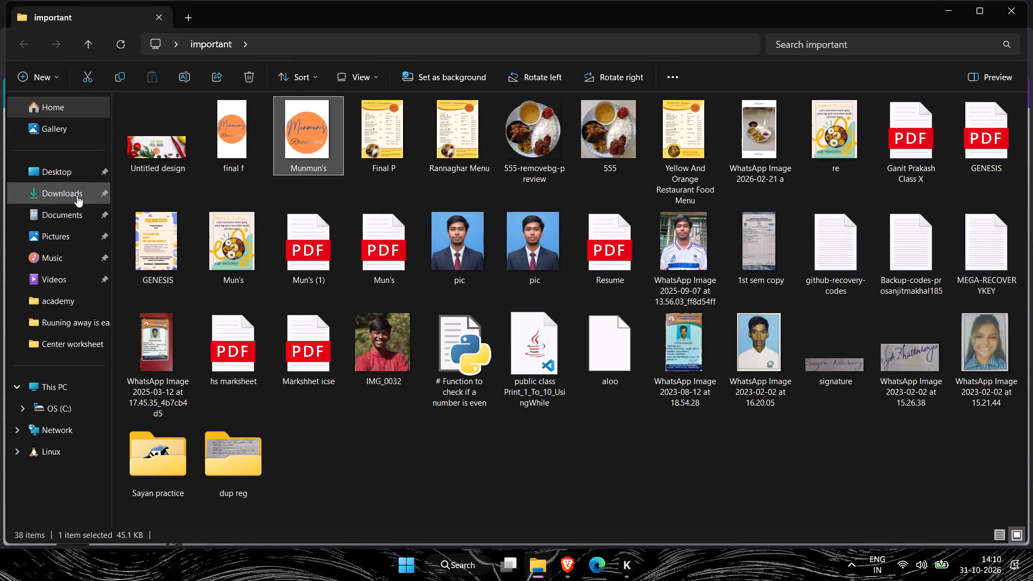
{"action": "left_click", "coordinate": [77, 194]}
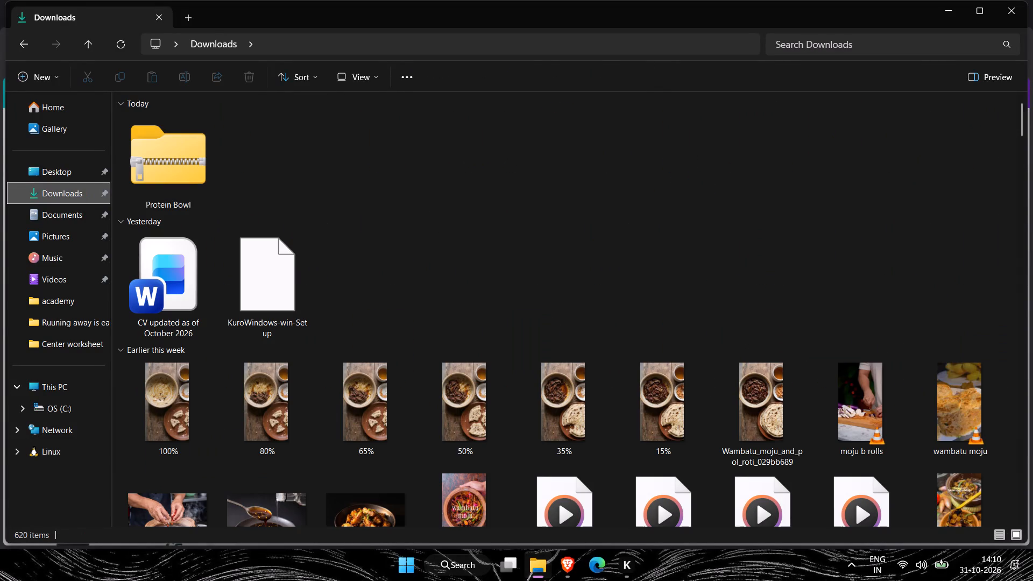
{"action": "left_click", "coordinate": [155, 158]}
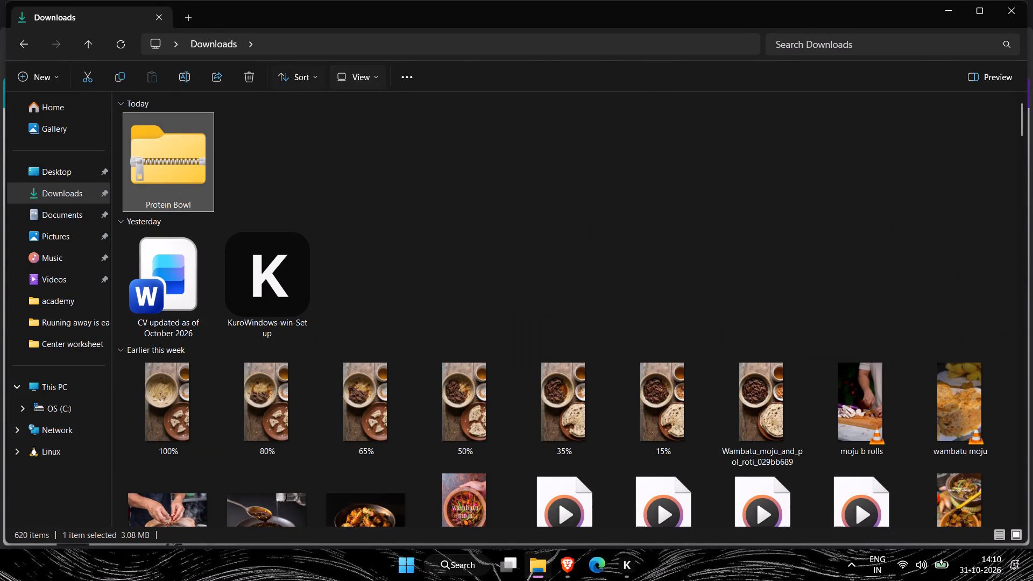
{"action": "left_click", "coordinate": [453, 76]}
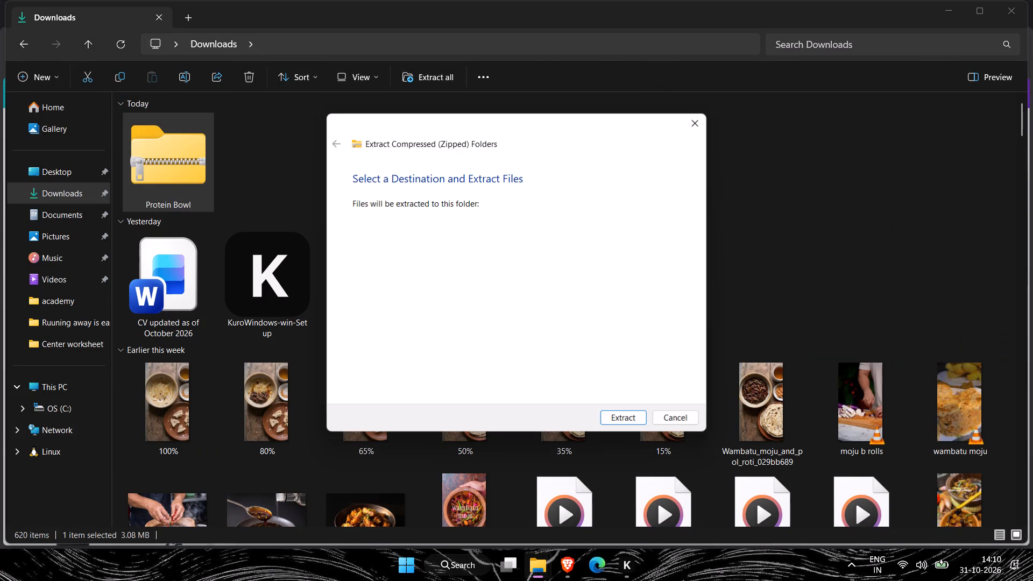
{"action": "left_click", "coordinate": [634, 425]}
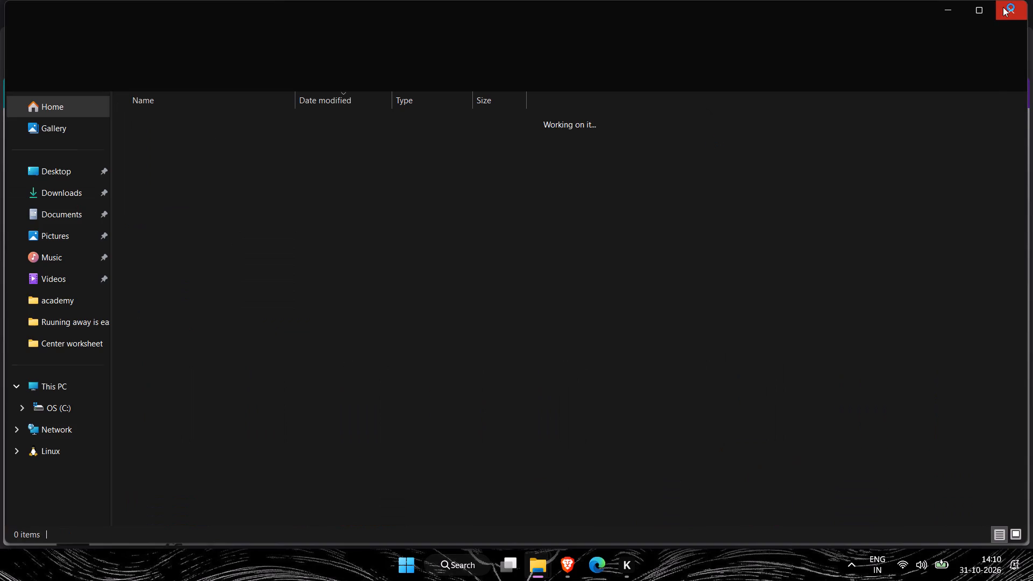
{"action": "left_click", "coordinate": [1003, 7]}
Delete the Protein Bowl ZIP from Downloads, keeping the extracted folder.
{"action": "left_click", "coordinate": [146, 166]}
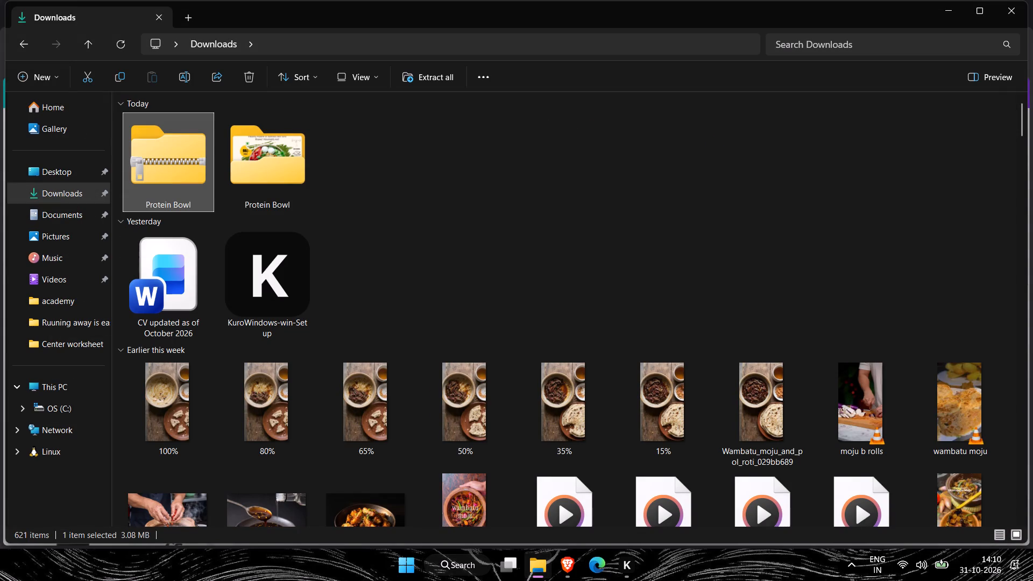
{"action": "key", "text": "Delete"}
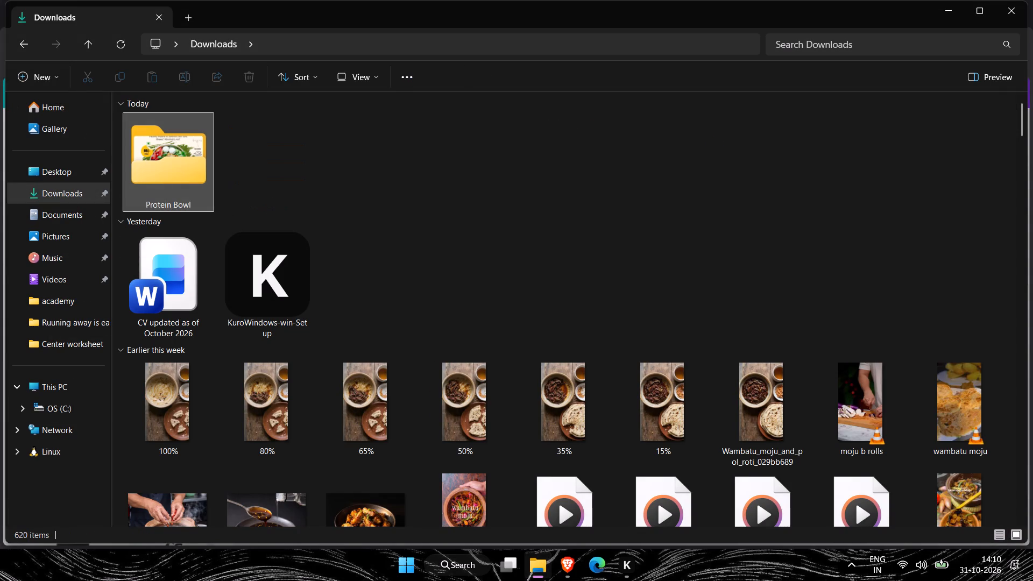
Open the extracted Protein Bowl folder and view poster images 1 and 2 as large thumbnails.
{"action": "left_click", "coordinate": [145, 167]}
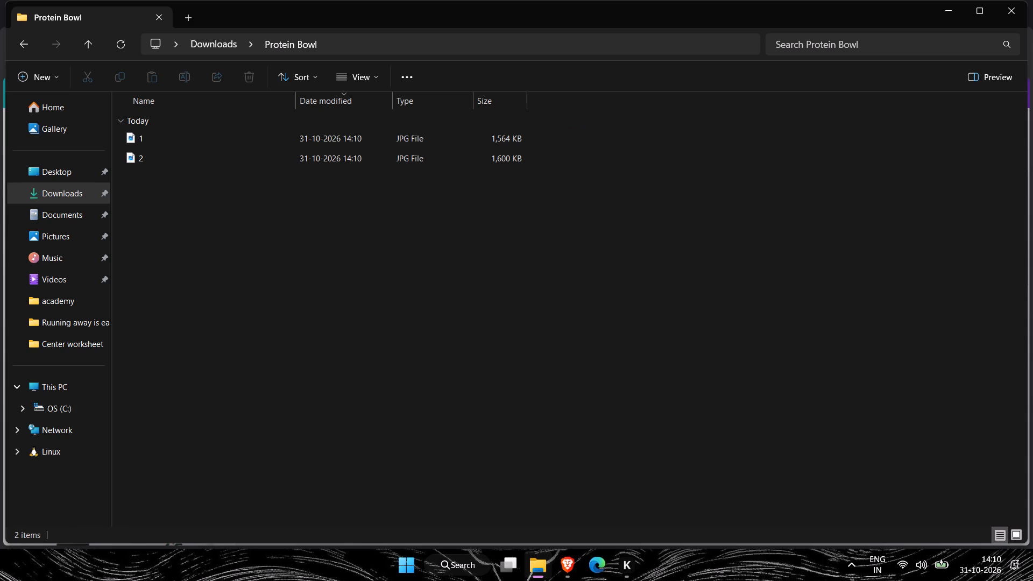
{"action": "scroll", "coordinate": [197, 218], "scroll_direction": "up", "scroll_amount": 10, "text": "ctrl"}
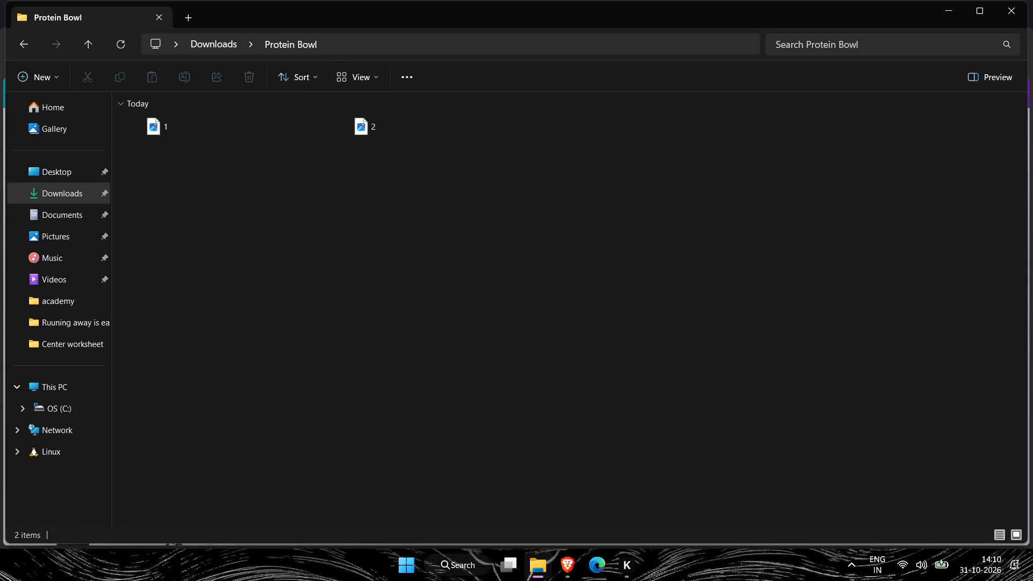
{"action": "scroll", "coordinate": [209, 218], "scroll_direction": "up", "scroll_amount": 20, "text": "ctrl"}
{"action": "scroll", "coordinate": [209, 218], "scroll_direction": "up", "scroll_amount": 14, "text": "ctrl"}
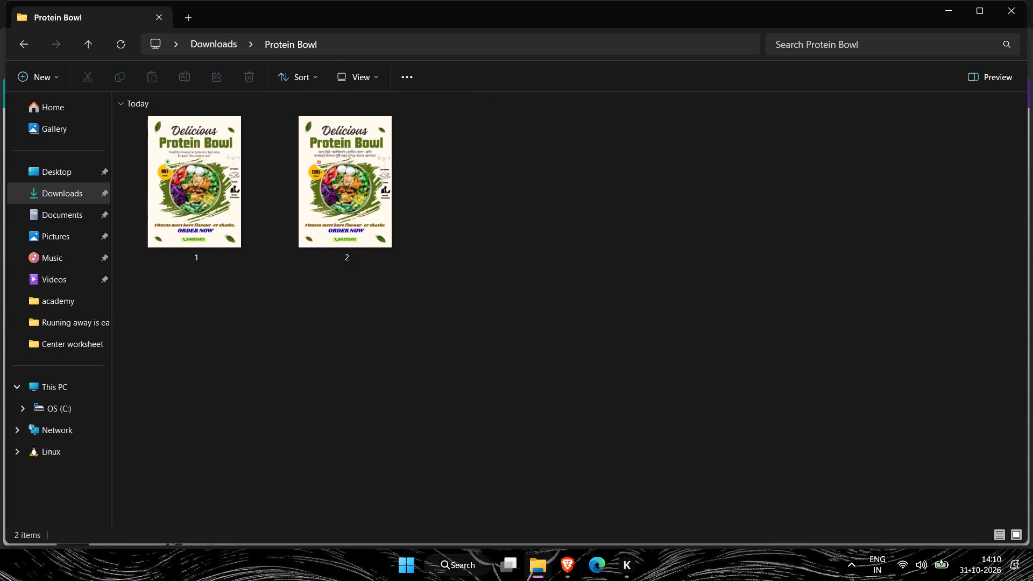
{"action": "scroll", "coordinate": [467, 292], "scroll_direction": "up", "scroll_amount": 11, "text": "ctrl"}
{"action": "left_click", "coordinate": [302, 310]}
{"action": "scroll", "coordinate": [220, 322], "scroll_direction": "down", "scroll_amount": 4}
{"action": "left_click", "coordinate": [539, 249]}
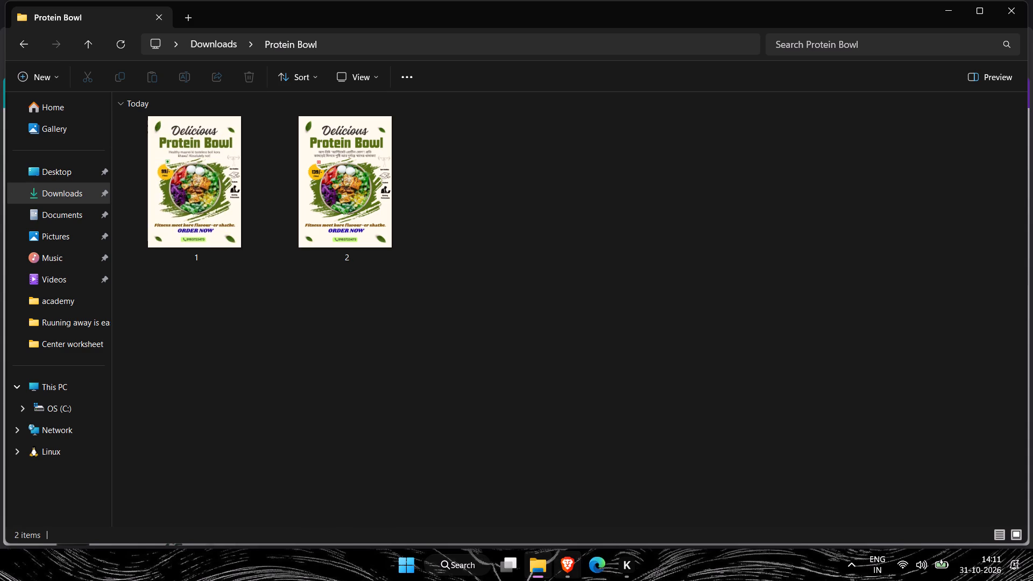
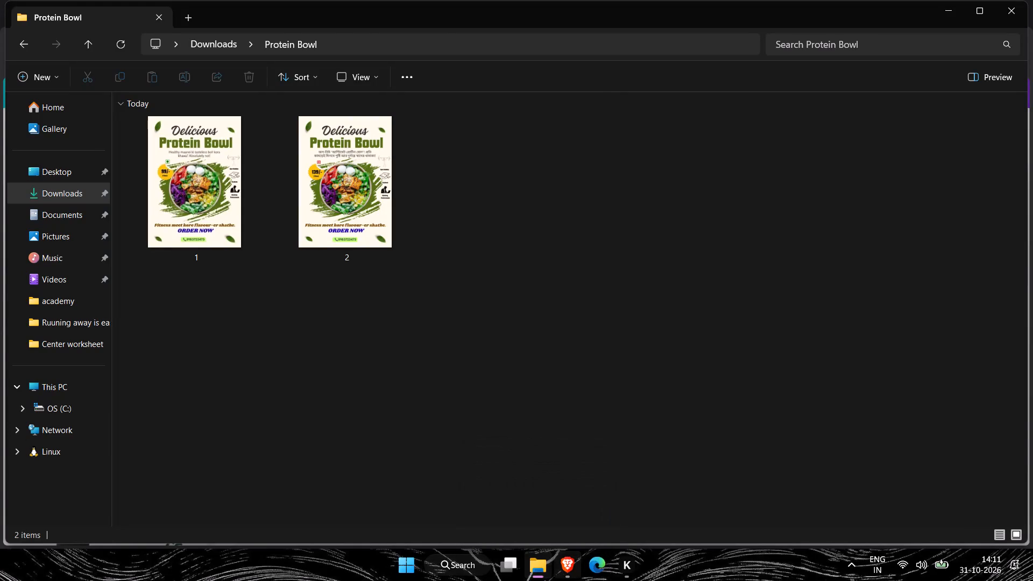
Switch back to the Canva design in Brave, look over page 1 of the poster and dismiss the download notification.
{"action": "left_click", "coordinate": [568, 573]}
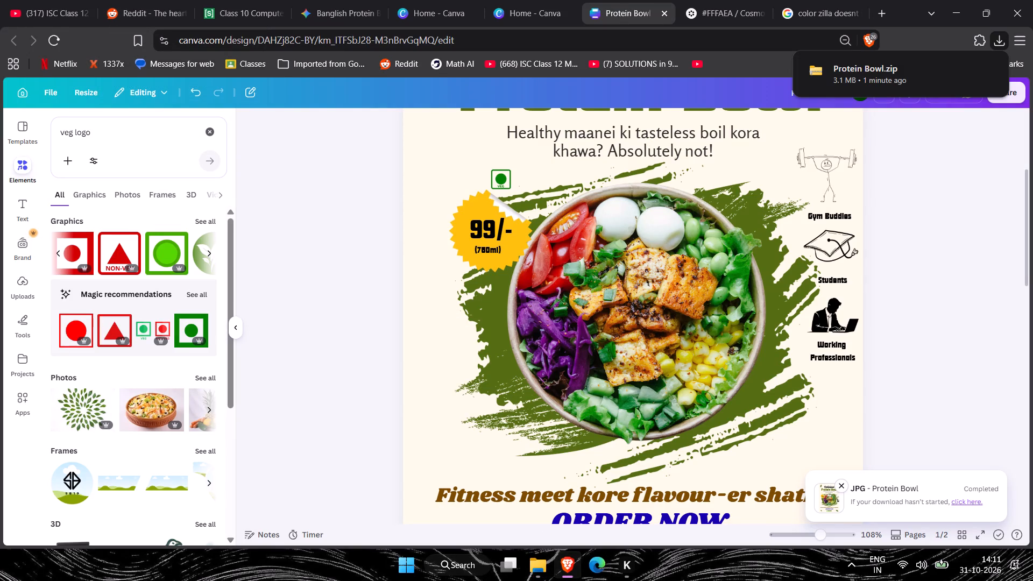
{"action": "scroll", "coordinate": [381, 329], "scroll_direction": "up", "scroll_amount": 3, "text": "ctrl"}
{"action": "scroll", "coordinate": [381, 329], "scroll_direction": "down", "scroll_amount": 3, "text": "ctrl"}
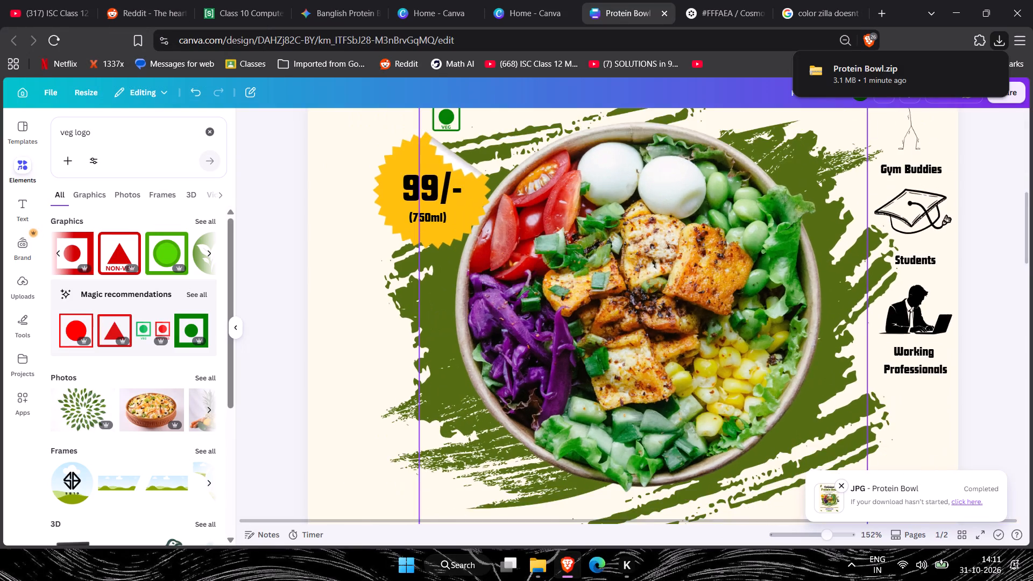
{"action": "scroll", "coordinate": [381, 329], "scroll_direction": "down", "scroll_amount": 4, "text": "ctrl"}
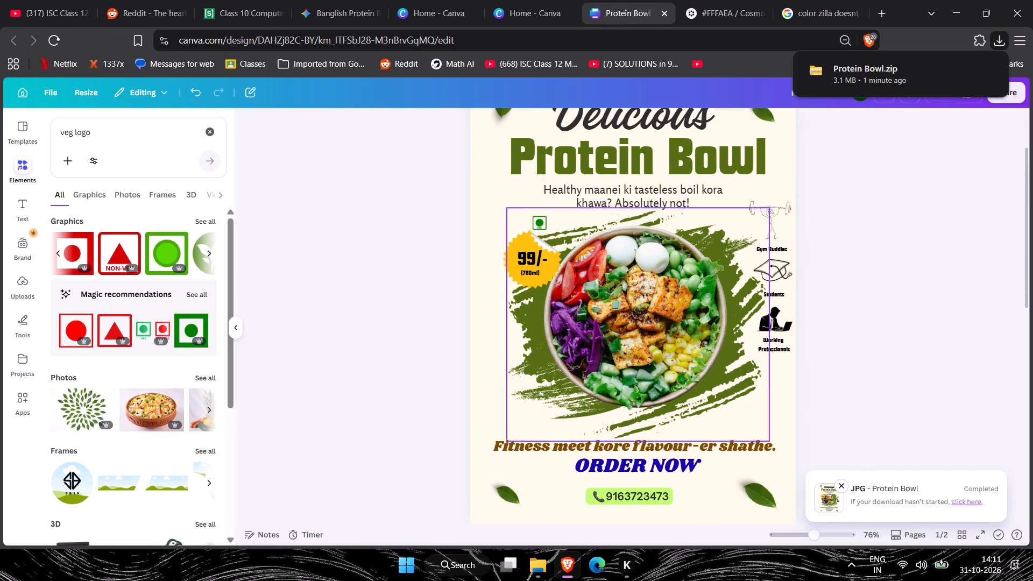
{"action": "left_click", "coordinate": [918, 241]}
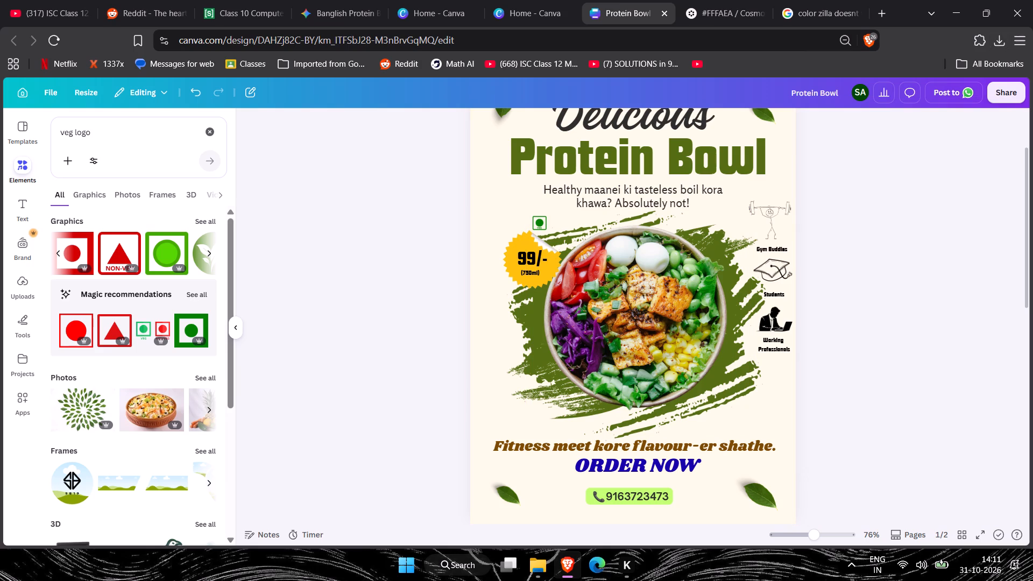
Launch the WhatsApp desktop app from its recent search entry.
{"action": "left_click", "coordinate": [460, 564]}
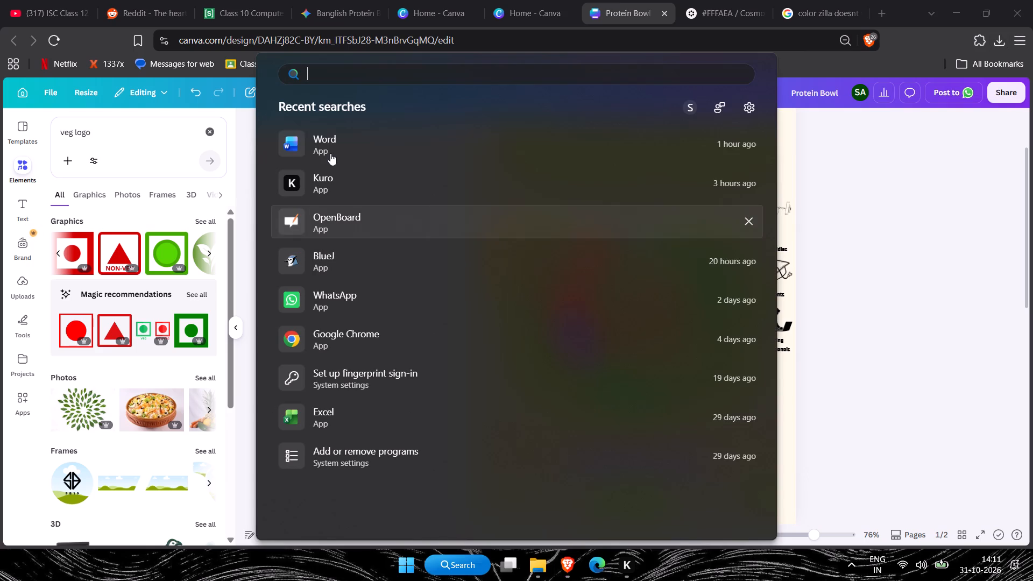
{"action": "left_click", "coordinate": [345, 295]}
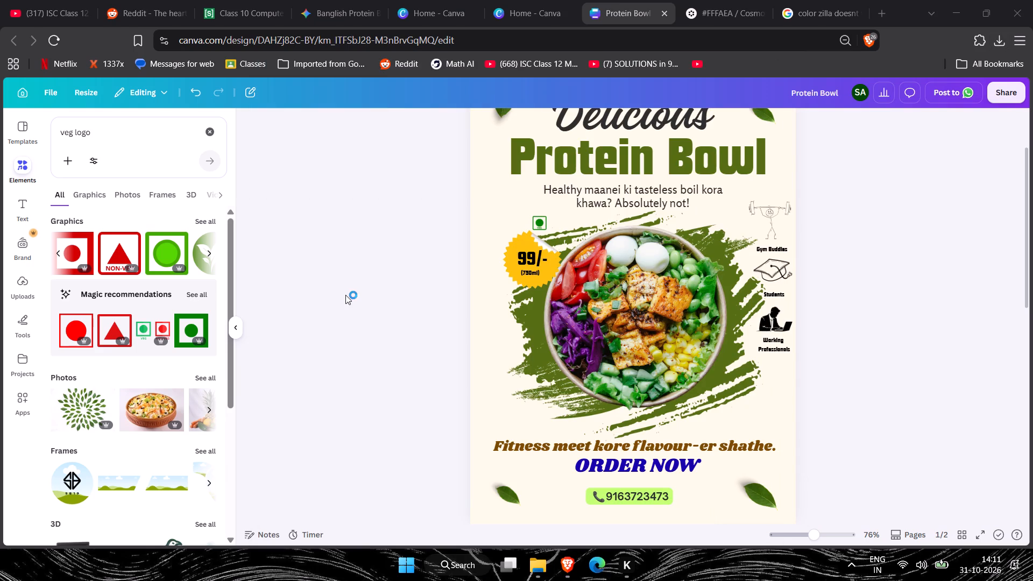
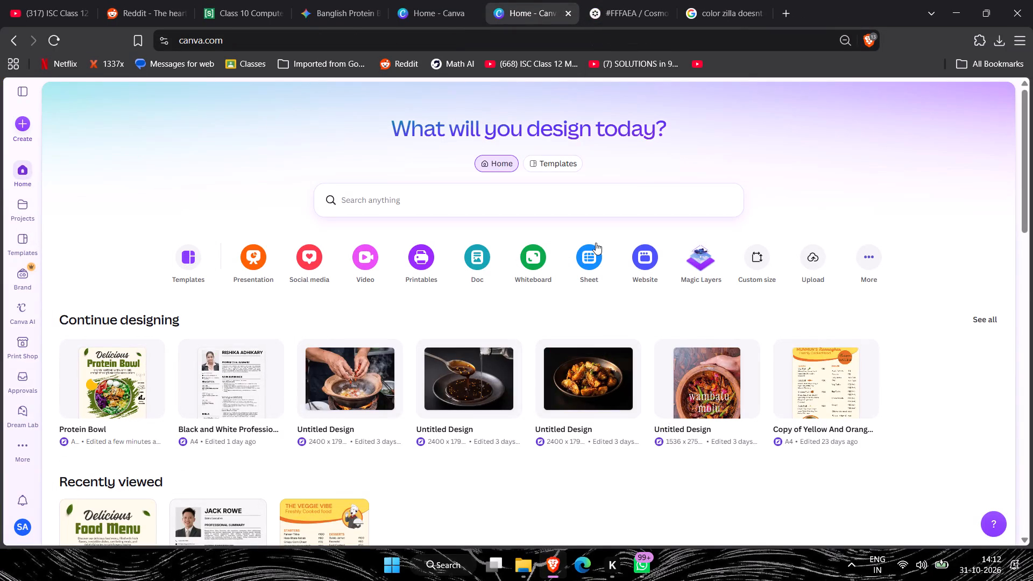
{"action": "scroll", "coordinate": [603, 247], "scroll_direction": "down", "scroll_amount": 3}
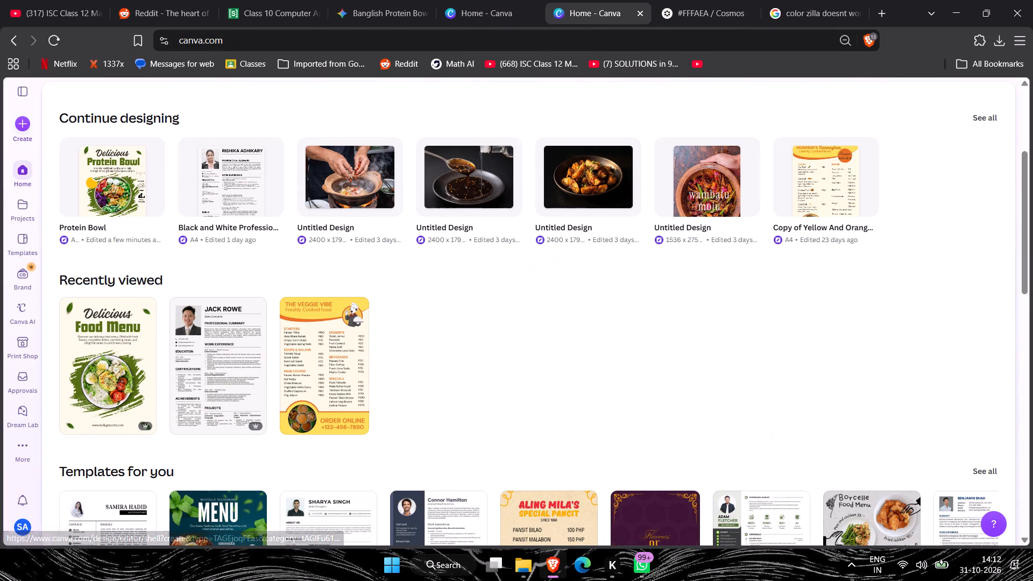